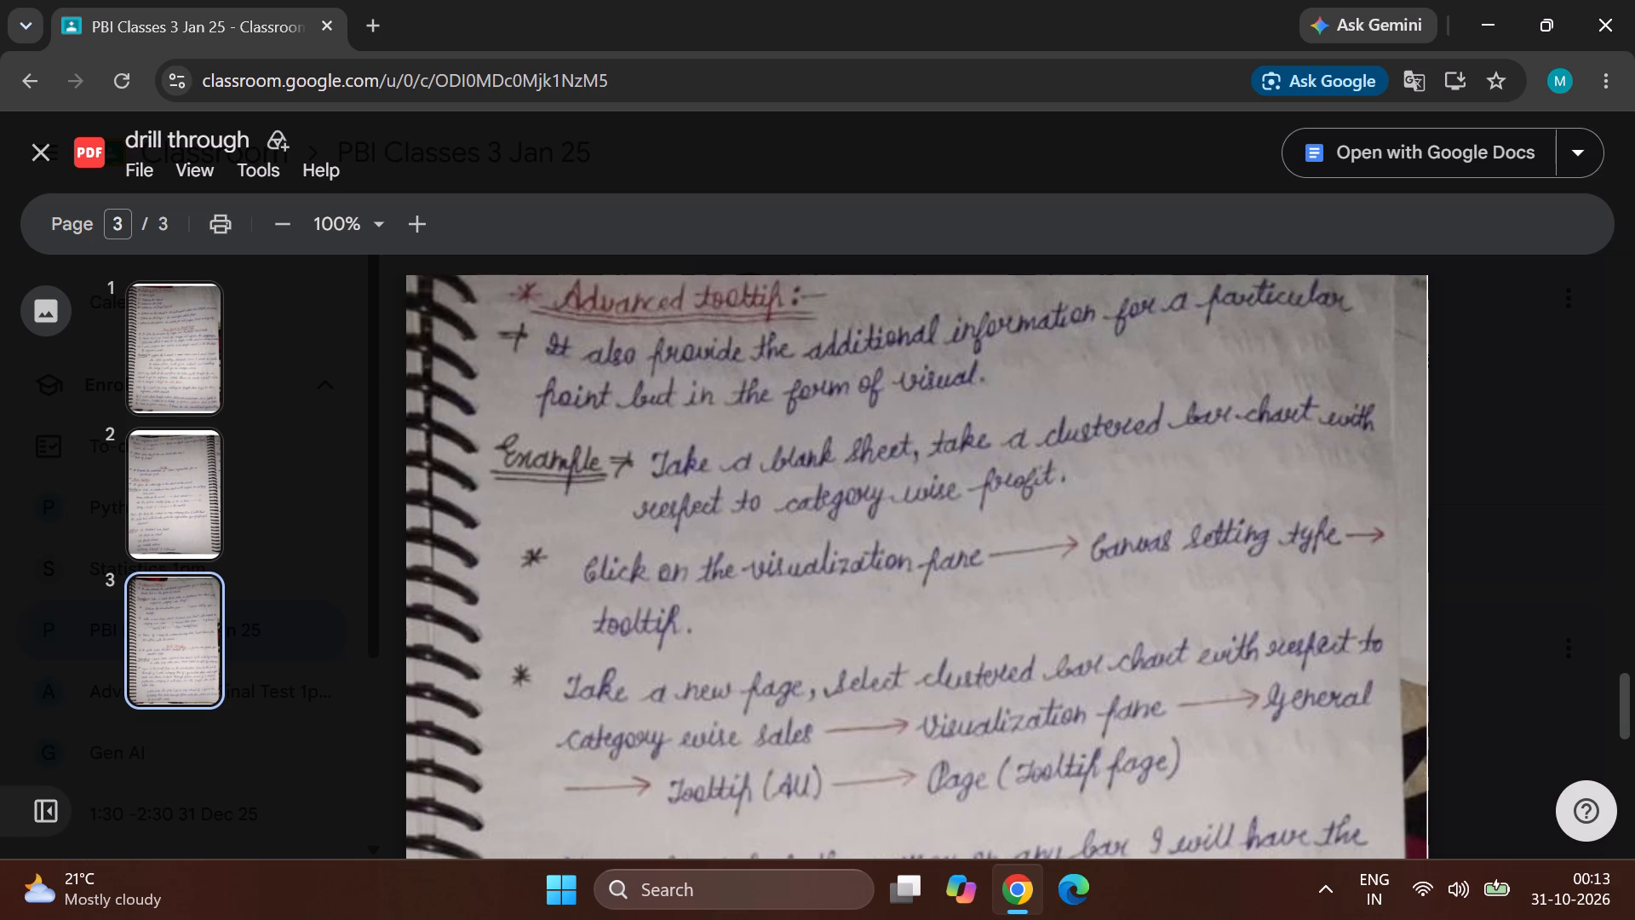
Check the advanced tooltip notes, then open the Power BI report named visualized from the desktop.
{"action": "scroll", "coordinate": [806, 706], "scroll_direction": "down", "scroll_amount": 1}
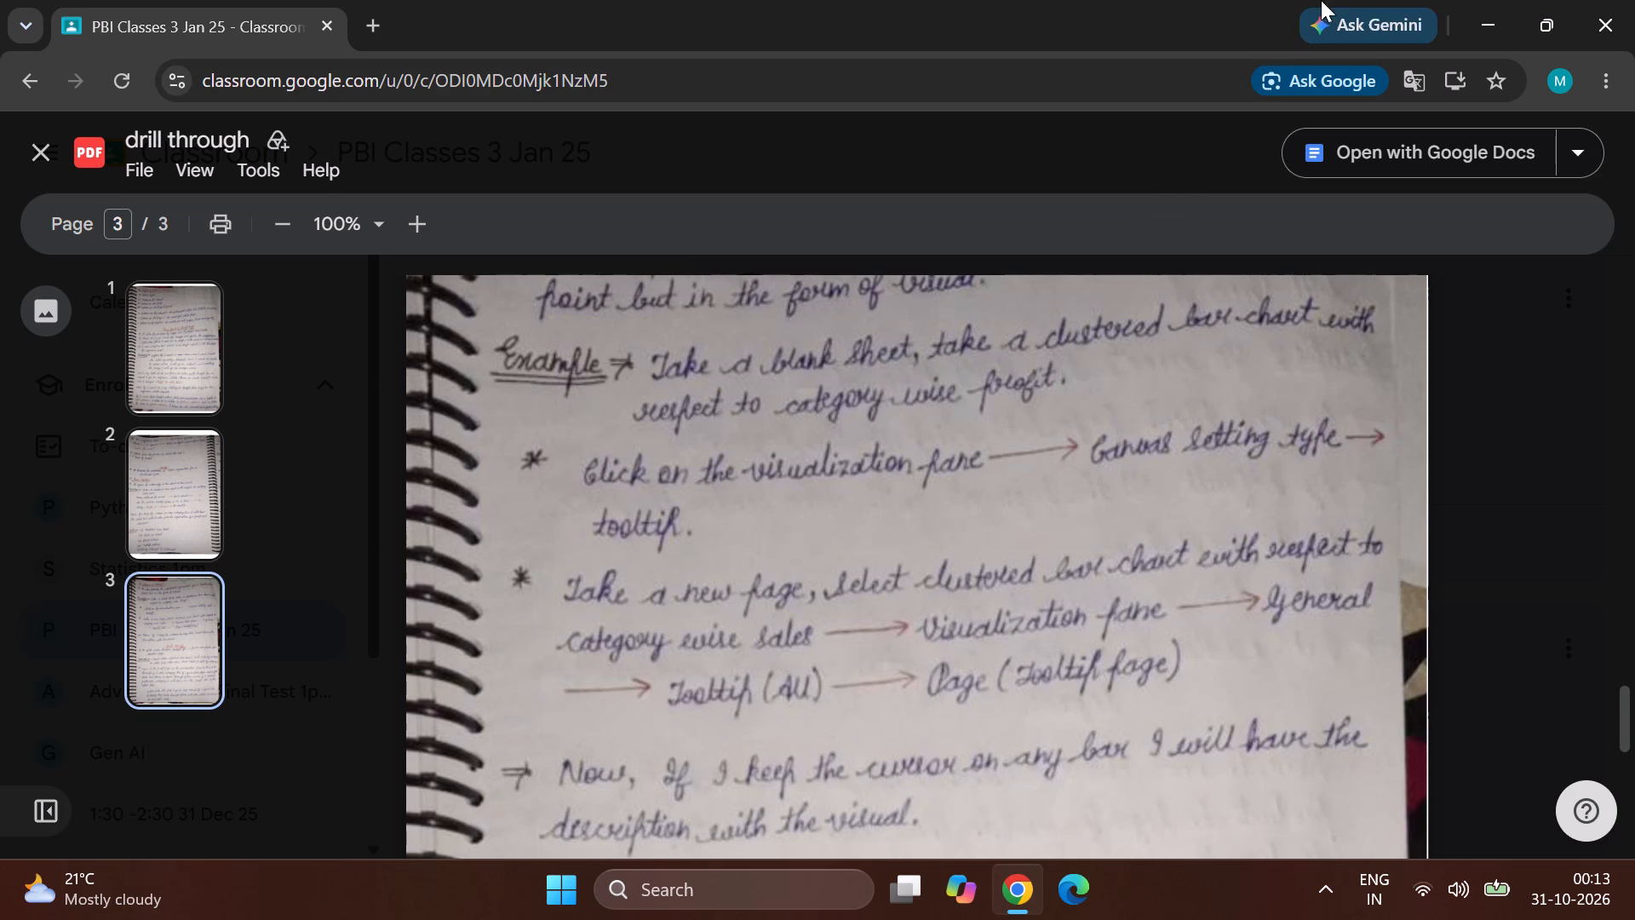
{"action": "left_click", "coordinate": [1475, 21]}
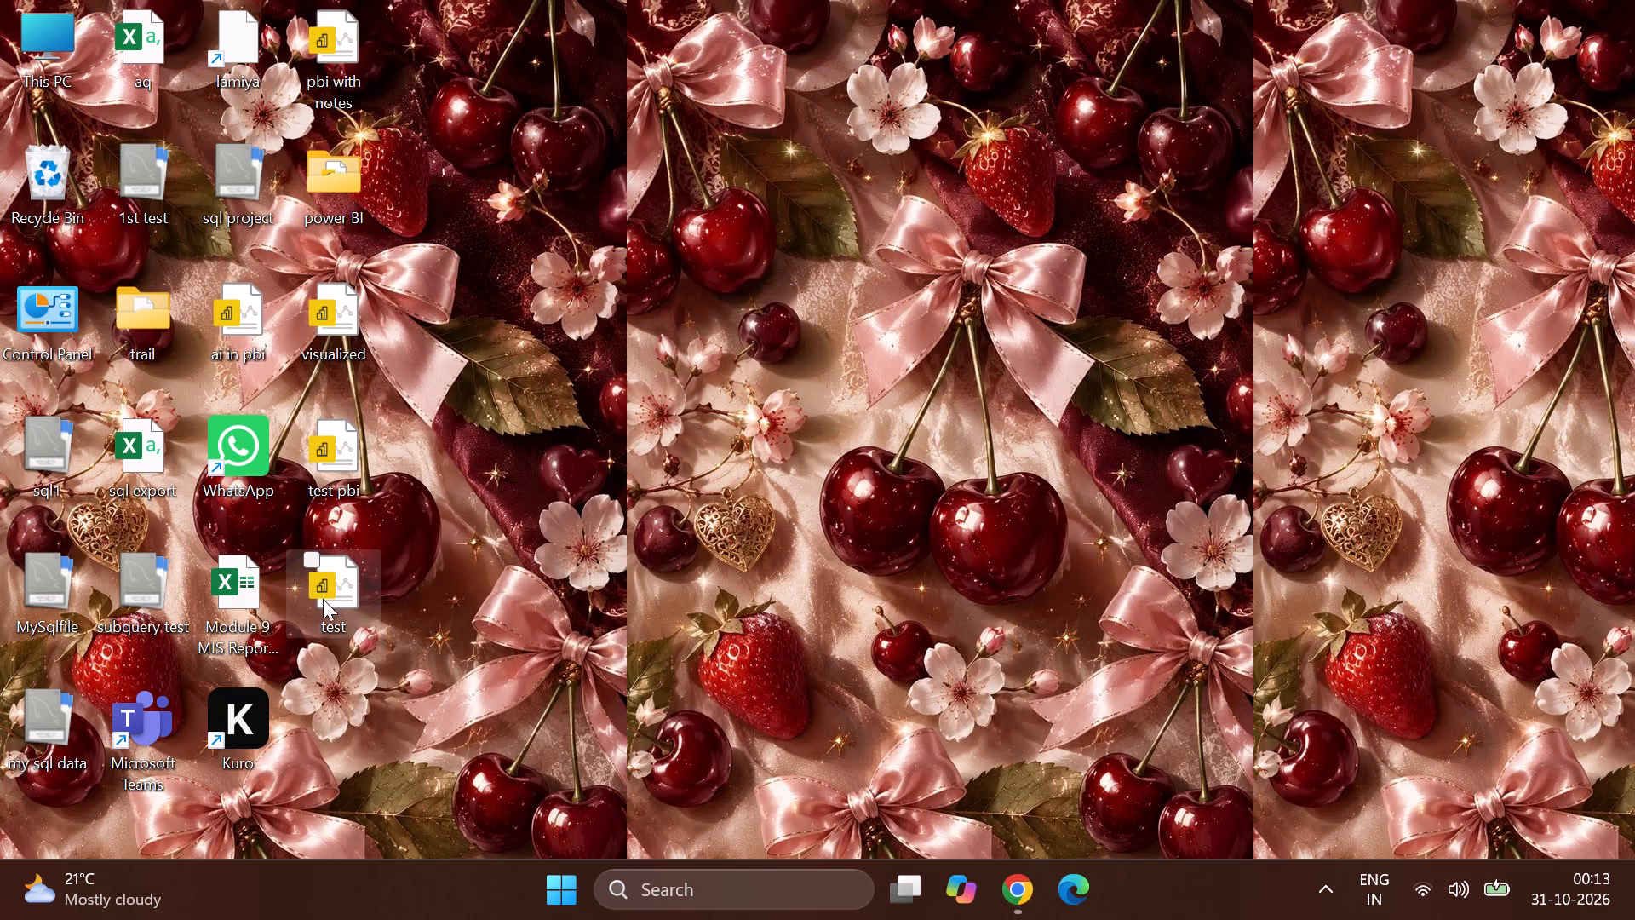
{"action": "double_click", "coordinate": [352, 348]}
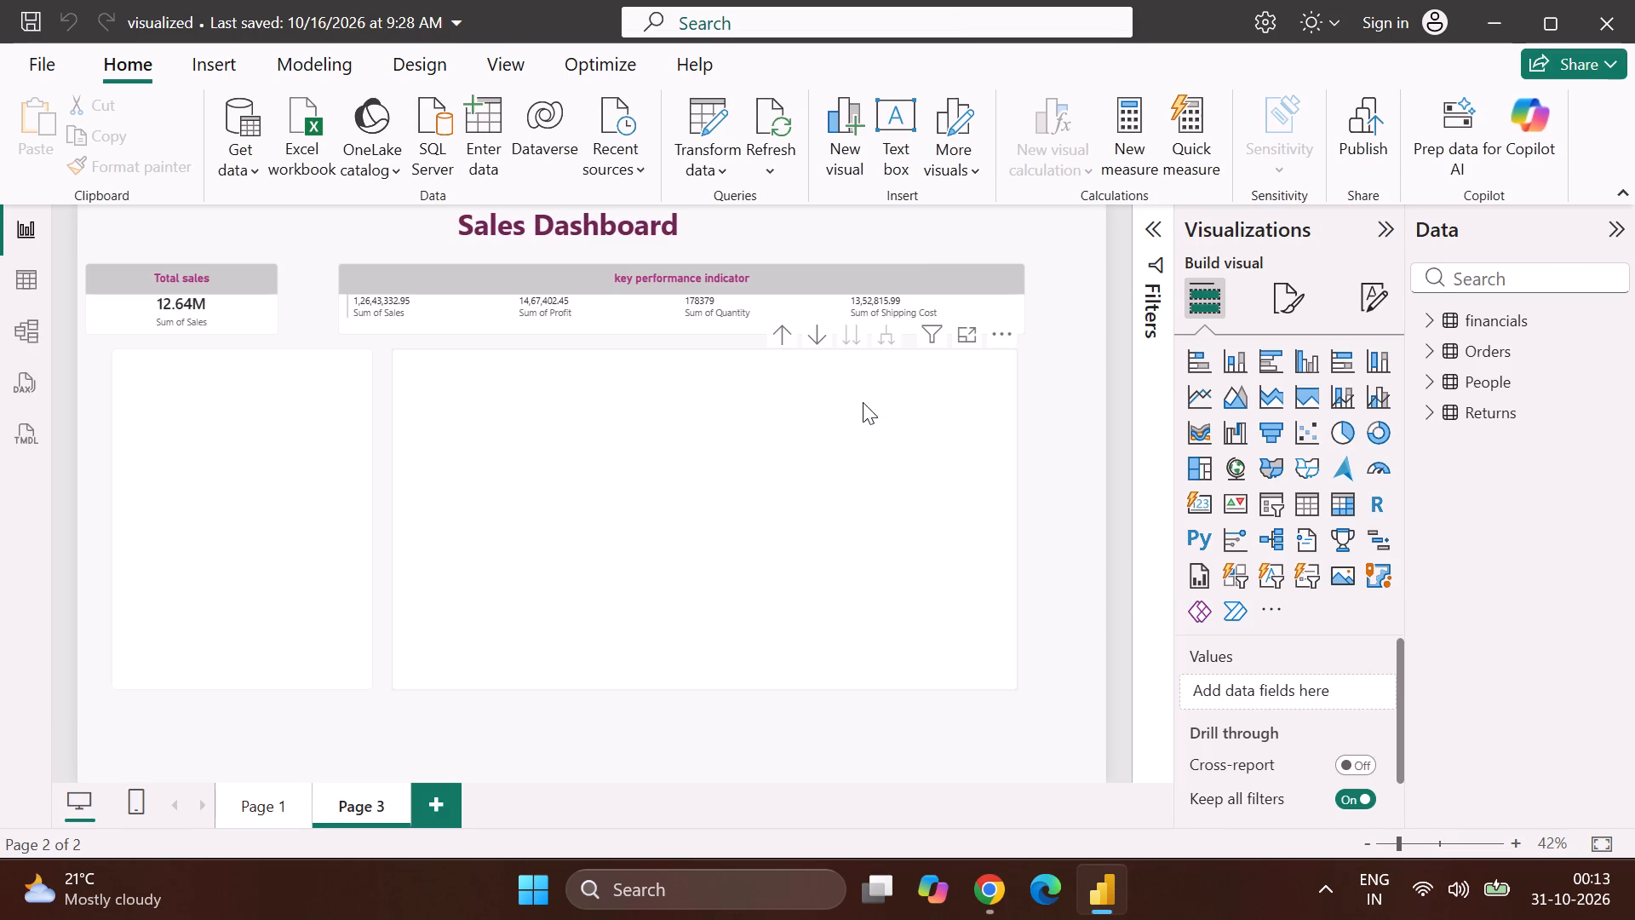
On a new report page, create a stacked bar chart with Orders Category on the Y-axis and Sales on the X-axis.
{"action": "left_click", "coordinate": [428, 807]}
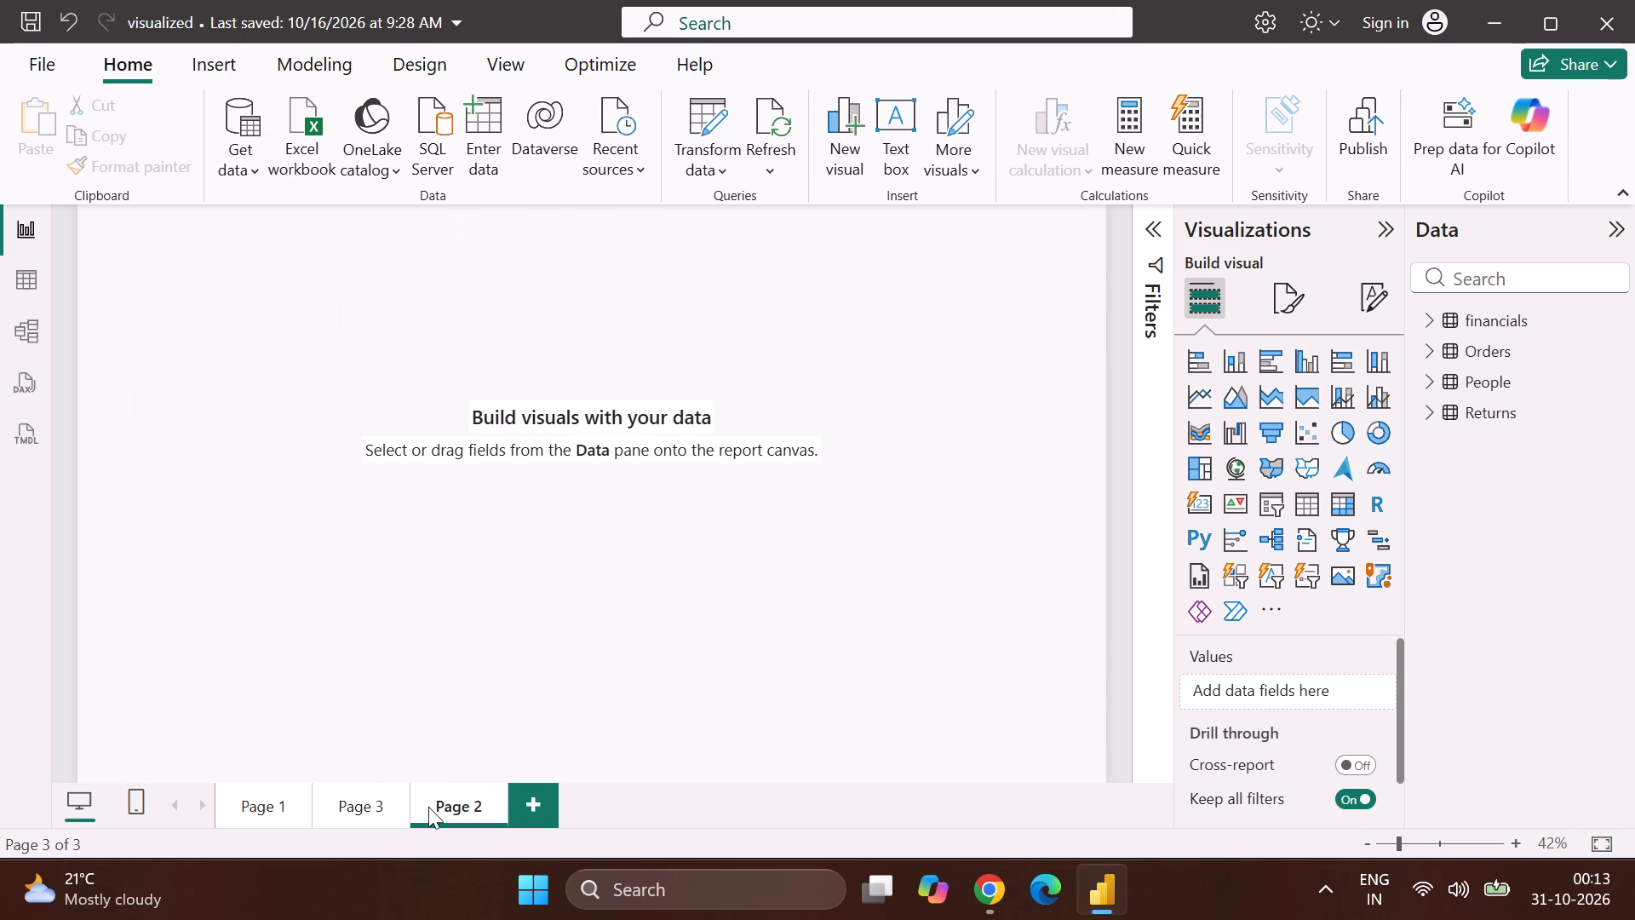
{"action": "left_click", "coordinate": [1190, 366]}
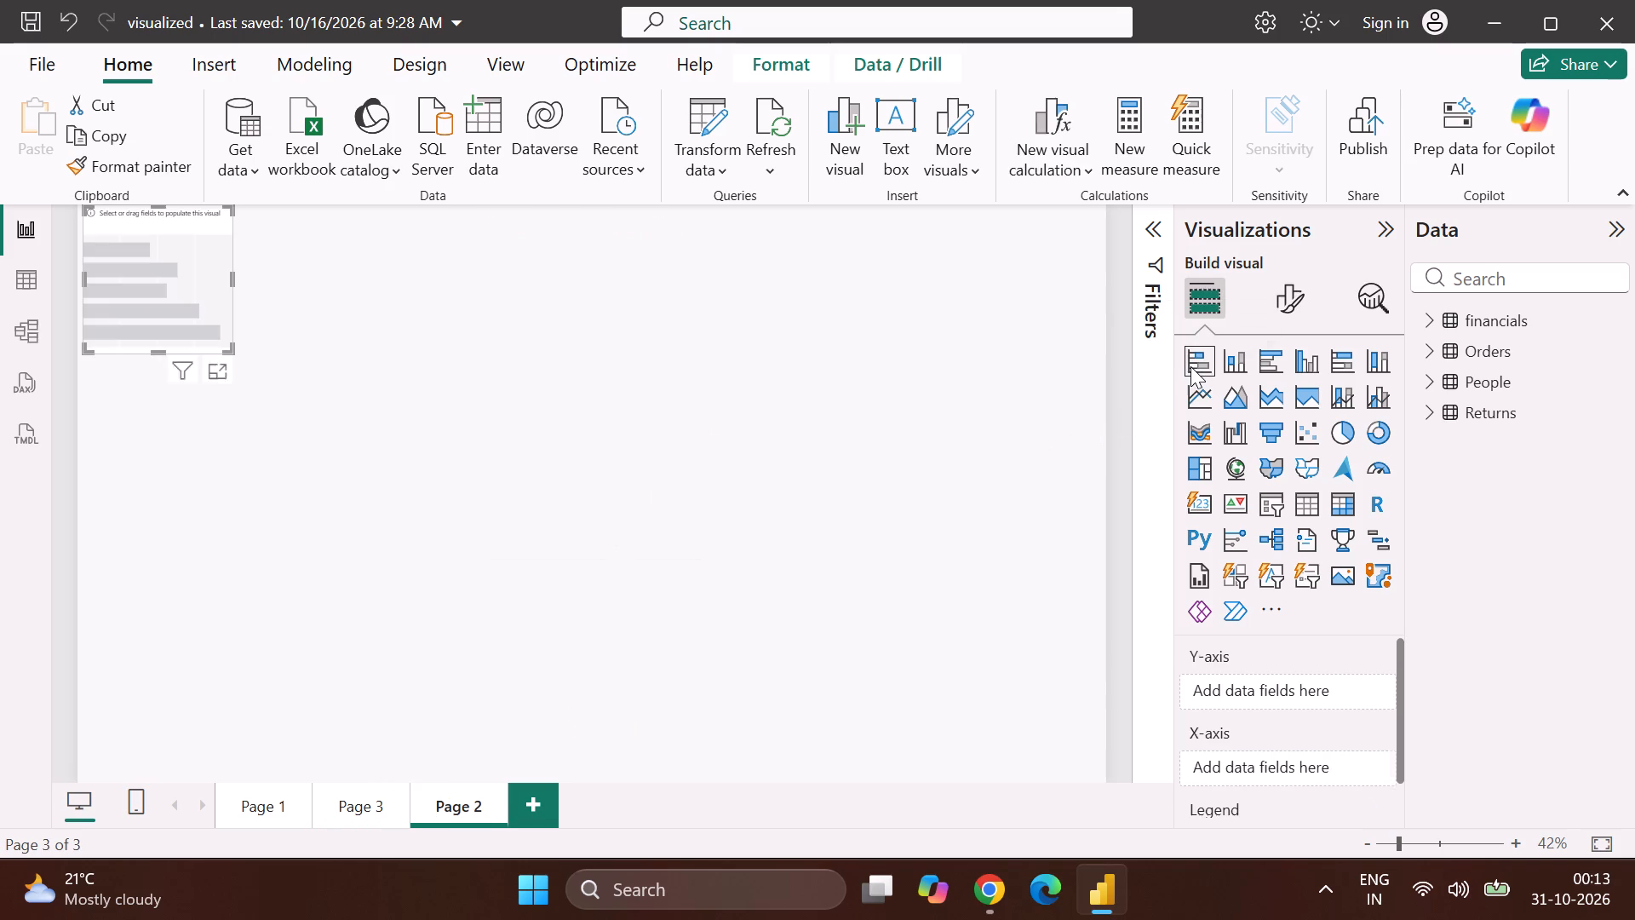
{"action": "left_click", "coordinate": [1437, 345]}
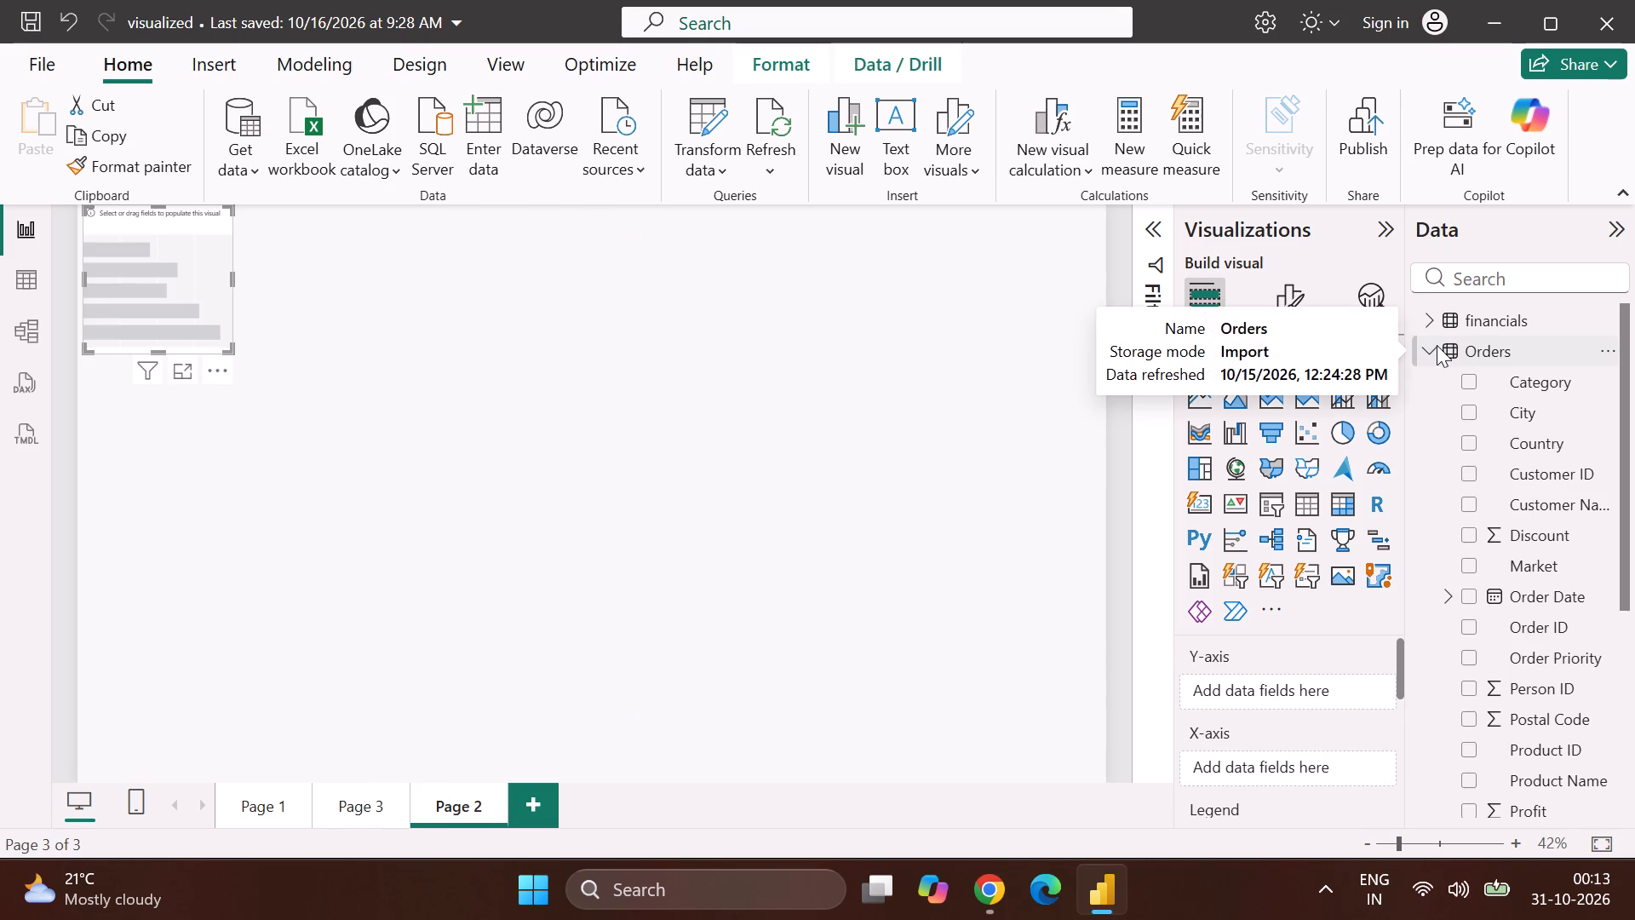
{"action": "left_click", "coordinate": [1468, 378]}
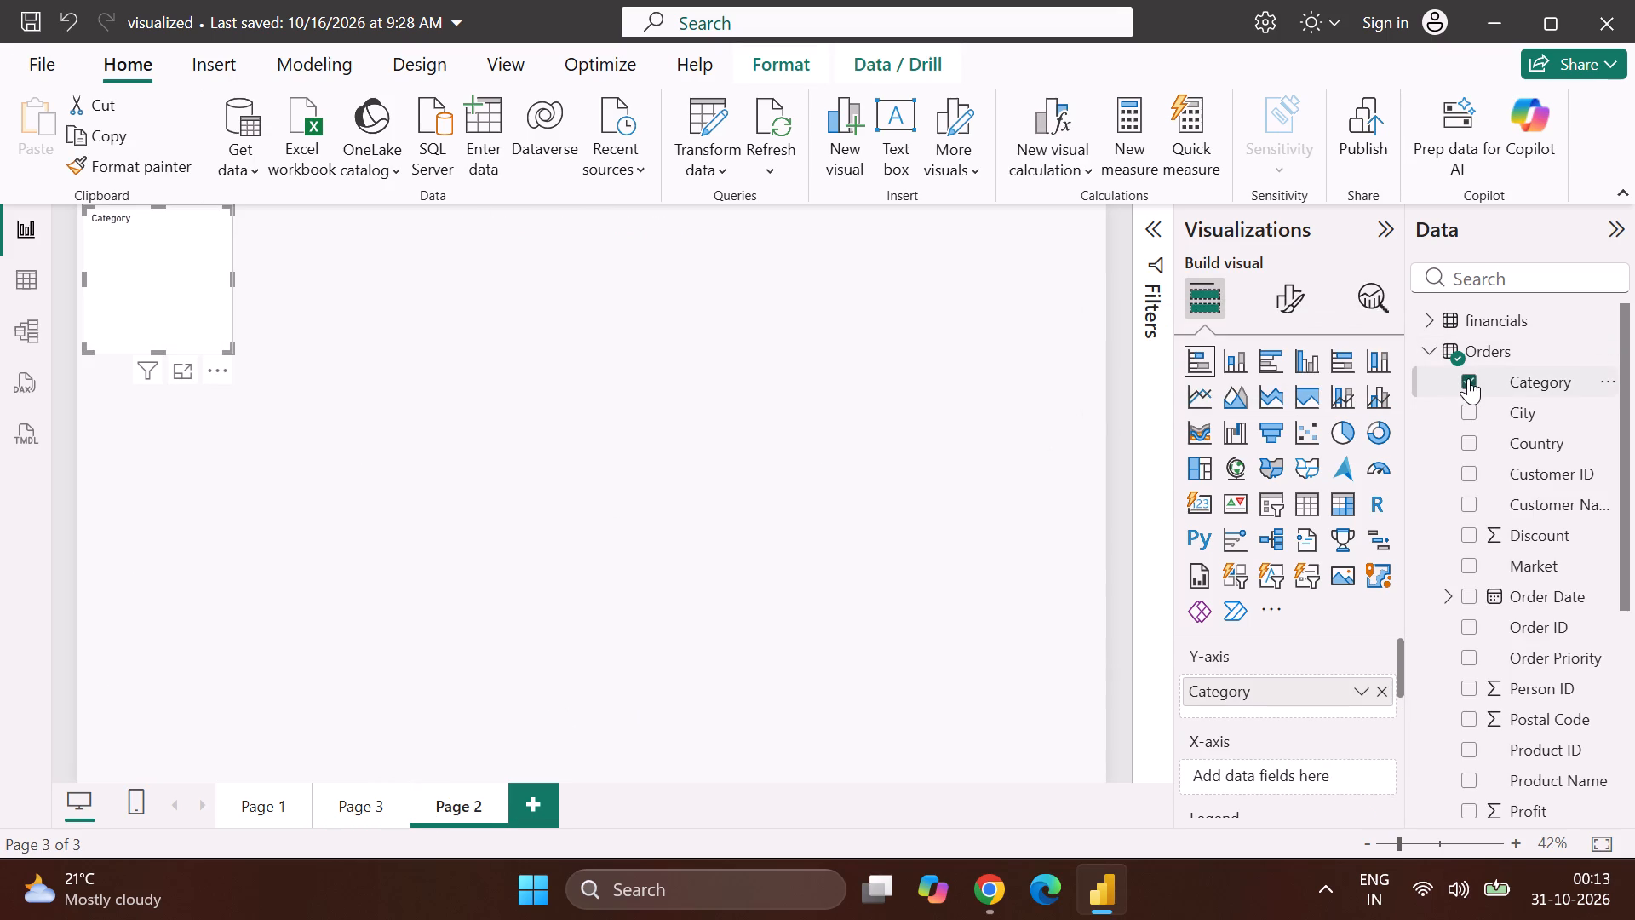
{"action": "scroll", "coordinate": [1476, 492], "scroll_direction": "down", "scroll_amount": 4}
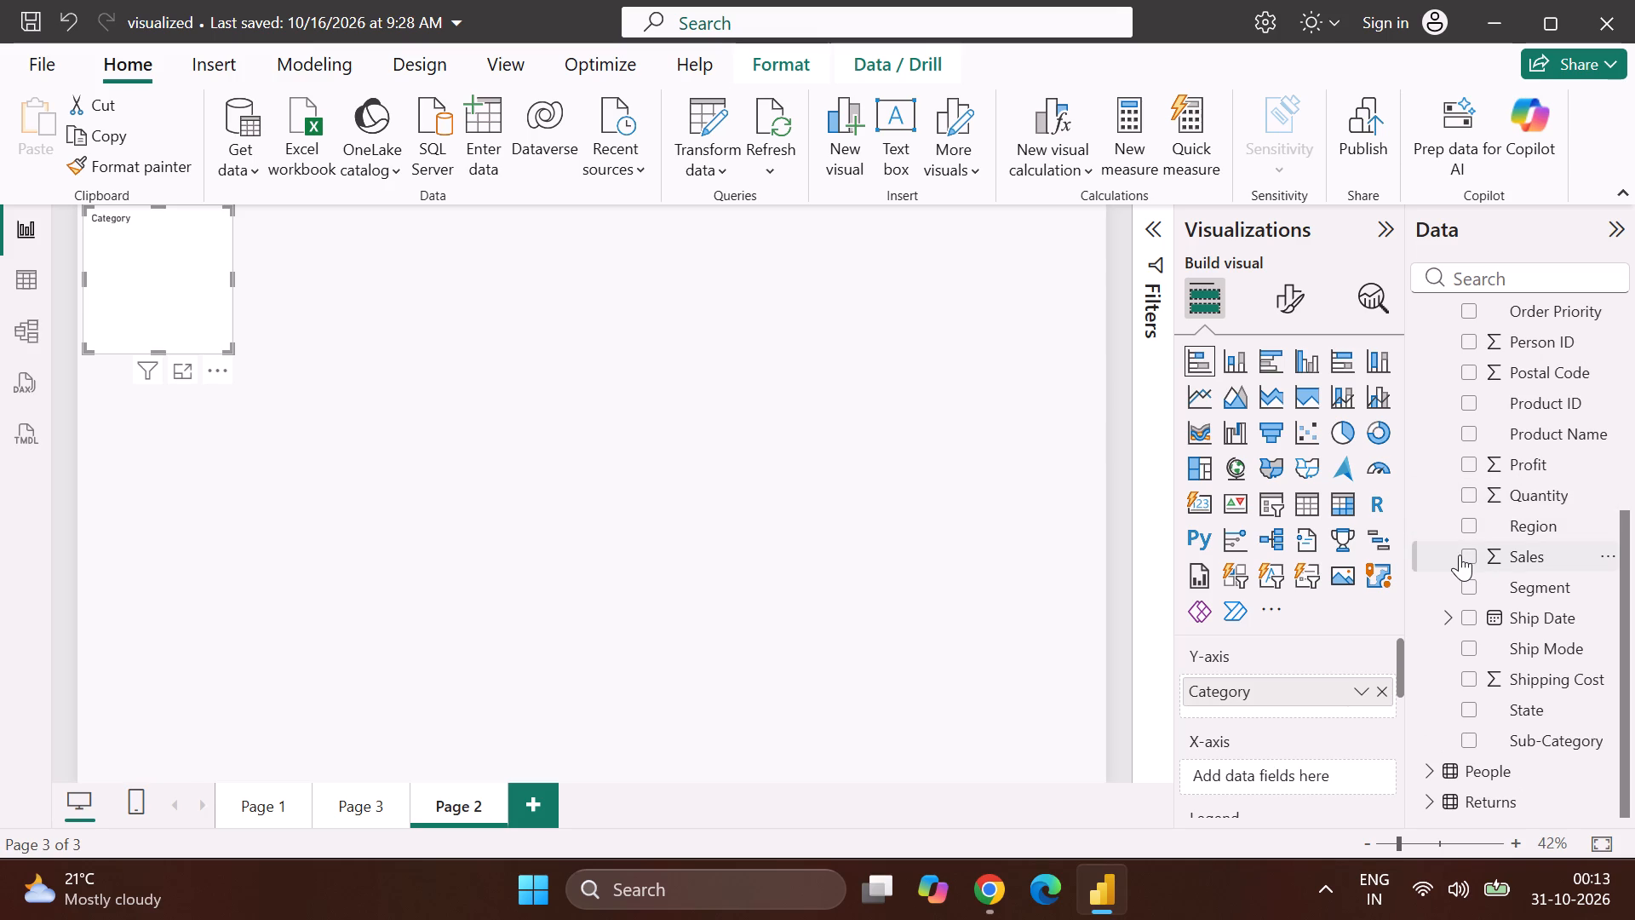
{"action": "left_click", "coordinate": [1460, 555]}
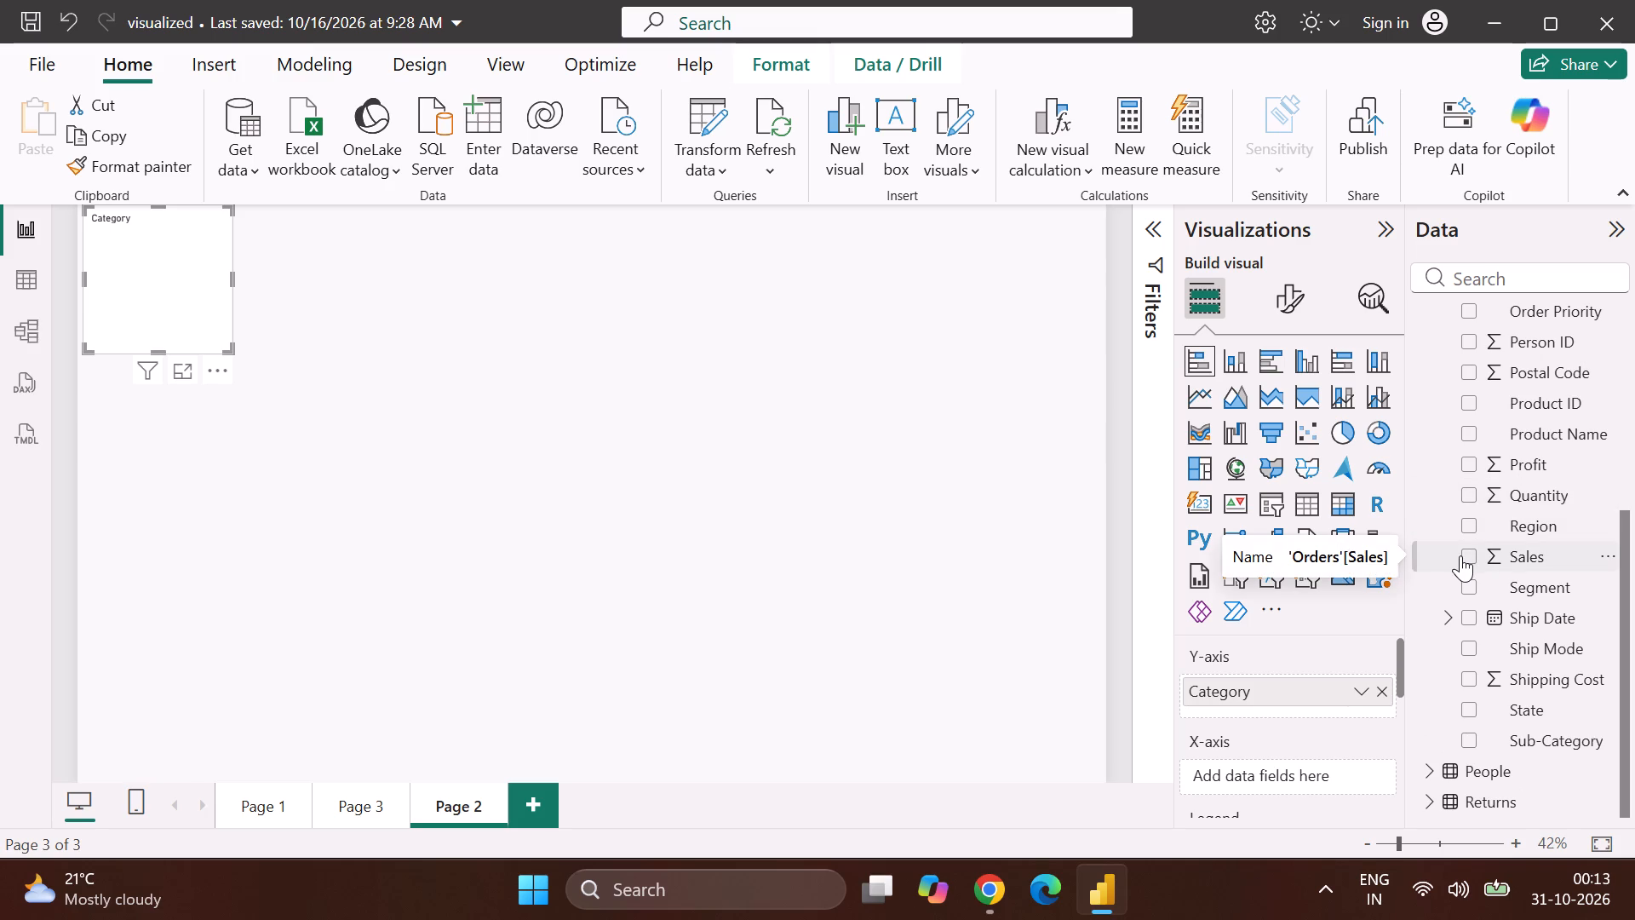
{"action": "left_click", "coordinate": [1465, 554]}
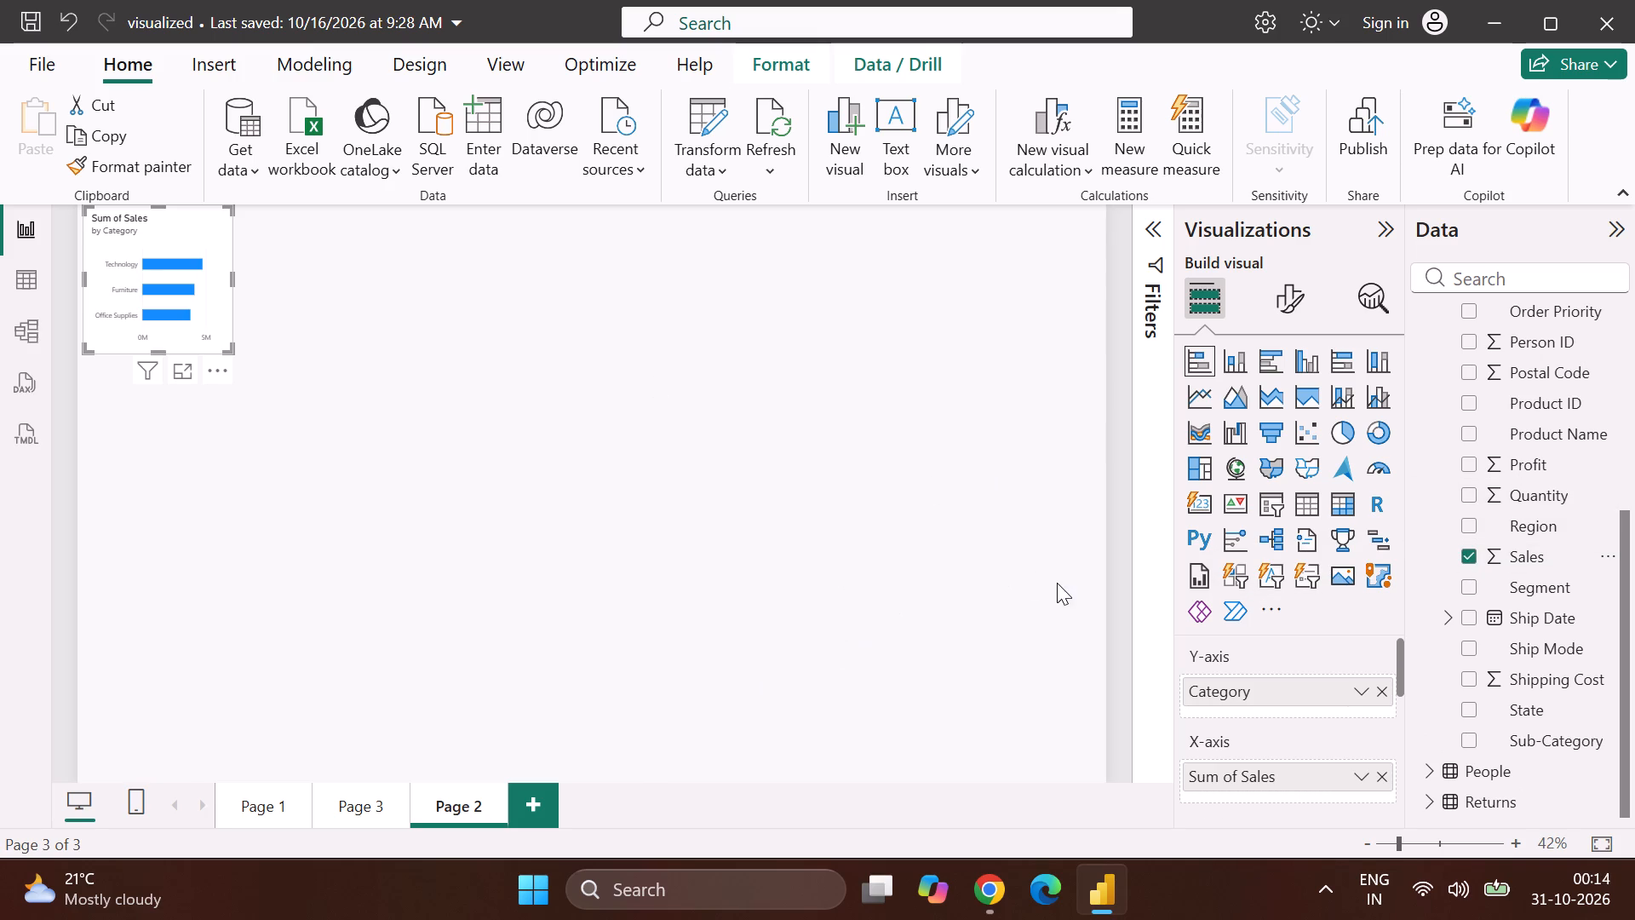
Look through the bar chart's visual and general formatting options for the settings described in the notes.
{"action": "left_click", "coordinate": [1276, 307]}
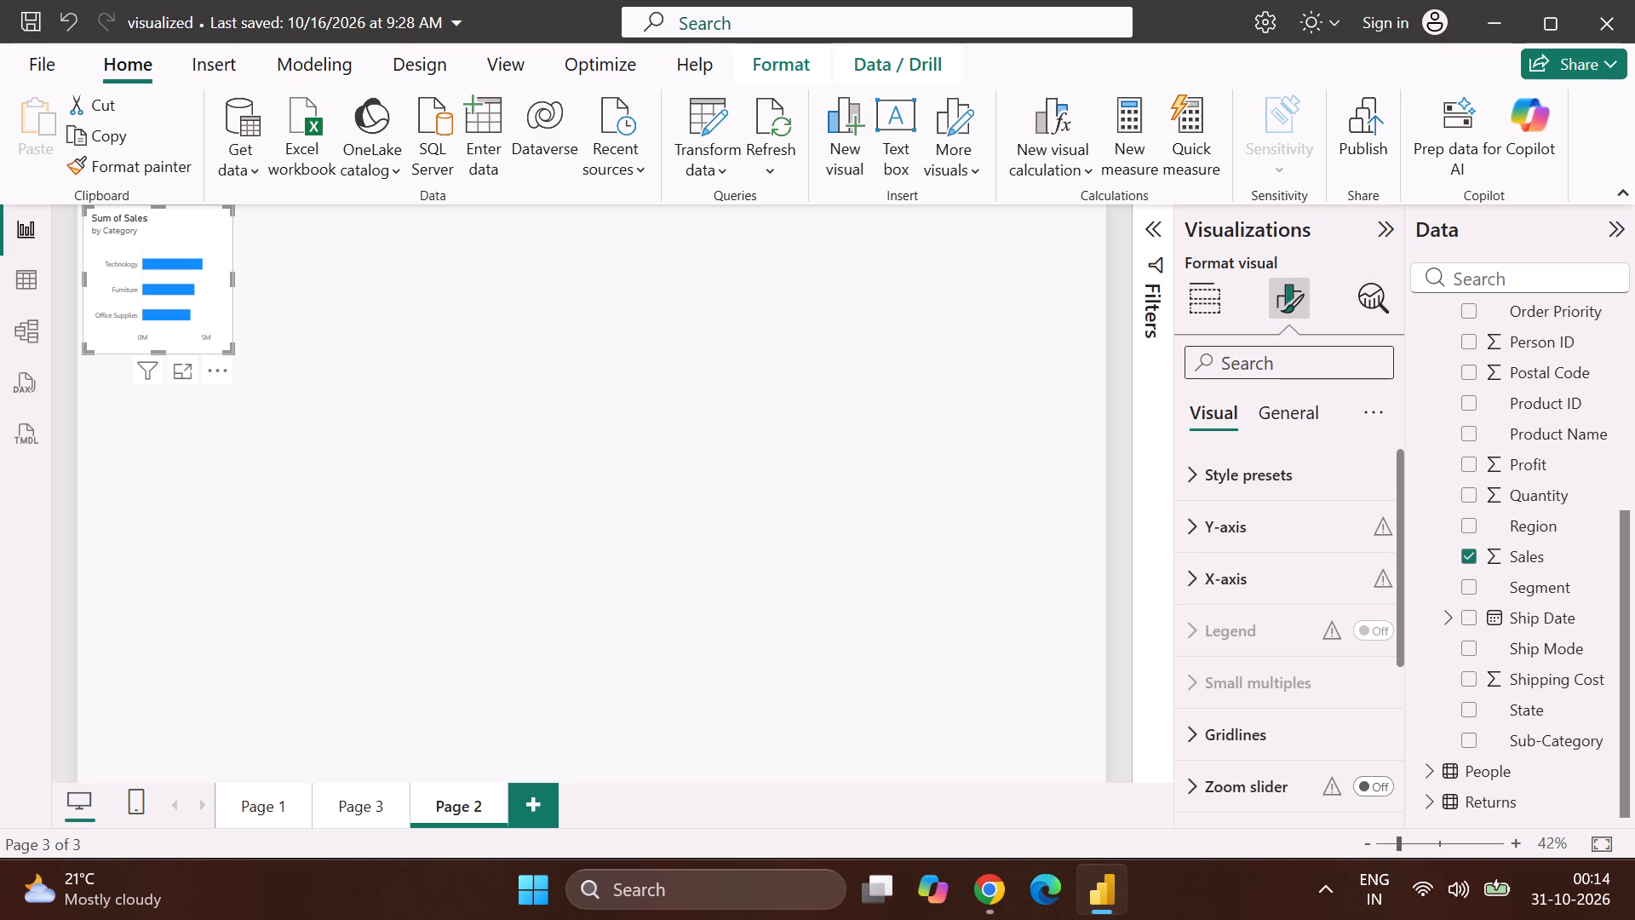
{"action": "scroll", "coordinate": [1205, 674], "scroll_direction": "down", "scroll_amount": 1}
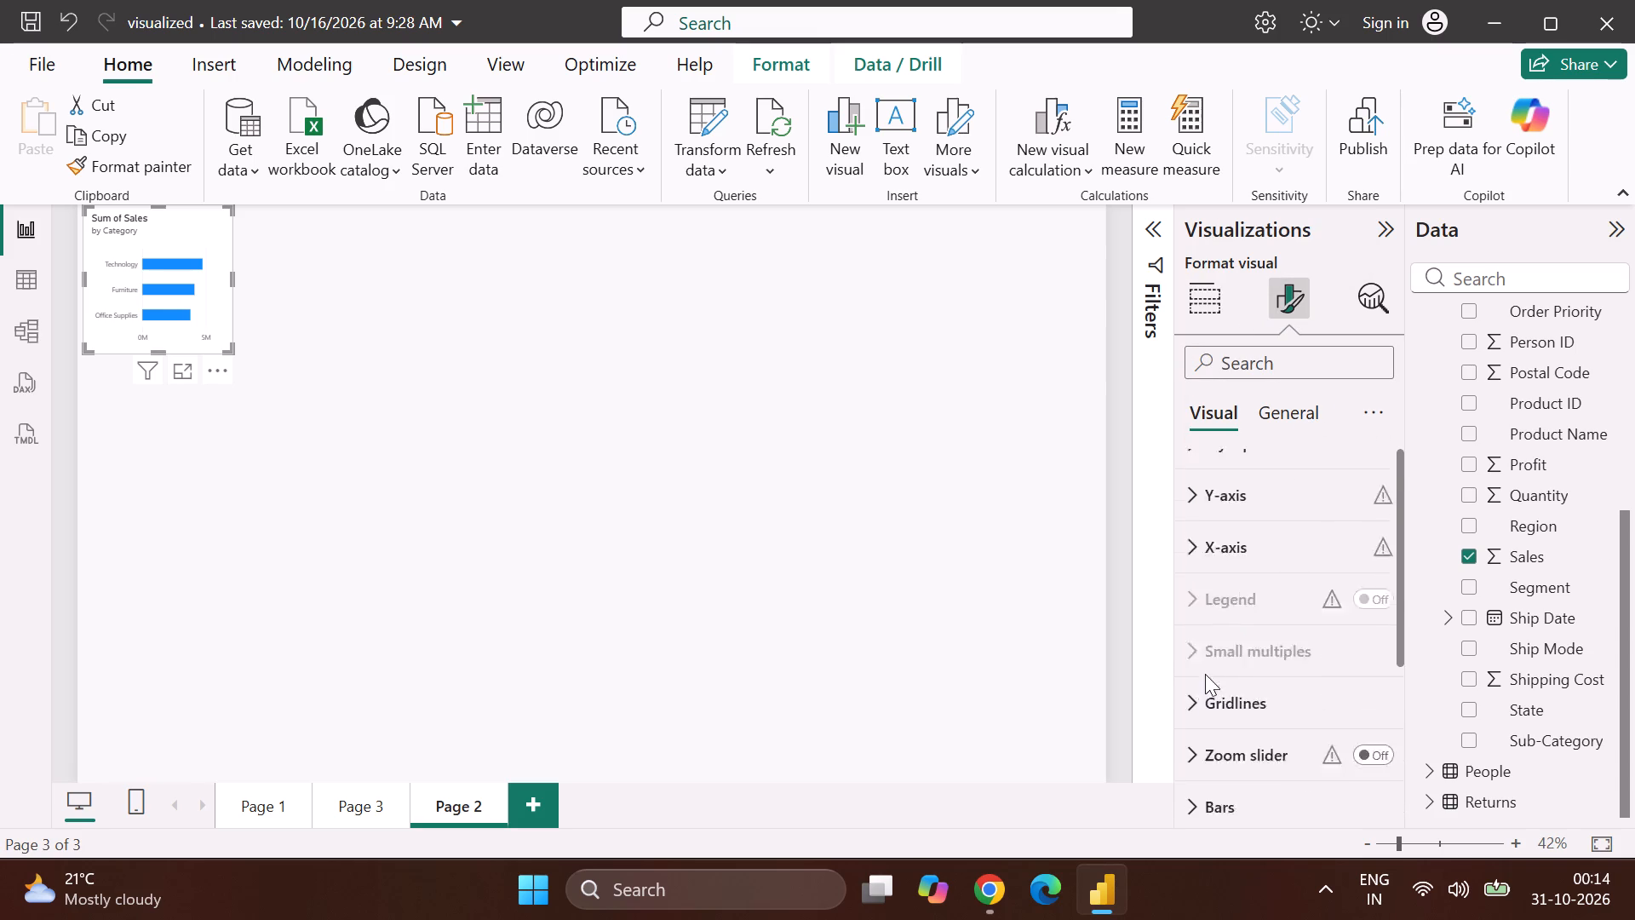
{"action": "scroll", "coordinate": [1205, 674], "scroll_direction": "down", "scroll_amount": 5}
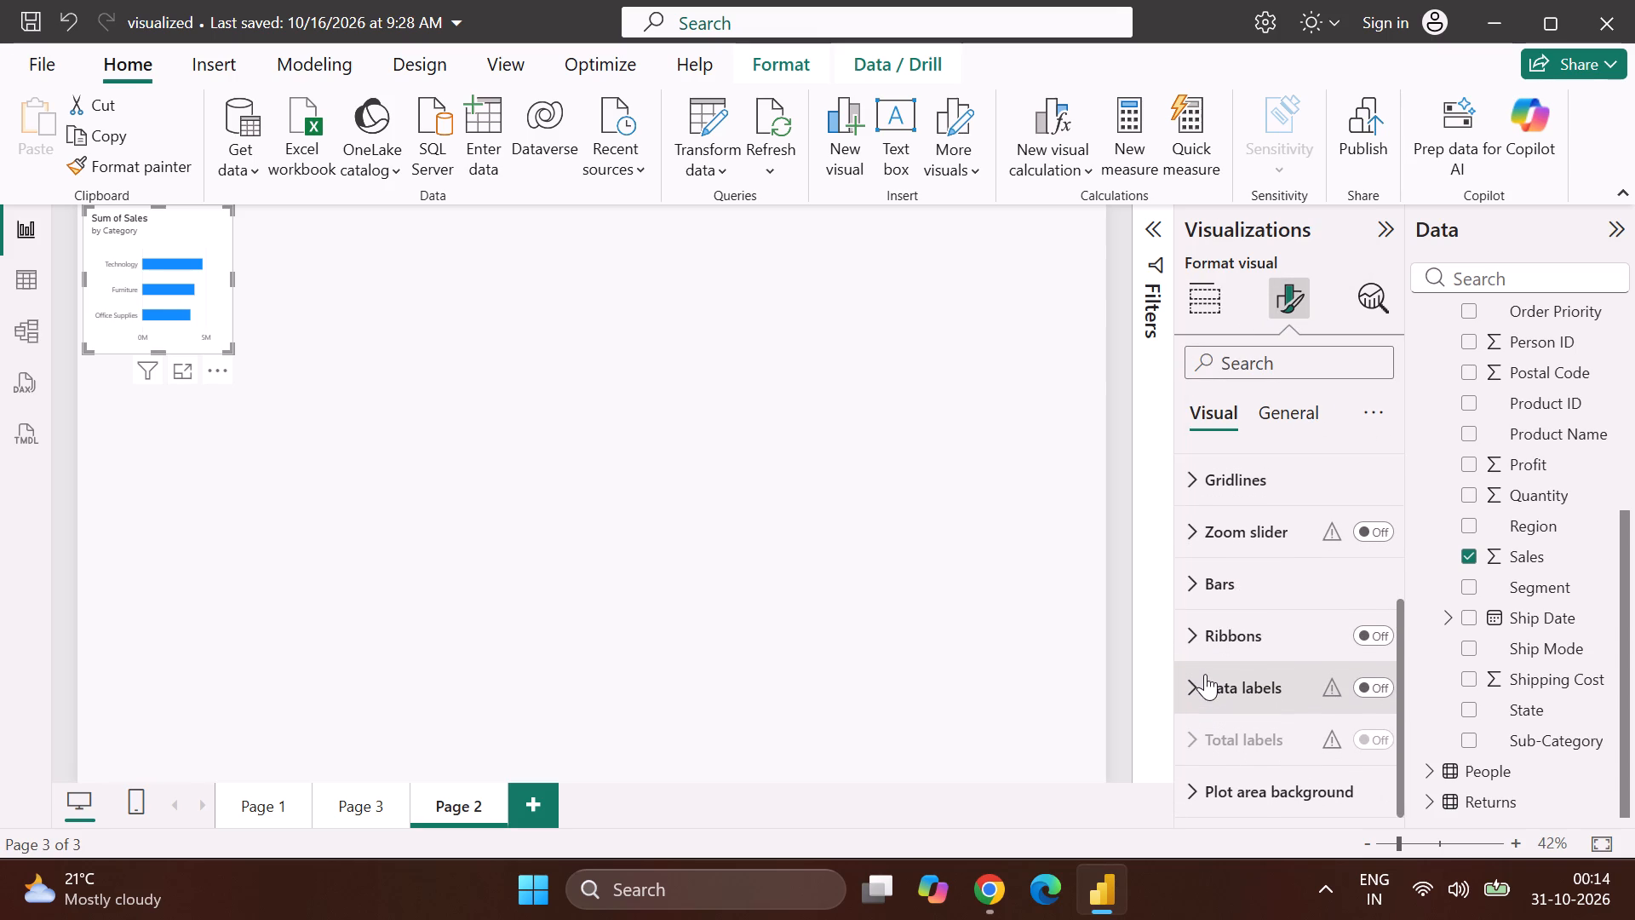
{"action": "scroll", "coordinate": [1205, 674], "scroll_direction": "down", "scroll_amount": 4}
{"action": "scroll", "coordinate": [1205, 674], "scroll_direction": "up", "scroll_amount": 2}
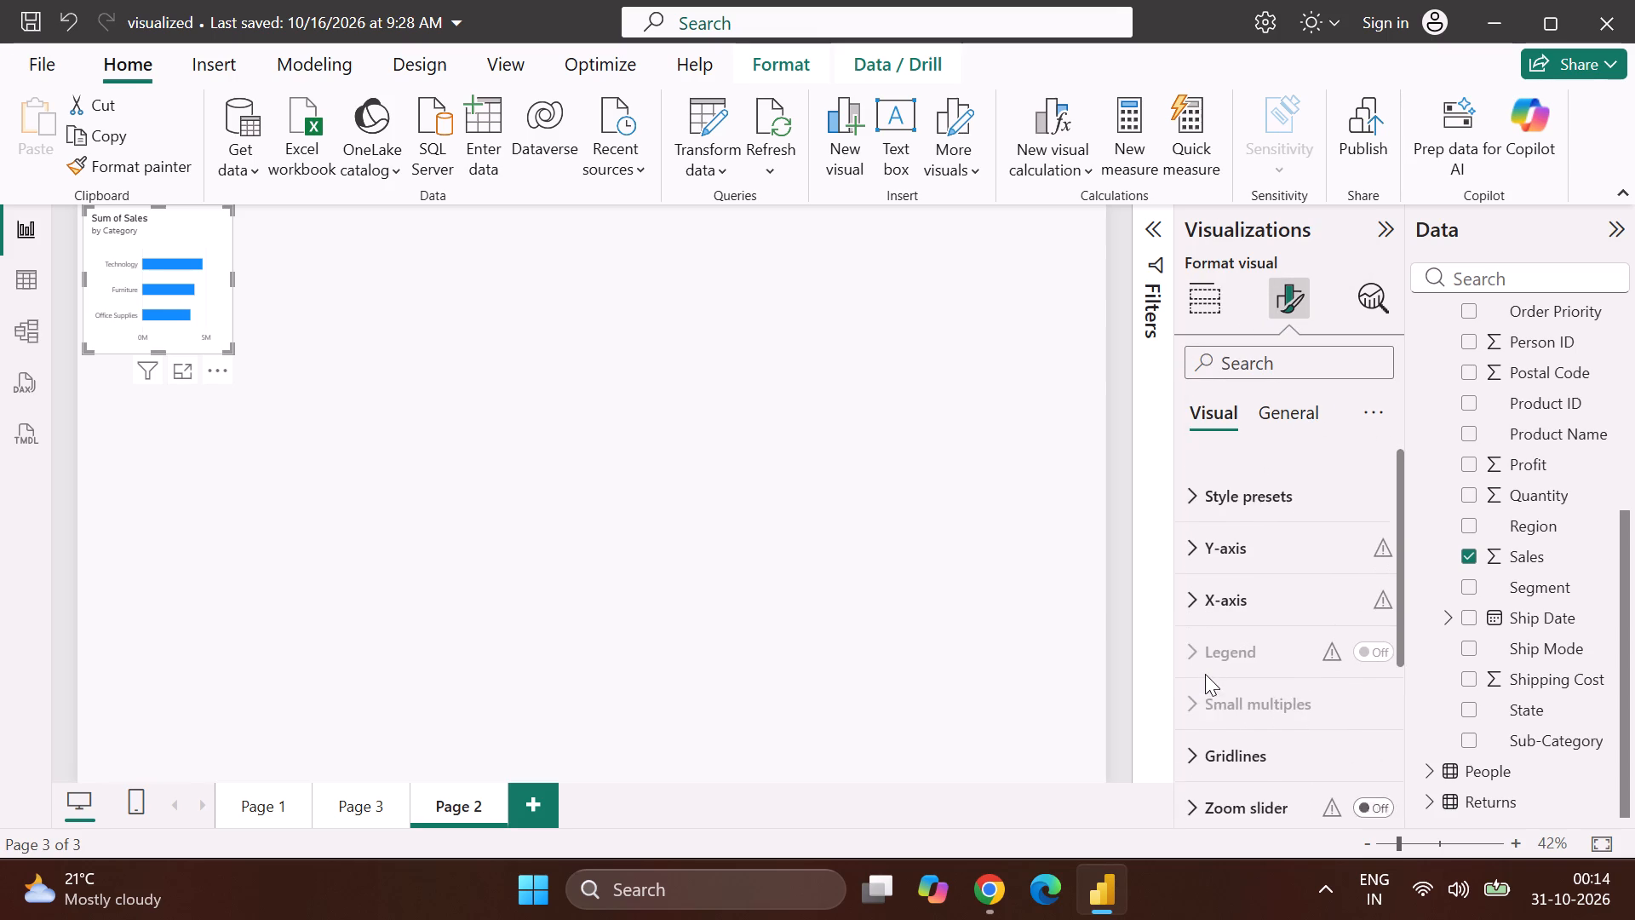
{"action": "left_click", "coordinate": [1282, 415]}
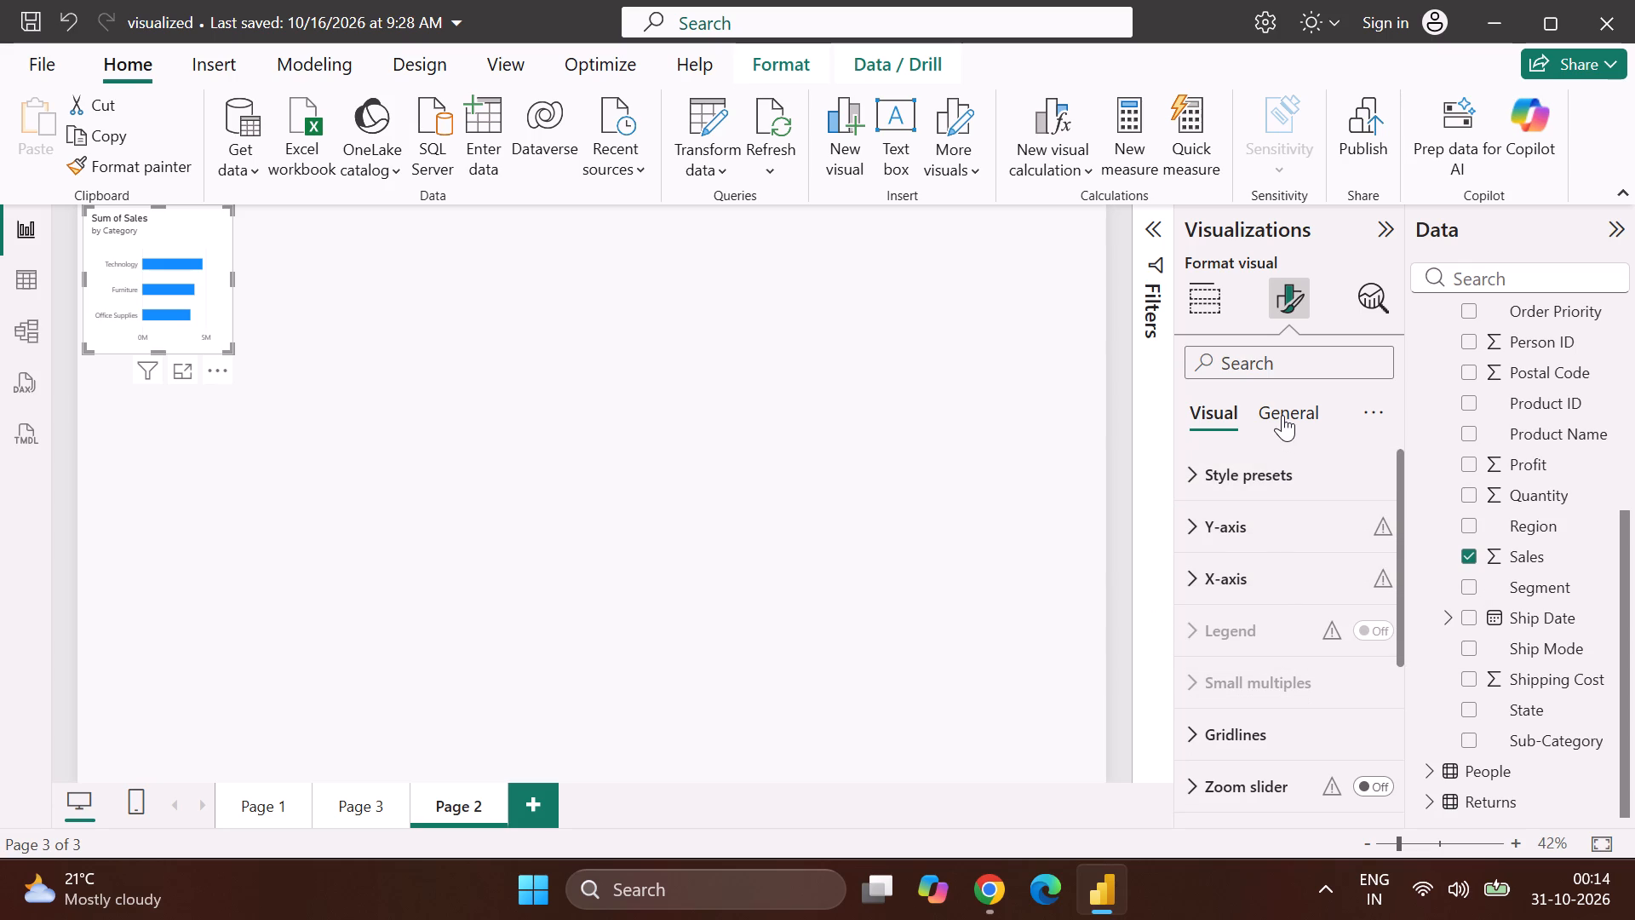
{"action": "scroll", "coordinate": [1220, 680], "scroll_direction": "down", "scroll_amount": 3}
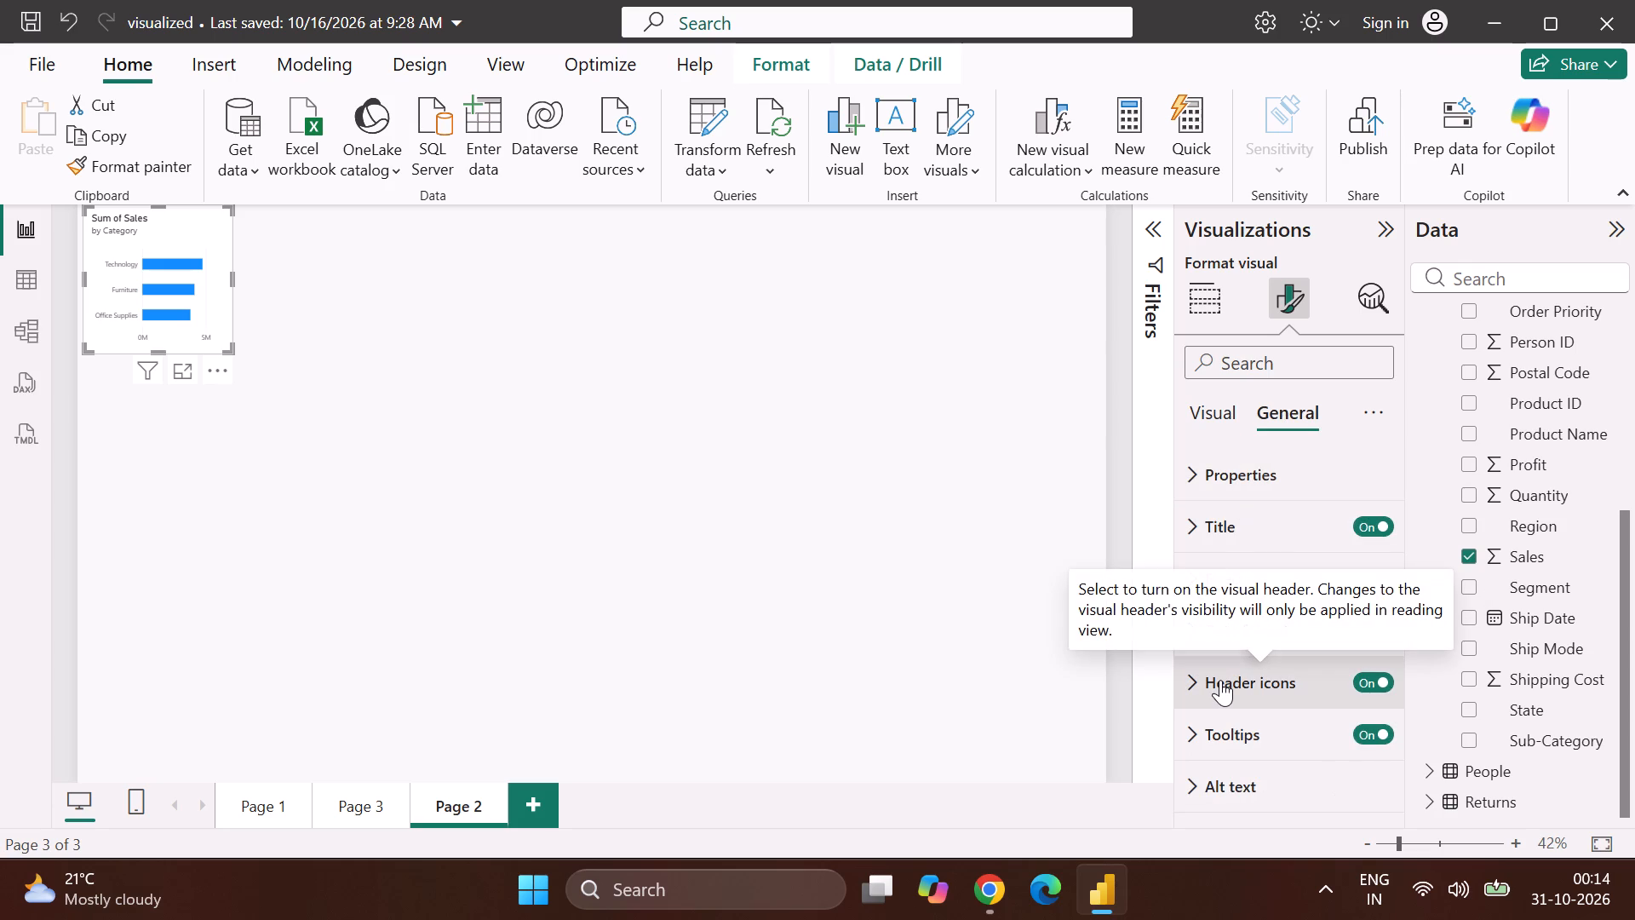
{"action": "scroll", "coordinate": [1220, 680], "scroll_direction": "down", "scroll_amount": 5}
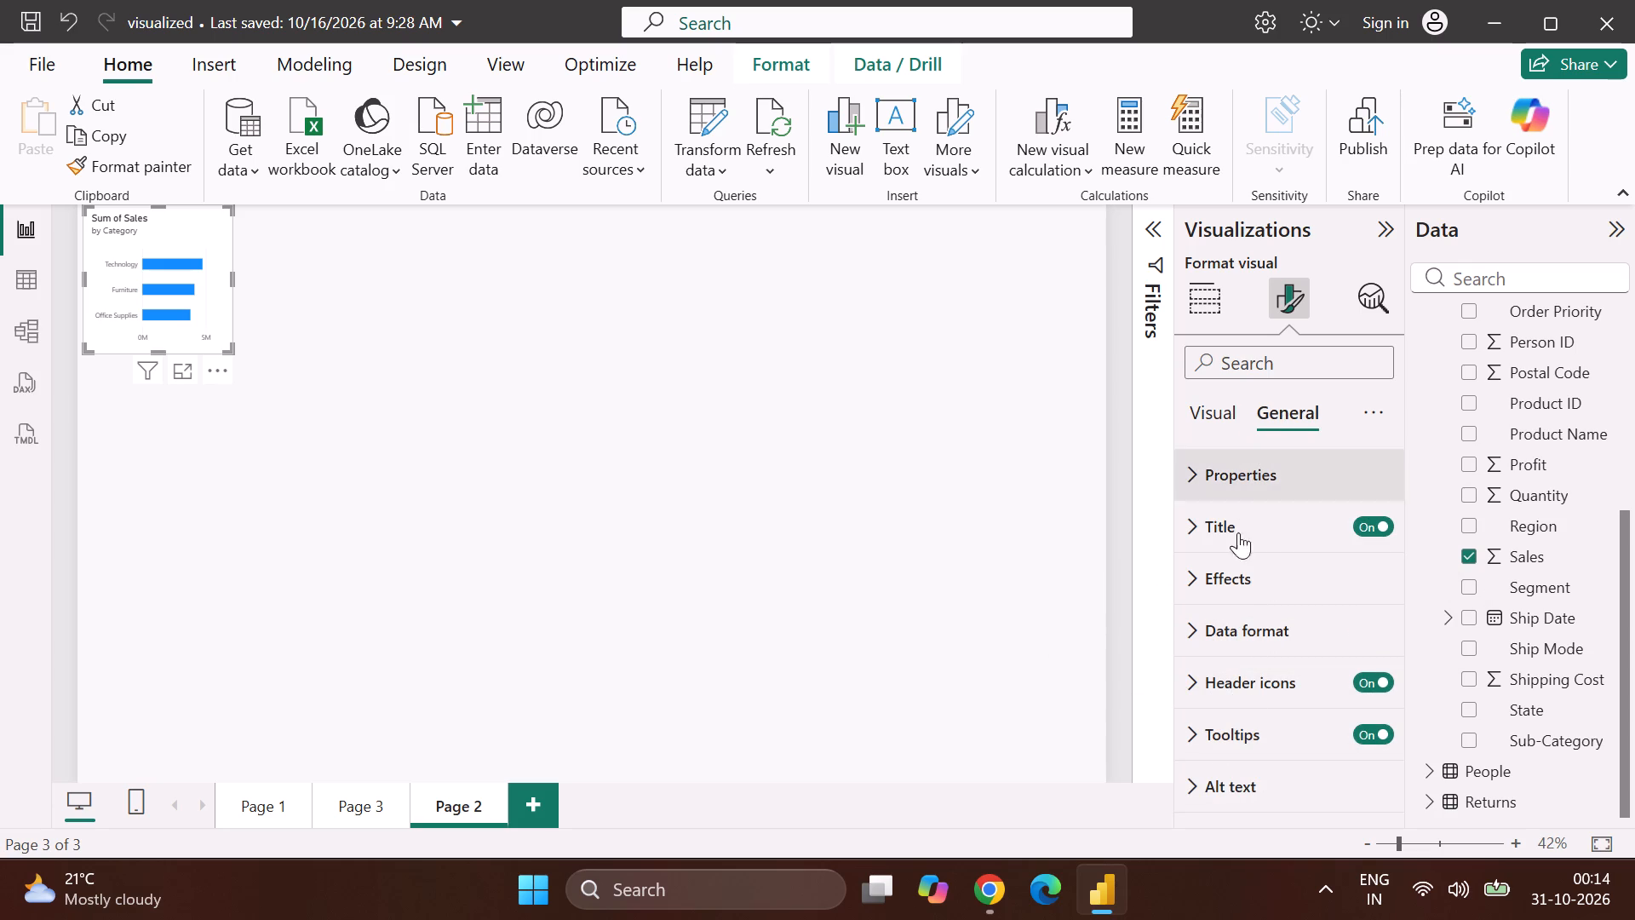
{"action": "scroll", "coordinate": [1240, 591], "scroll_direction": "down", "scroll_amount": 5}
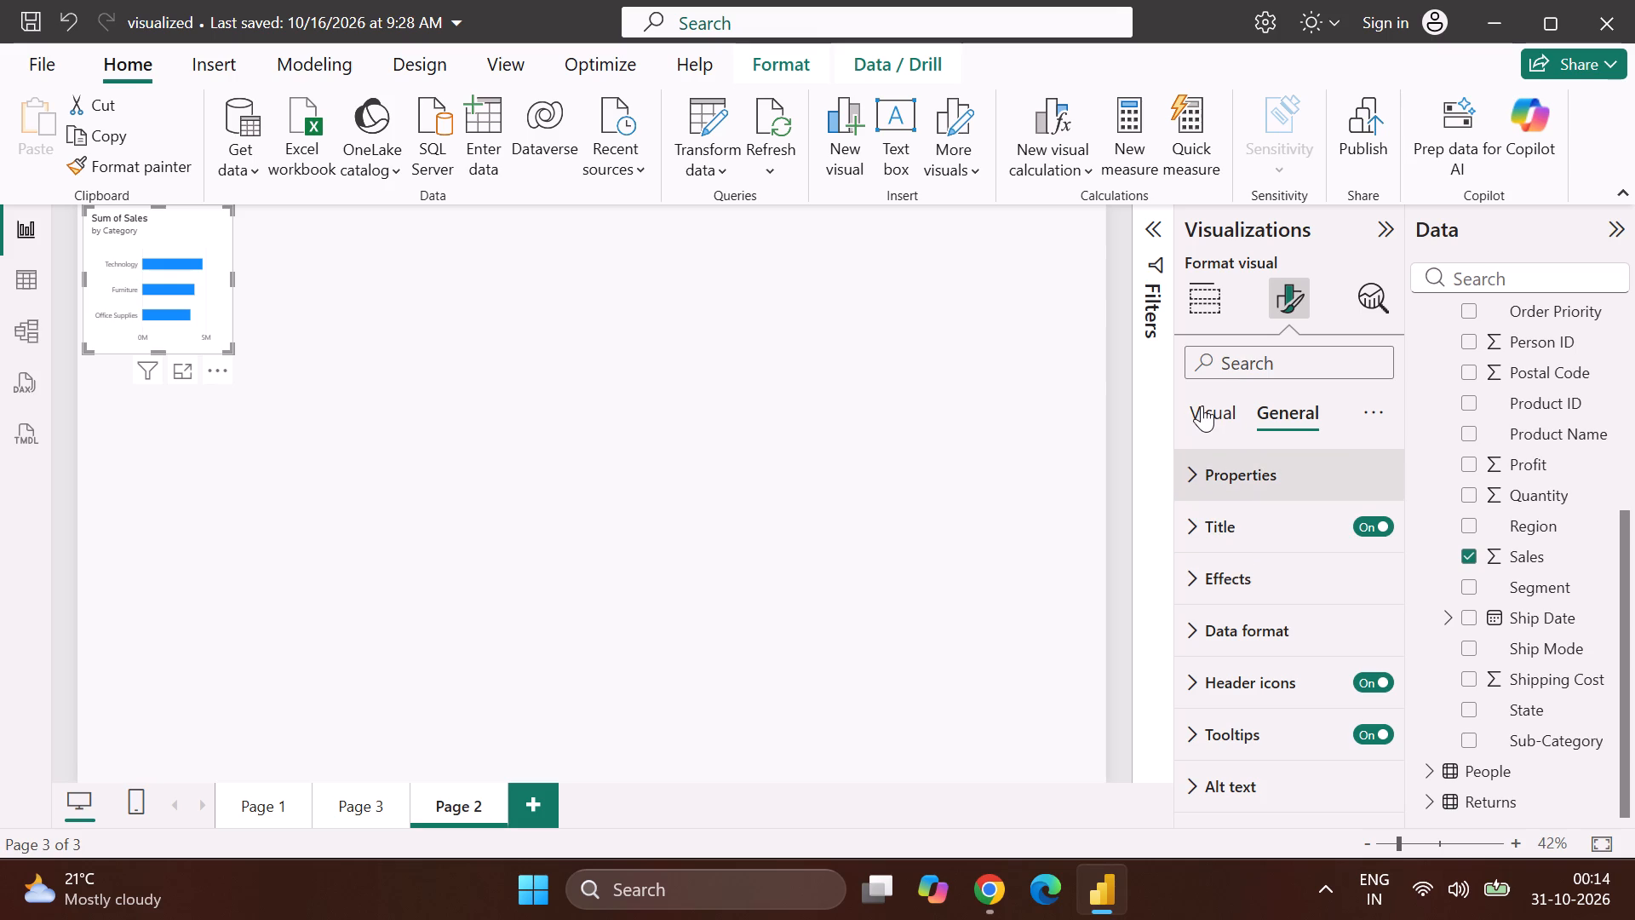
{"action": "left_click", "coordinate": [1202, 405]}
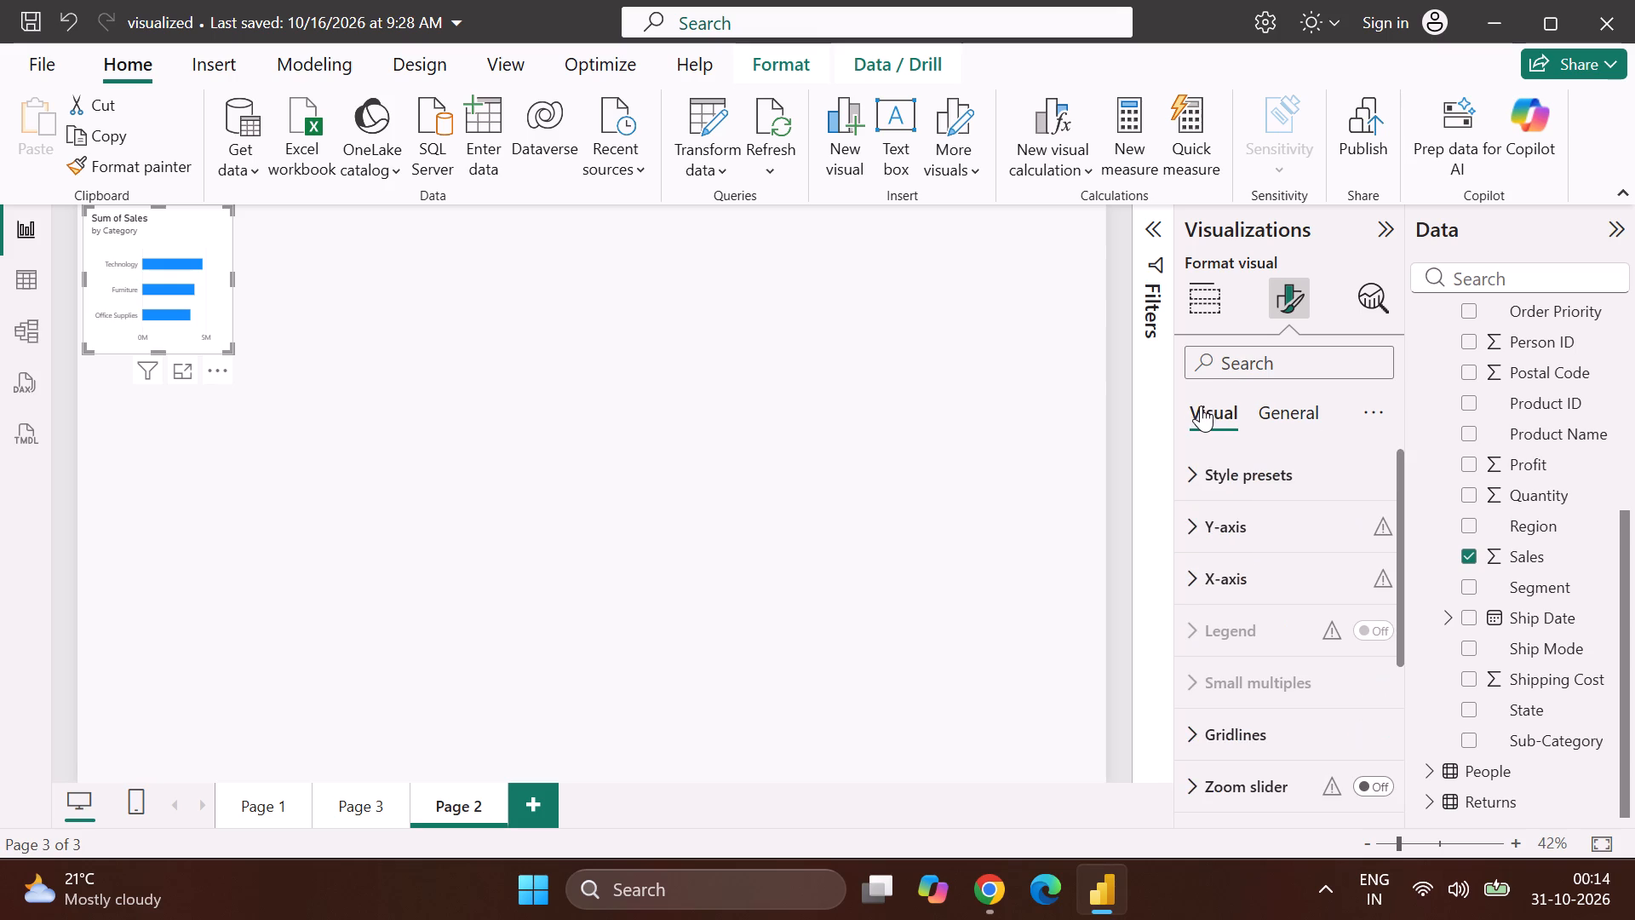
{"action": "scroll", "coordinate": [1189, 656], "scroll_direction": "down", "scroll_amount": 3}
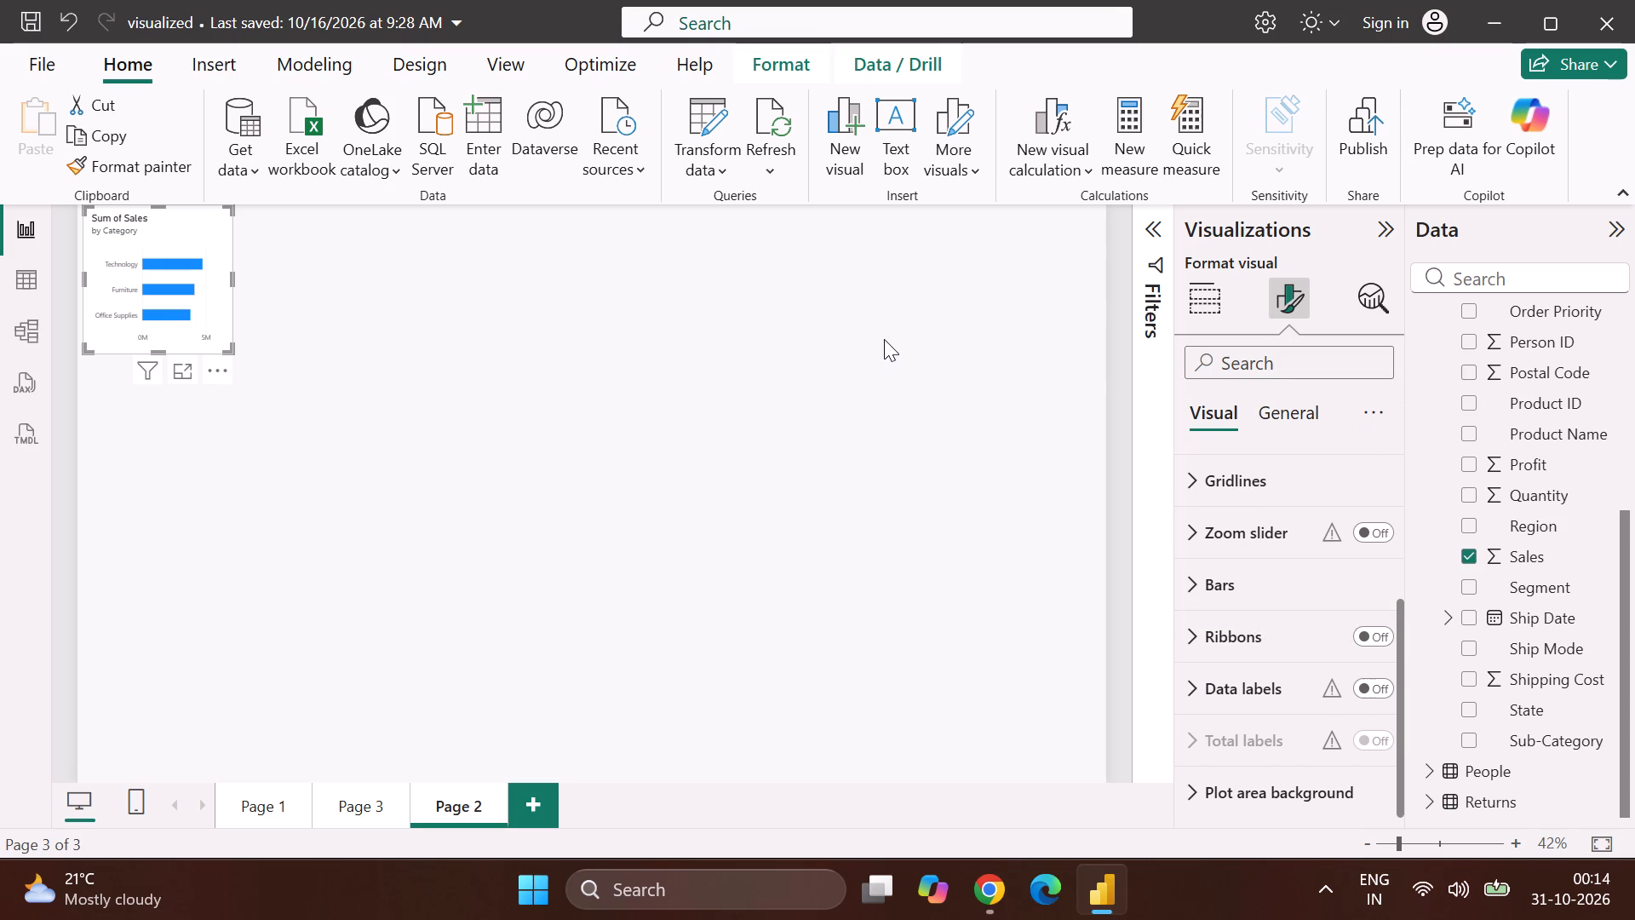
Switch to Chrome and reread the advanced tooltip example in the drill through notes.
{"action": "left_click", "coordinate": [971, 900]}
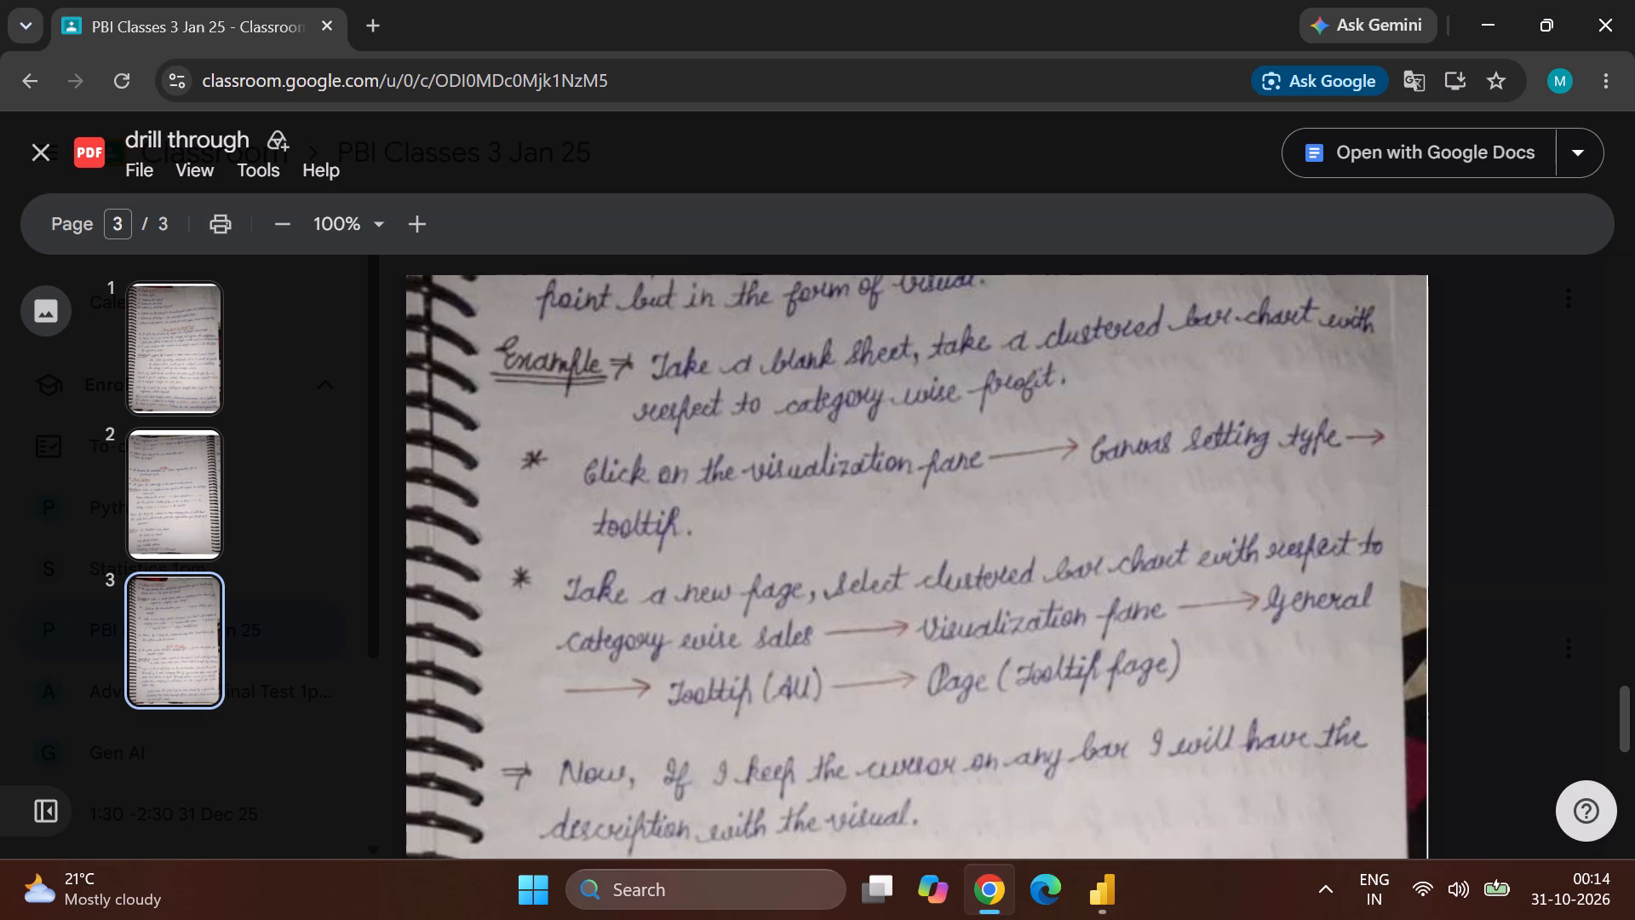
{"action": "left_click", "coordinate": [915, 677]}
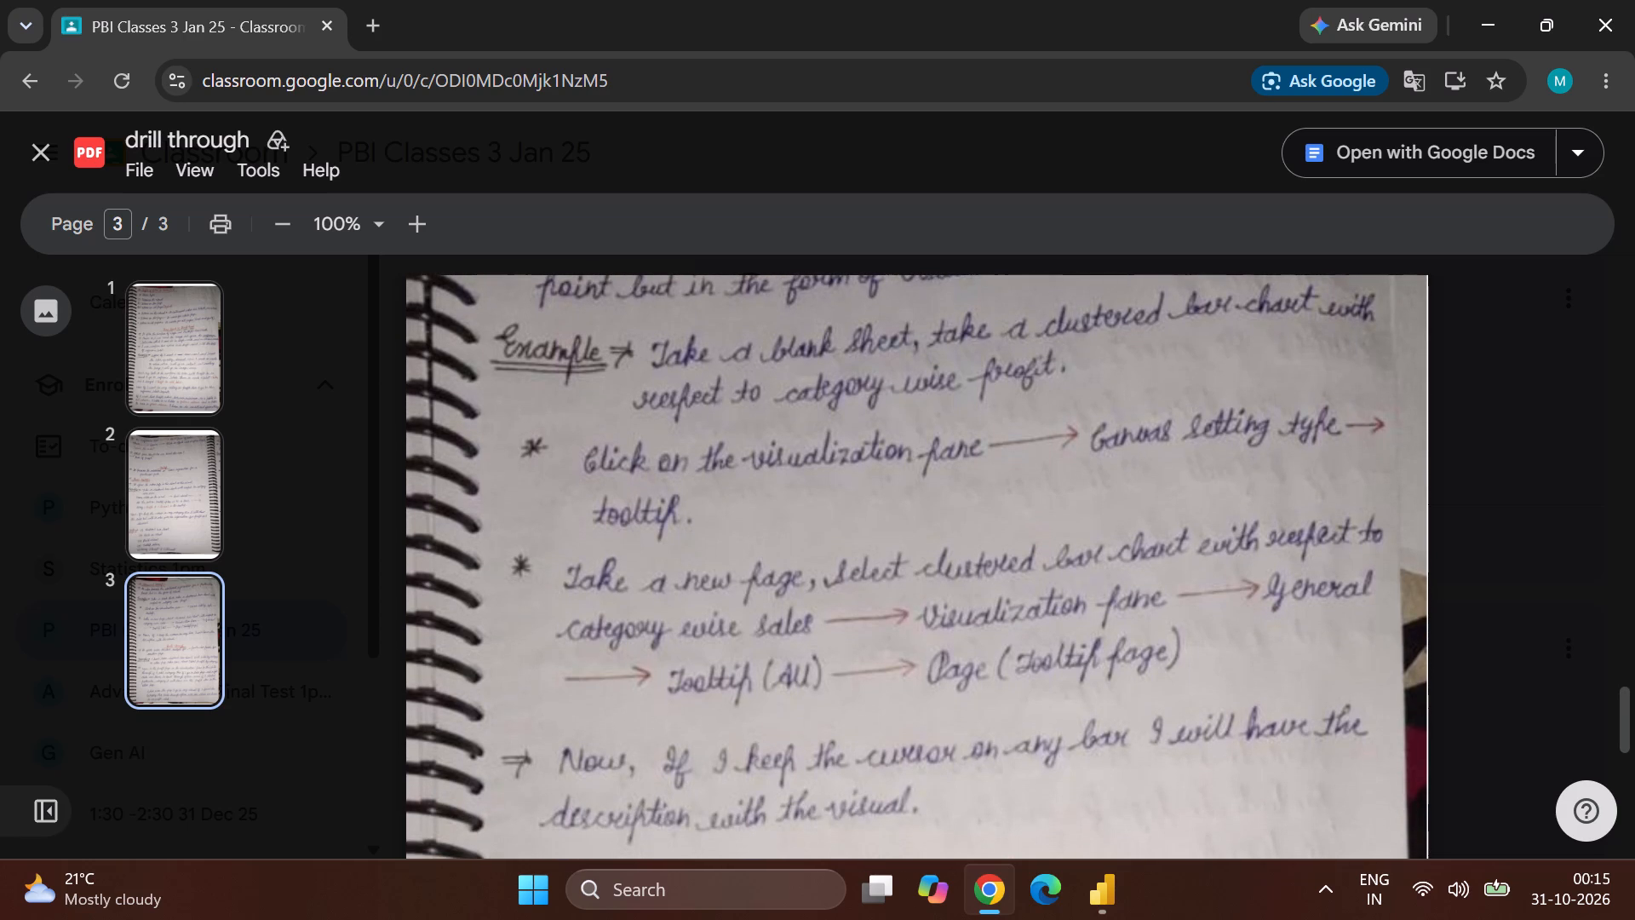
Return to Power BI and examine the general formatting options of the Sales by Category chart.
{"action": "left_click", "coordinate": [1095, 915]}
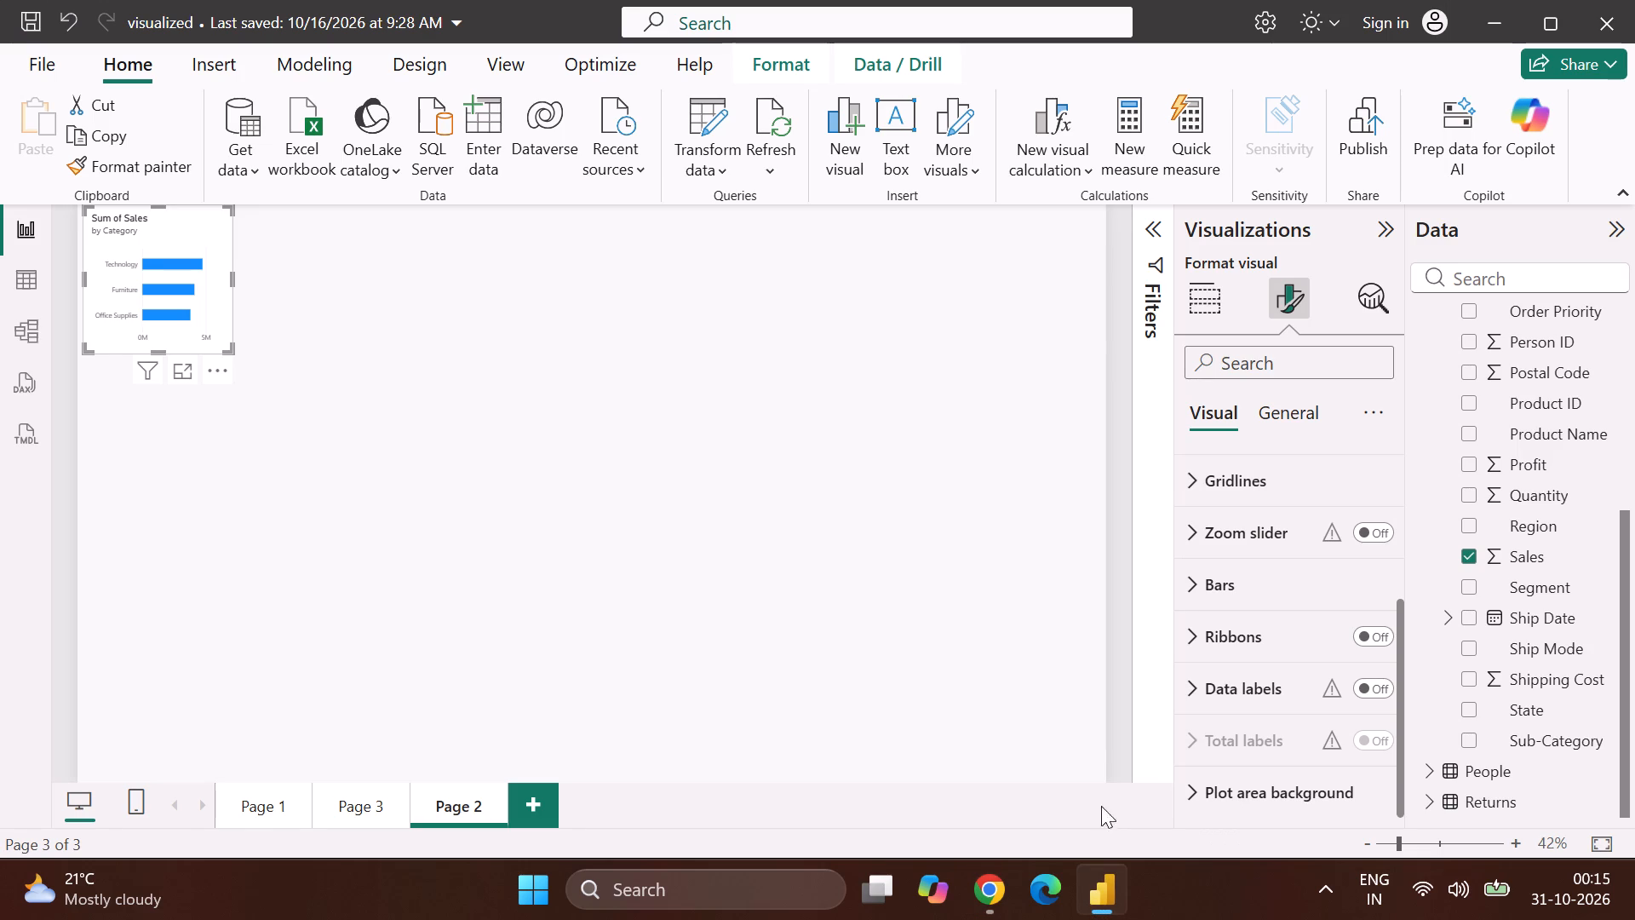
{"action": "left_click", "coordinate": [1296, 404]}
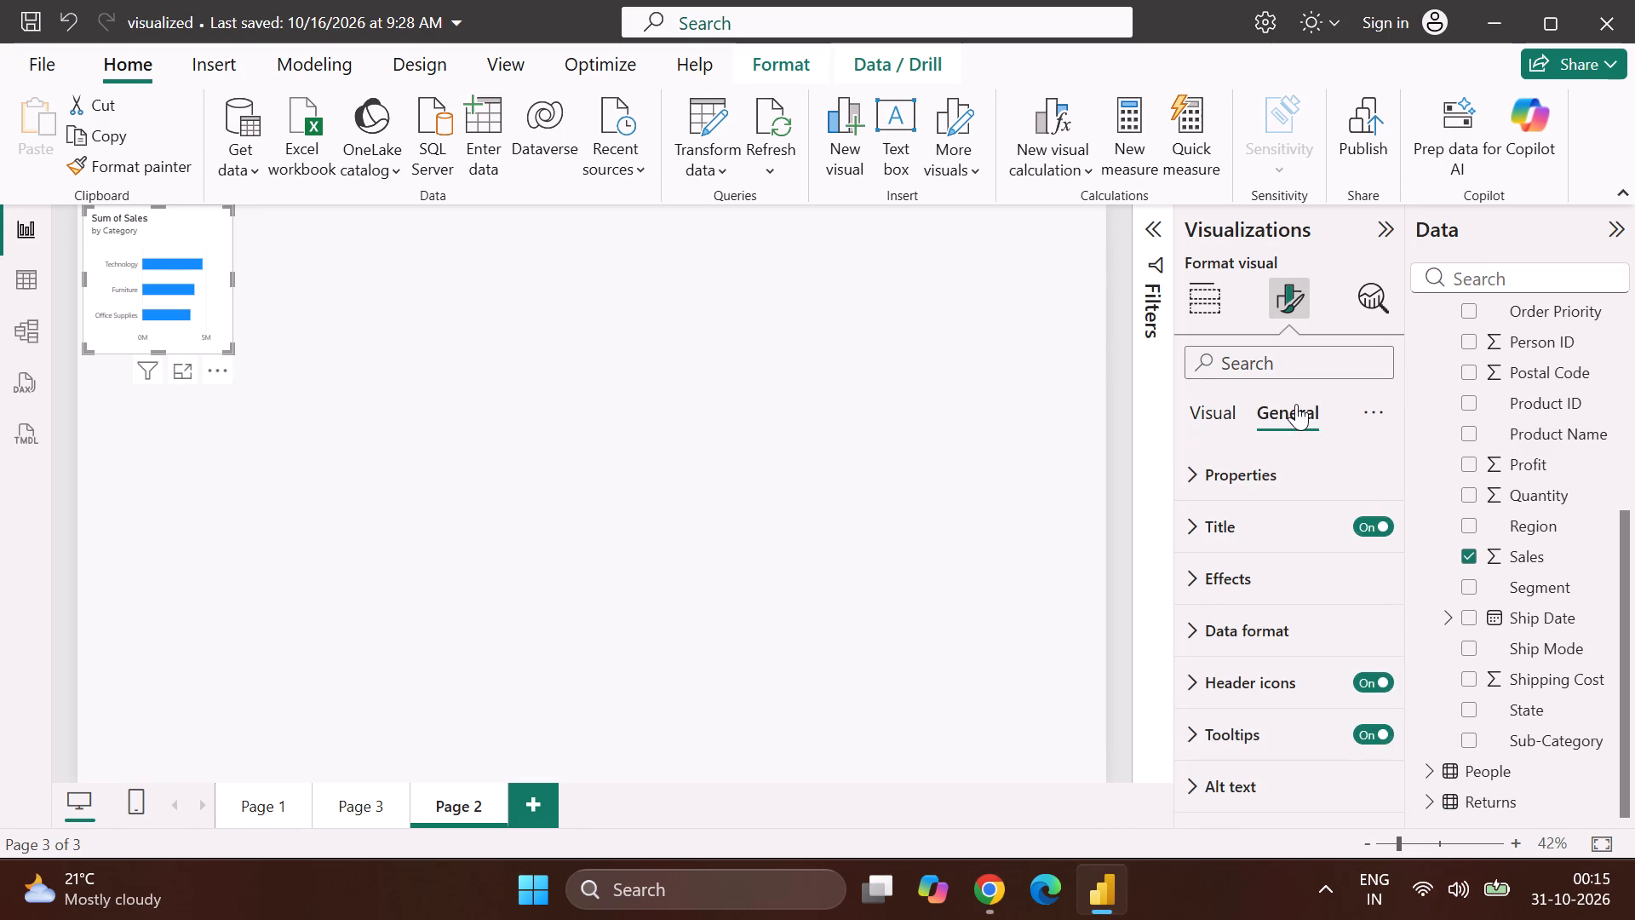
{"action": "scroll", "coordinate": [1281, 651], "scroll_direction": "down", "scroll_amount": 7}
{"action": "scroll", "coordinate": [1239, 745], "scroll_direction": "down", "scroll_amount": 5}
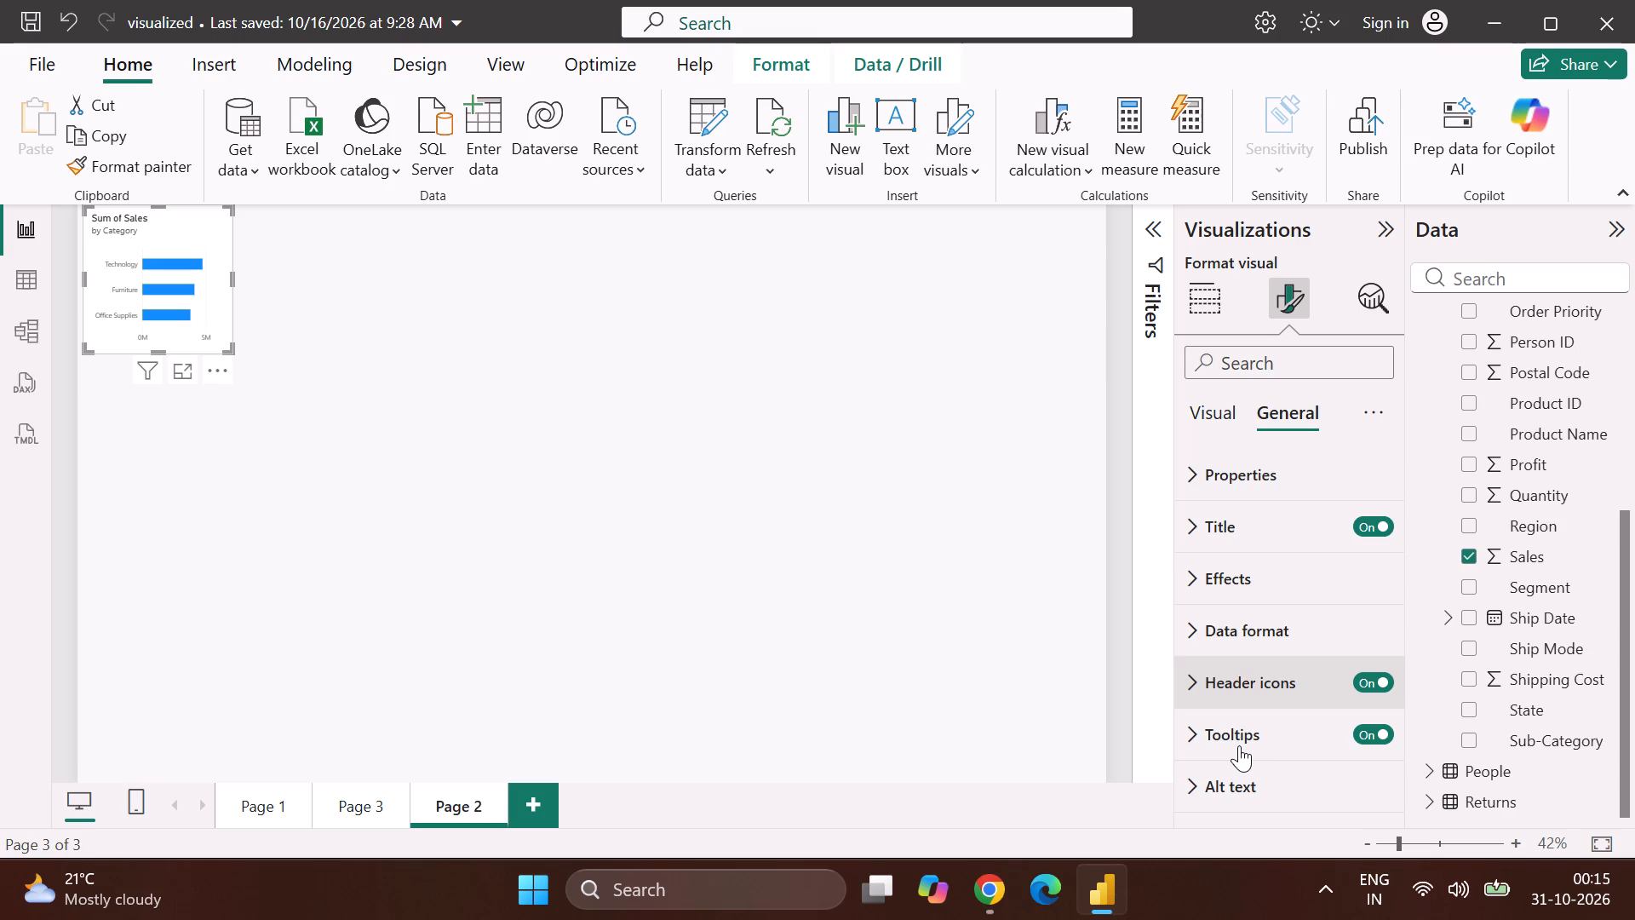
Enlarge the Sales by Category bar chart to about 751 wide by 458 high.
{"action": "left_click", "coordinate": [194, 215]}
{"action": "left_click_drag", "start_coordinate": [227, 348], "coordinate": [478, 443]}
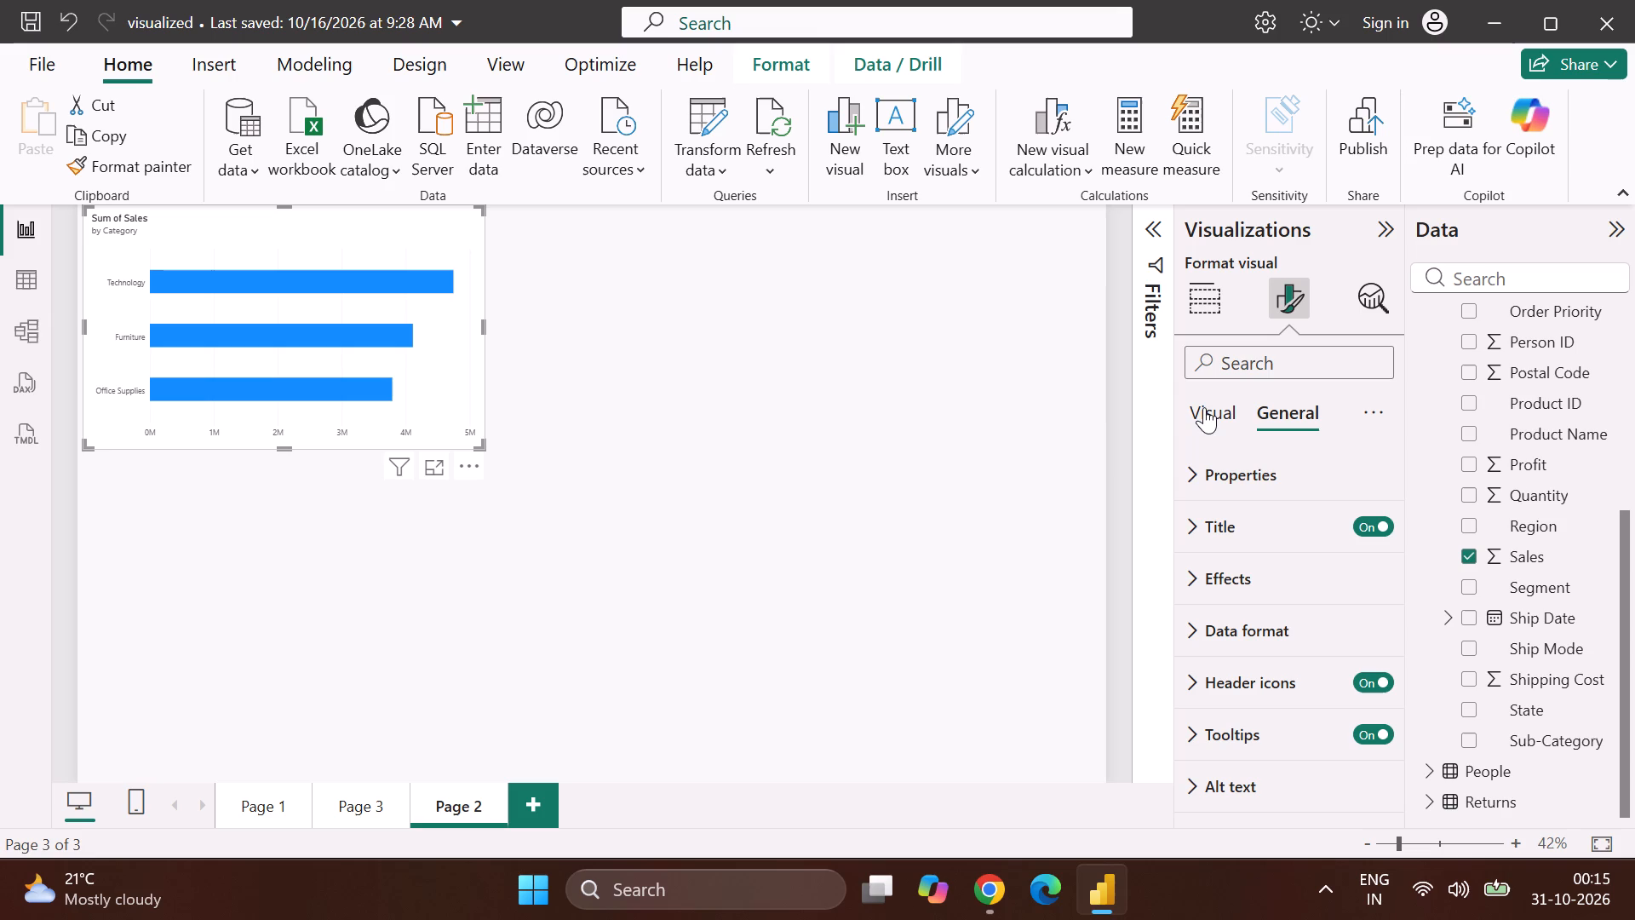
Examine the size properties and tooltip options in the Sales by Category chart's general formatting.
{"action": "left_click", "coordinate": [1187, 473]}
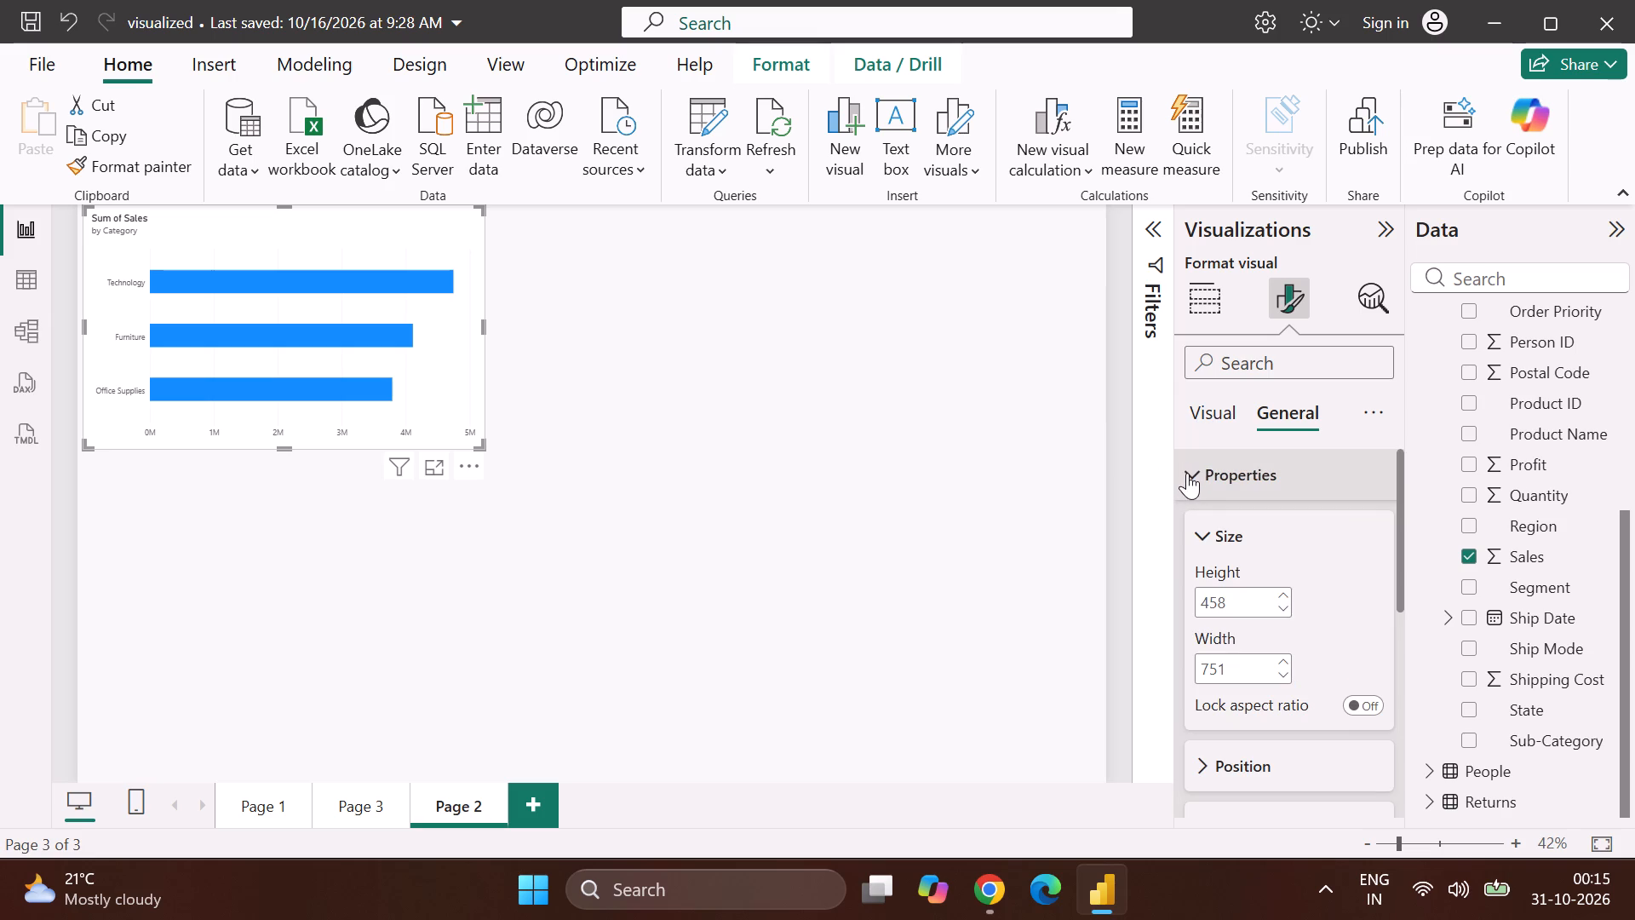
{"action": "scroll", "coordinate": [1232, 570], "scroll_direction": "down", "scroll_amount": 5}
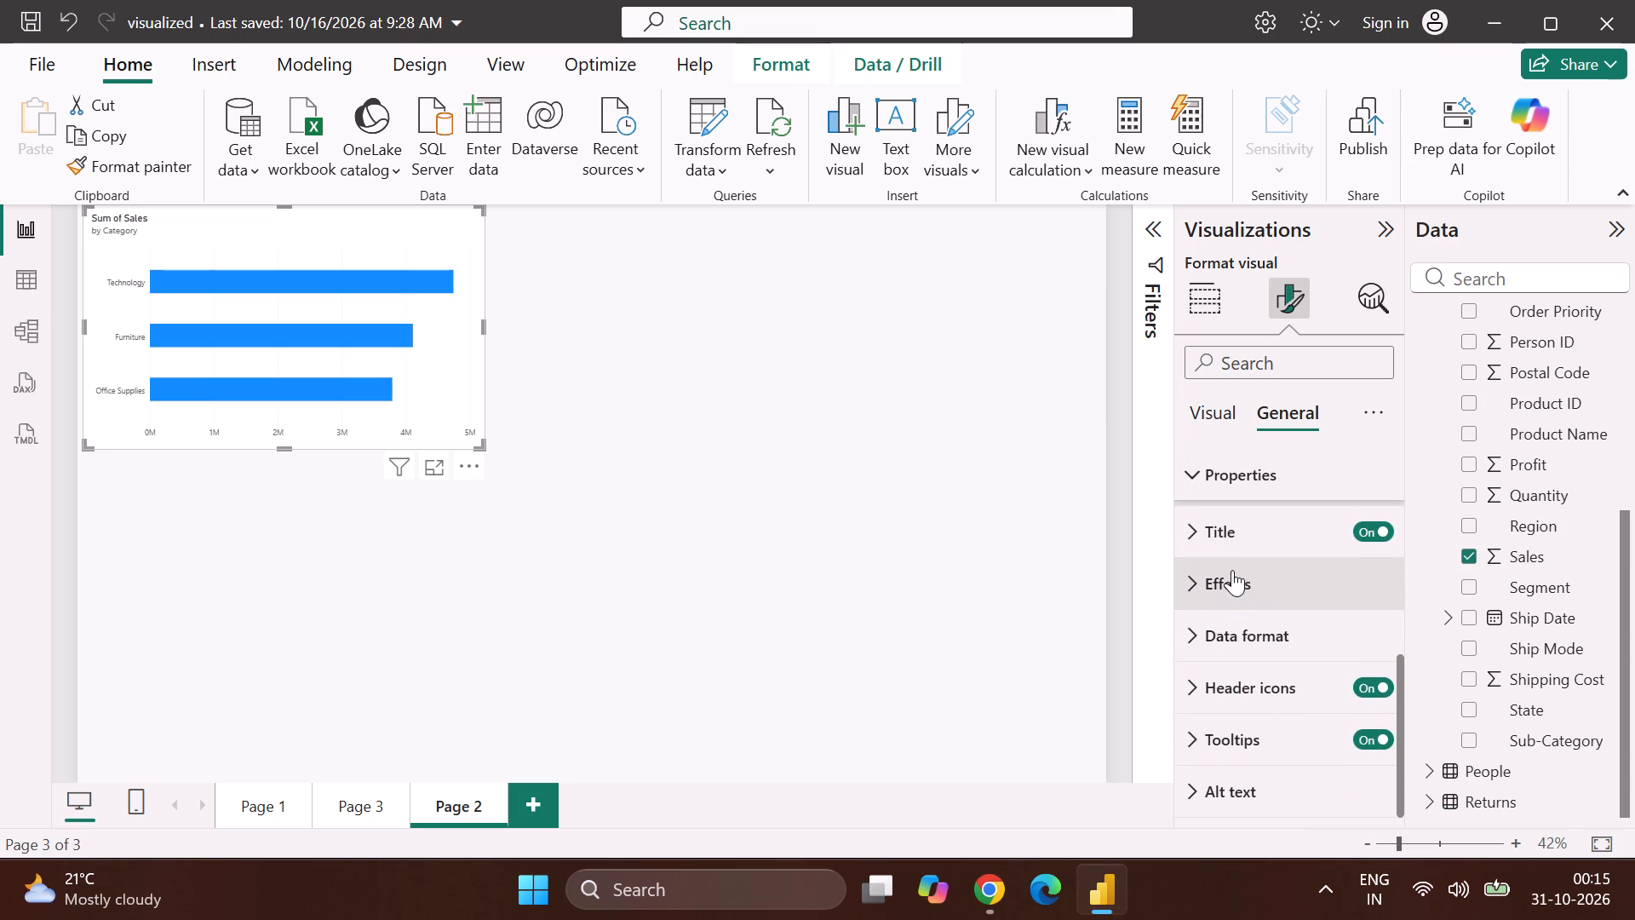
{"action": "scroll", "coordinate": [1232, 570], "scroll_direction": "down", "scroll_amount": 1}
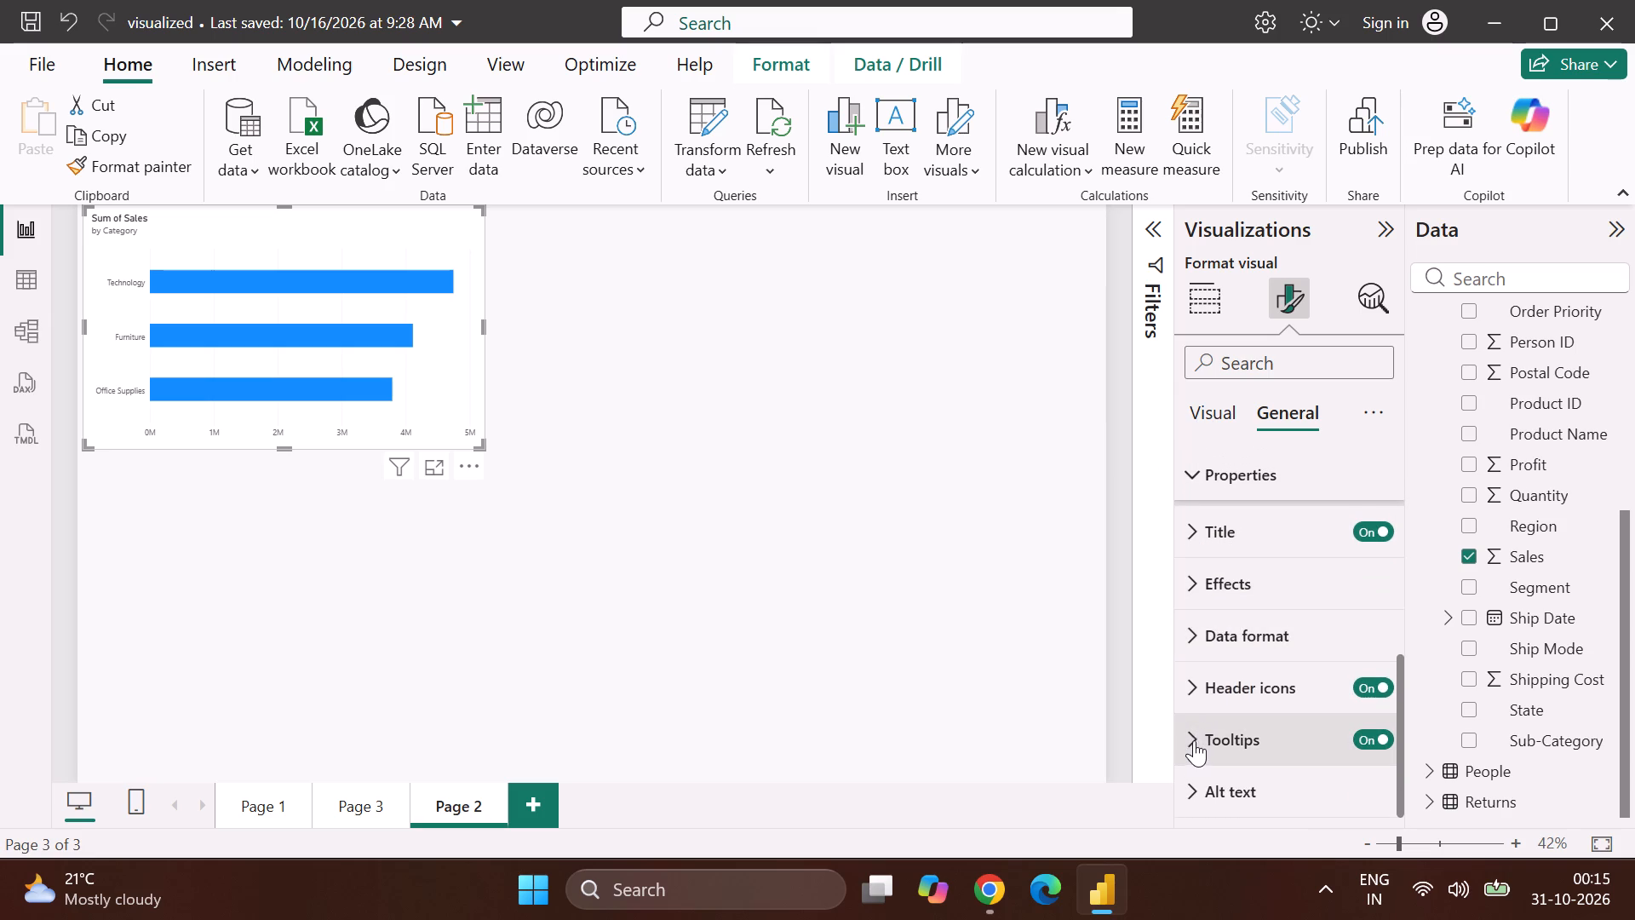
{"action": "left_click", "coordinate": [1195, 739]}
{"action": "scroll", "coordinate": [1195, 739], "scroll_direction": "down", "scroll_amount": 1}
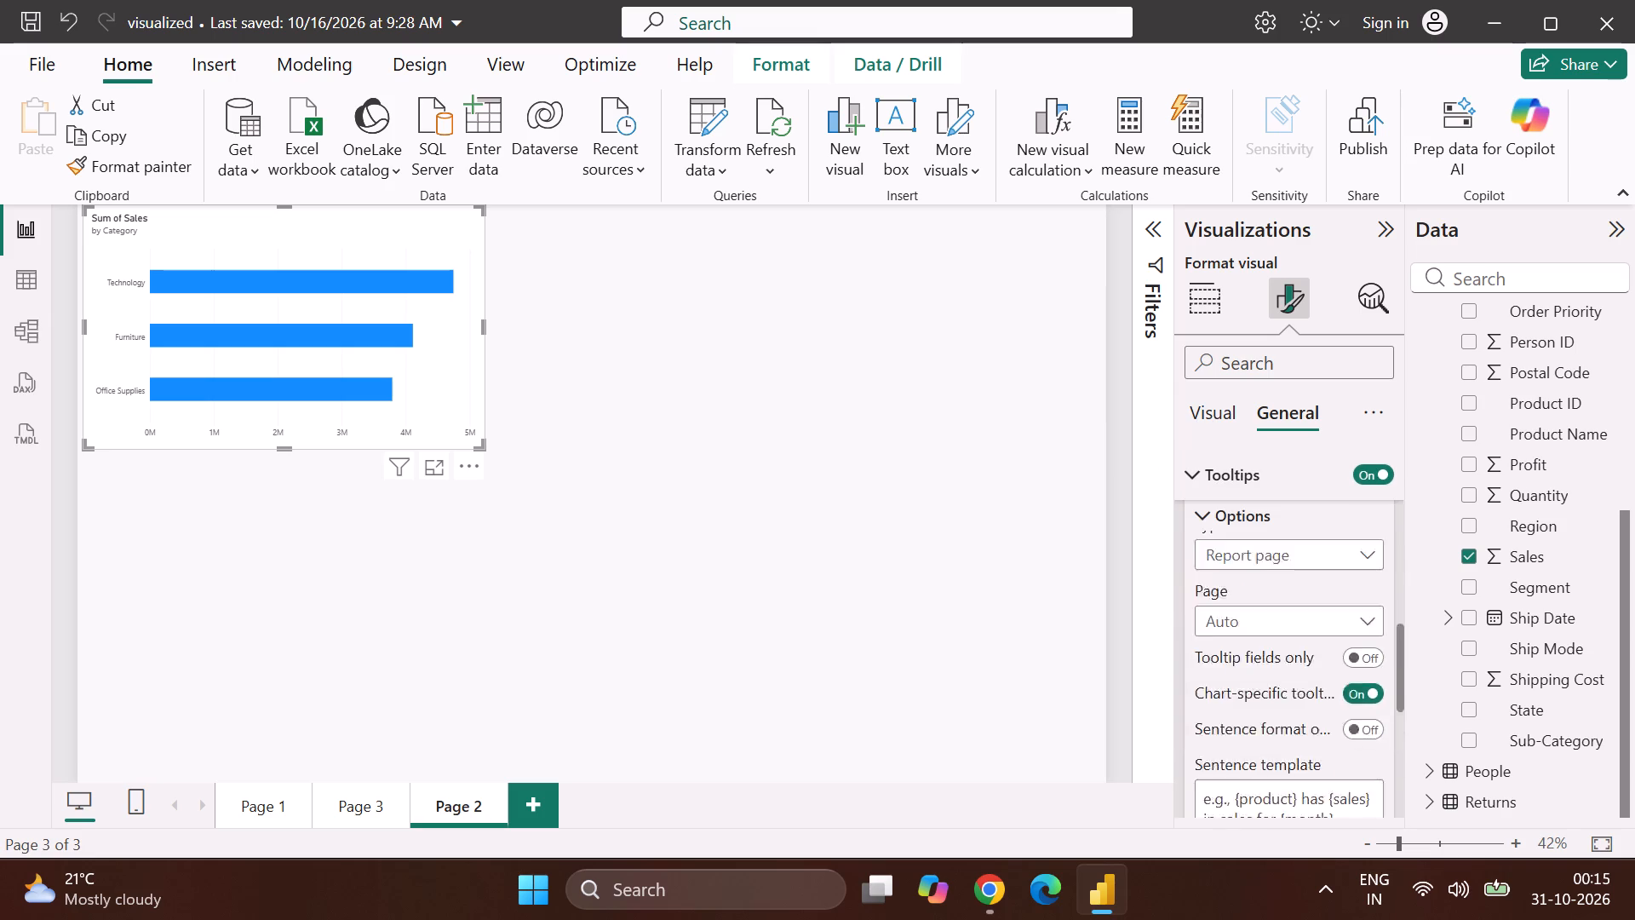
{"action": "scroll", "coordinate": [1195, 739], "scroll_direction": "down", "scroll_amount": 2}
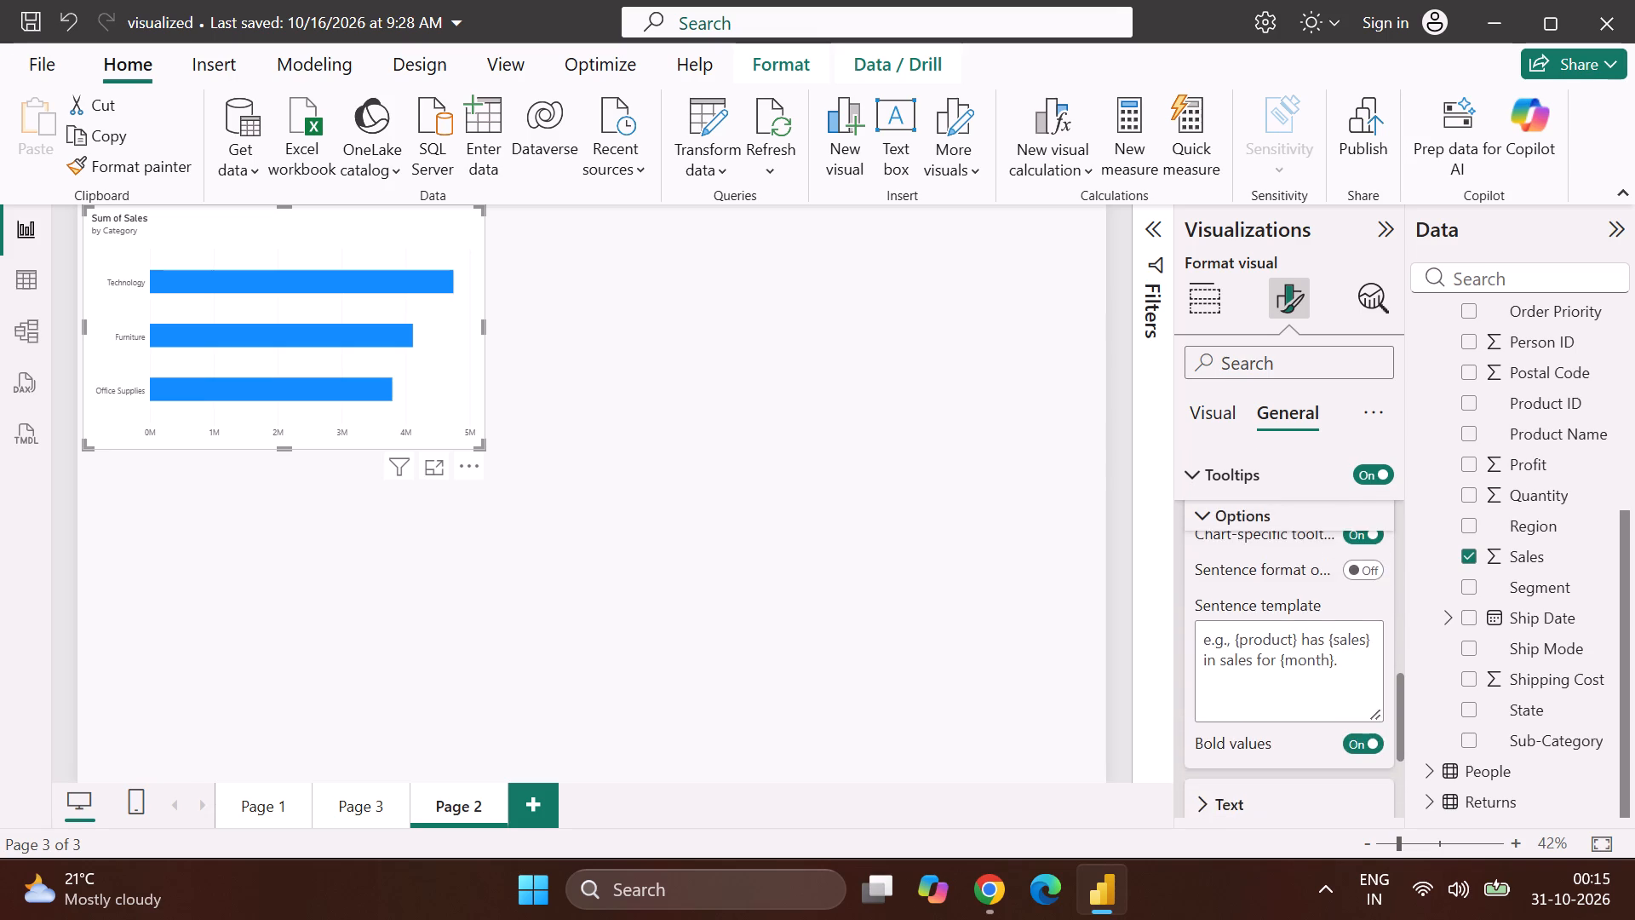
{"action": "scroll", "coordinate": [1195, 739], "scroll_direction": "up", "scroll_amount": 2}
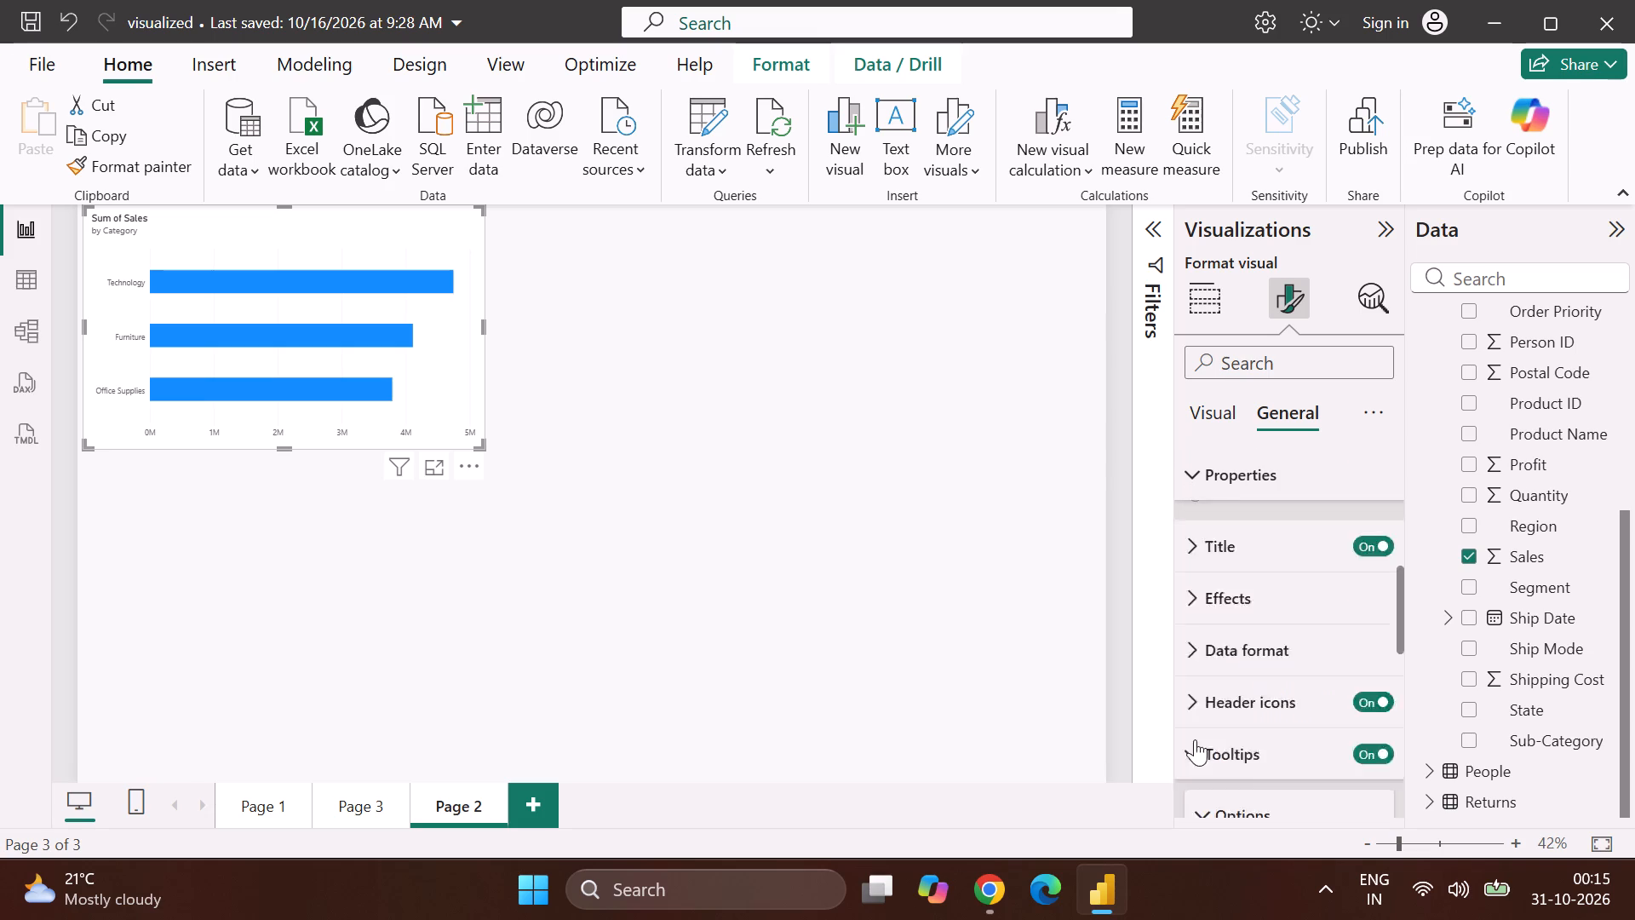
Look through the chart's visual formatting settings, field setup and analytics options for anything related to the tooltip page.
{"action": "left_click", "coordinate": [1212, 423]}
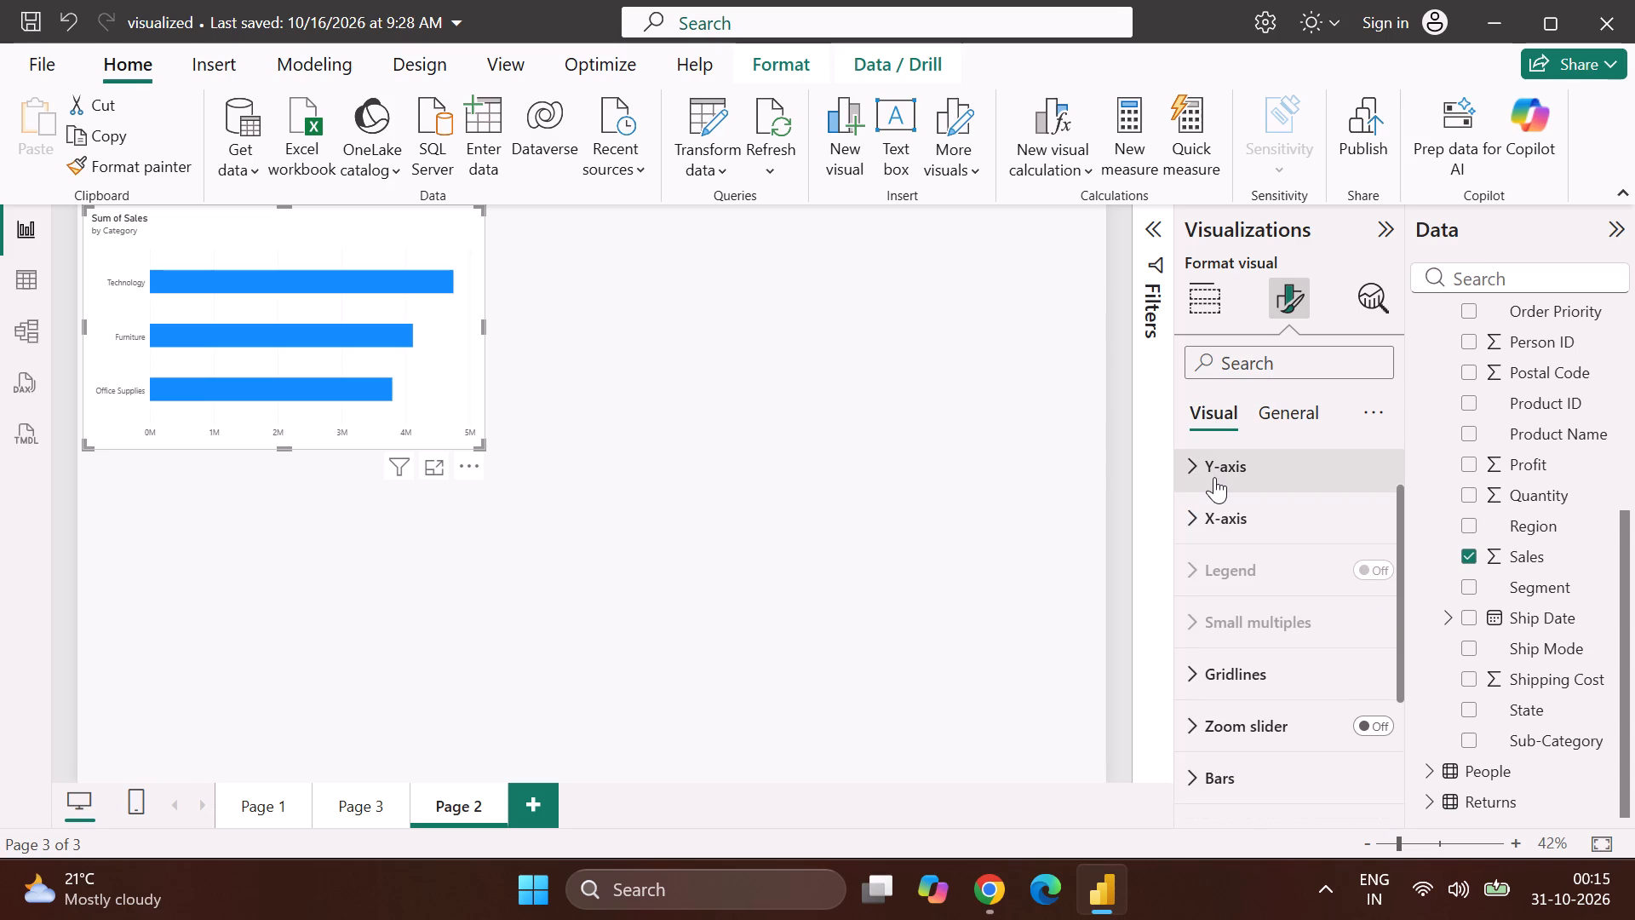
{"action": "scroll", "coordinate": [1214, 477], "scroll_direction": "down", "scroll_amount": 3}
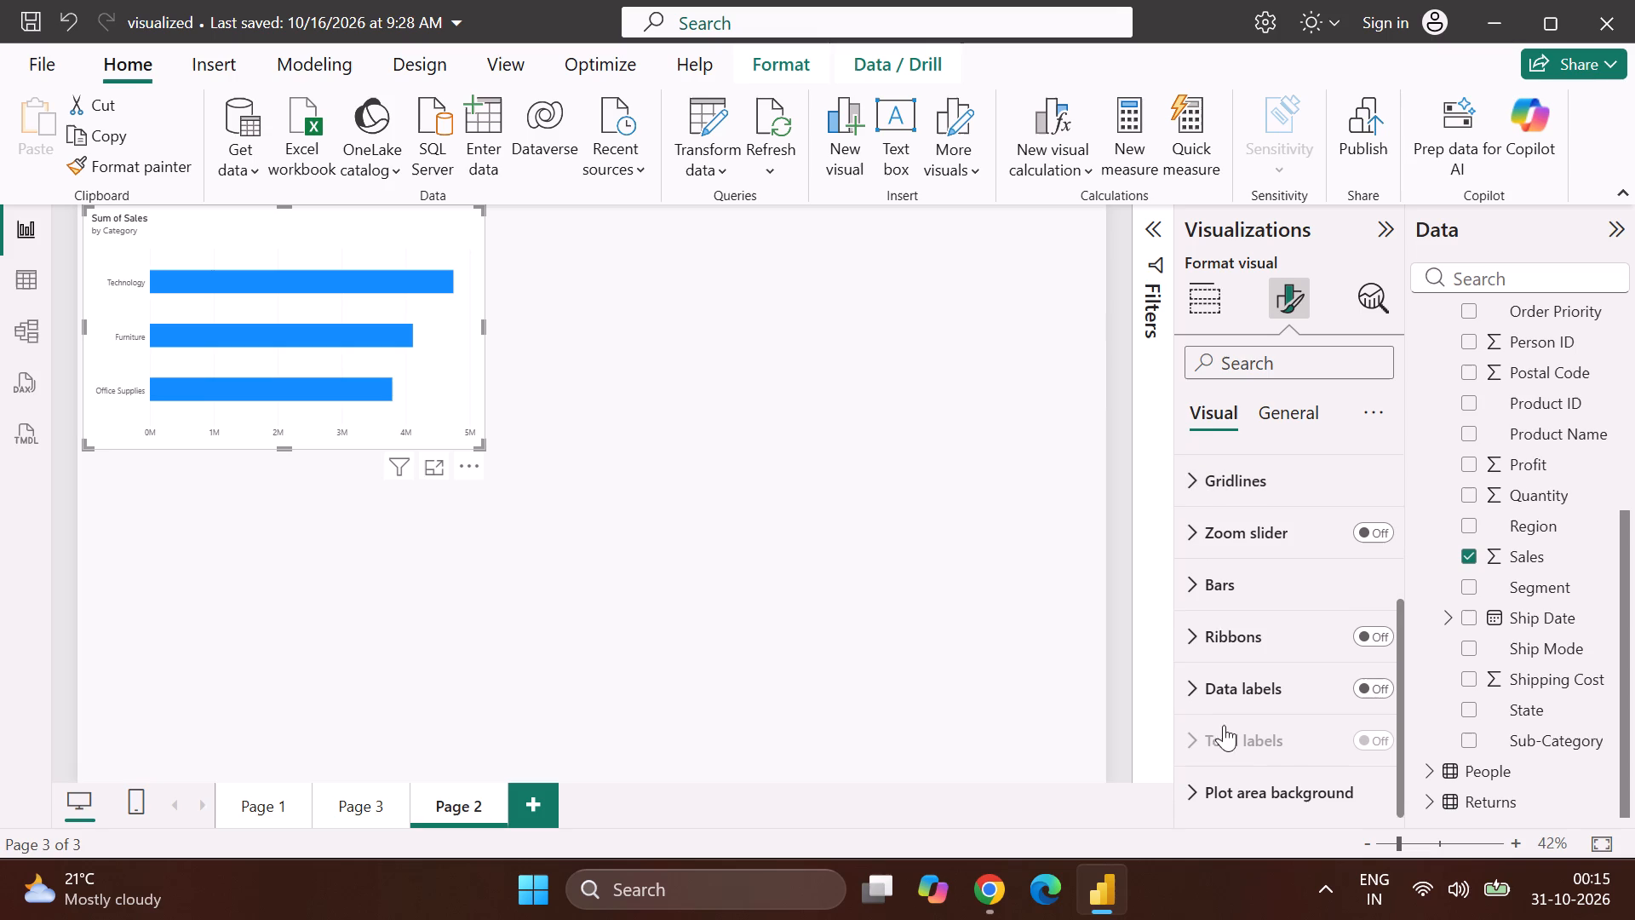
{"action": "scroll", "coordinate": [1220, 732], "scroll_direction": "up", "scroll_amount": 1}
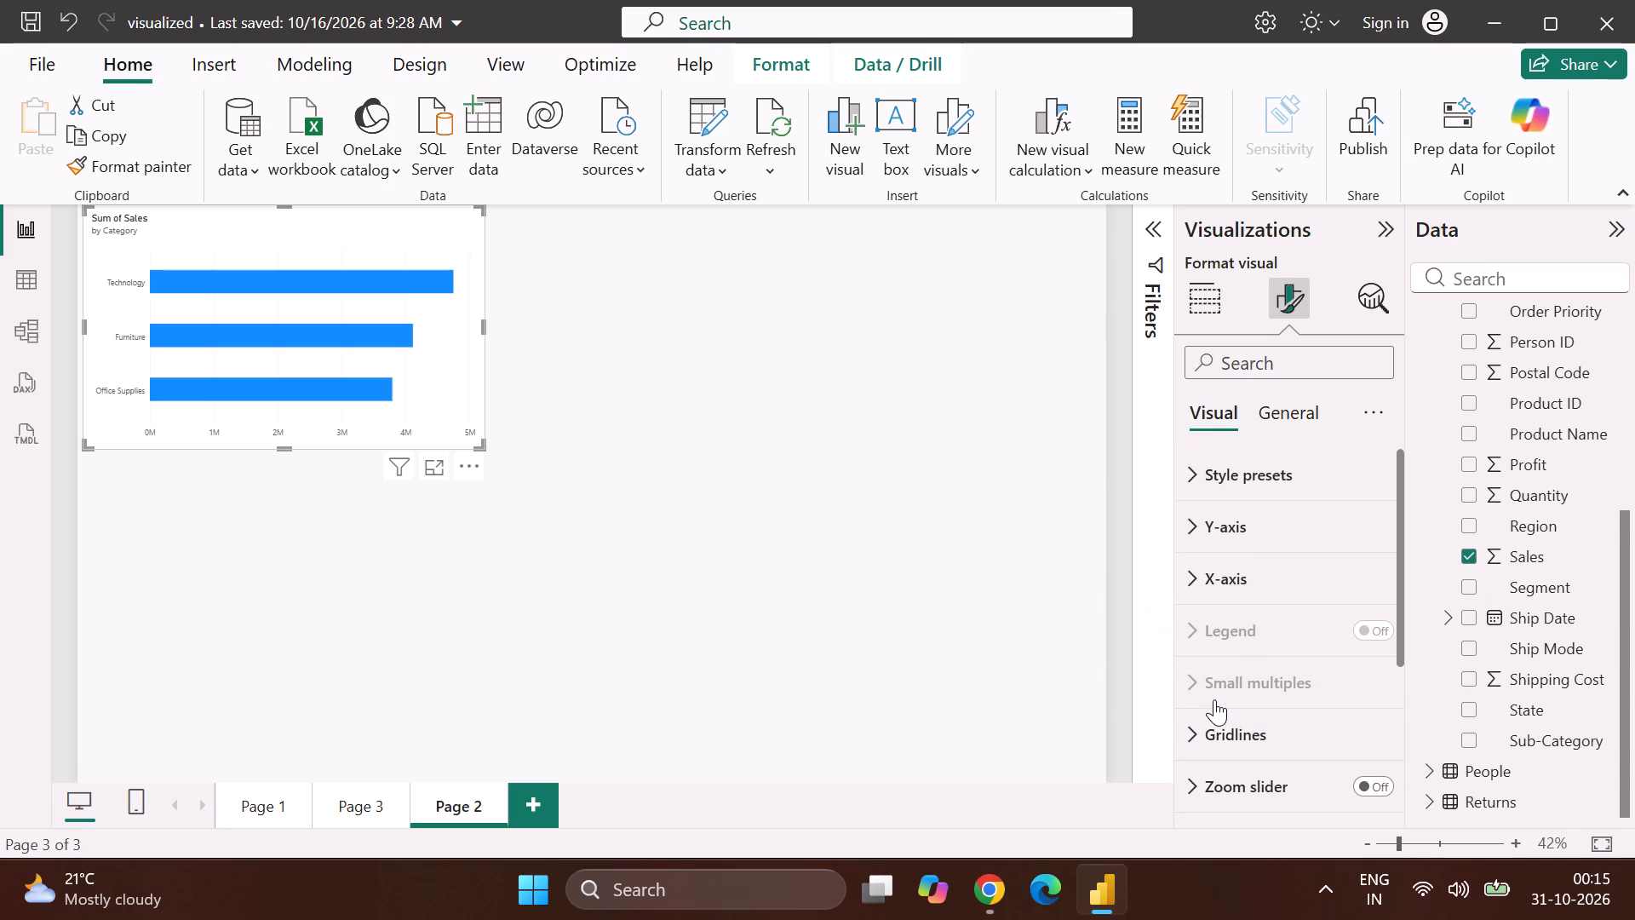
{"action": "scroll", "coordinate": [1214, 699], "scroll_direction": "down", "scroll_amount": 1}
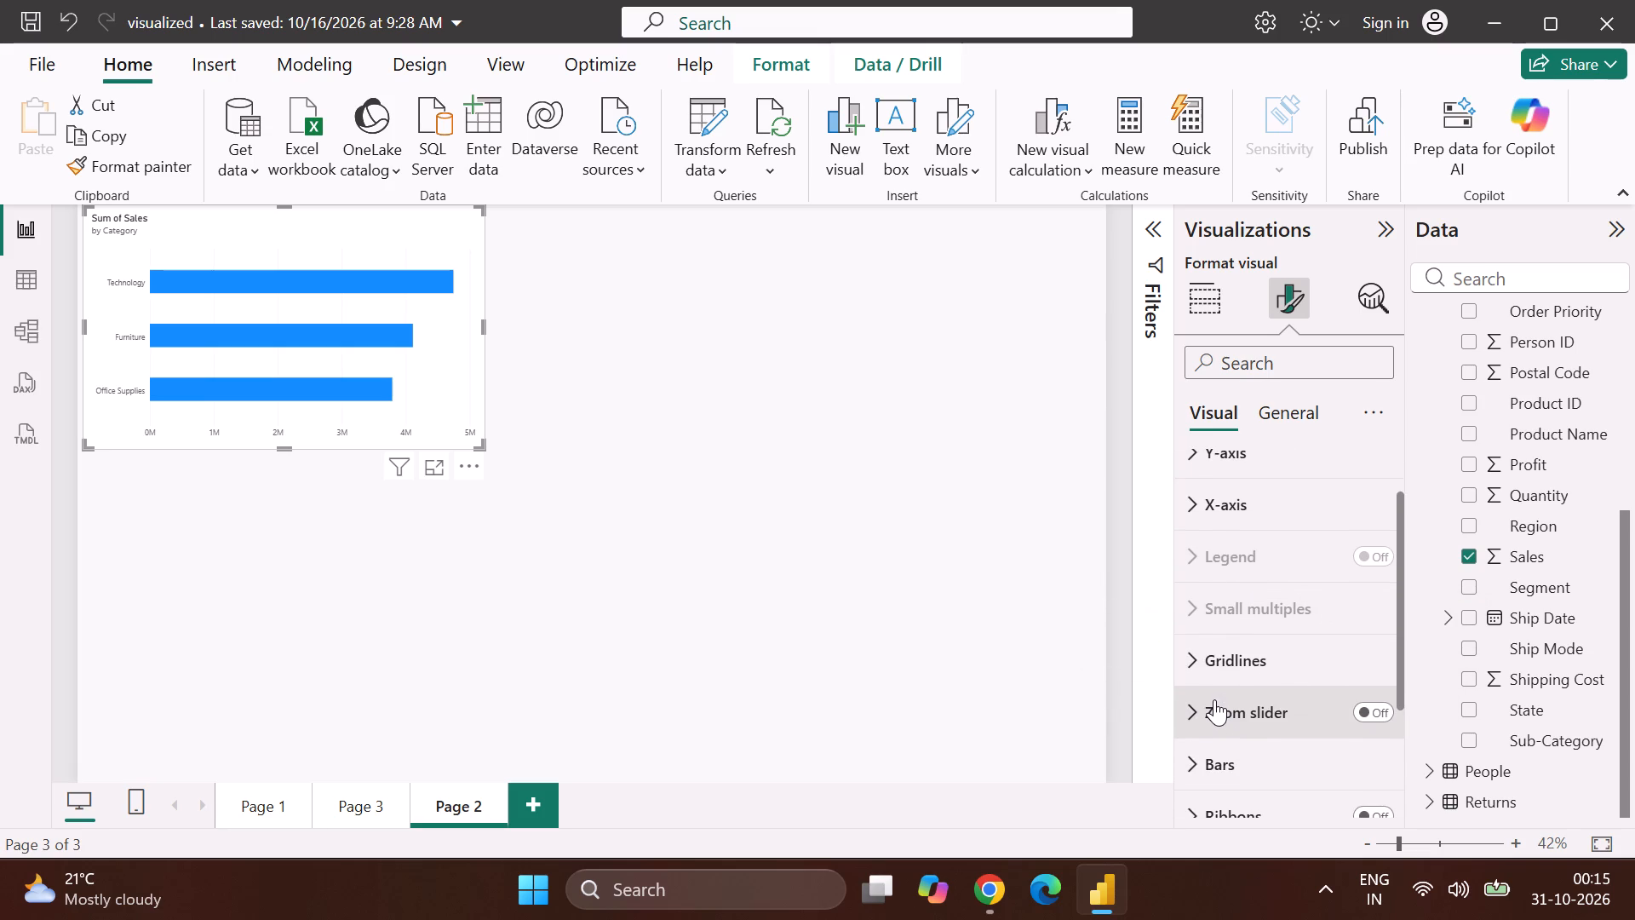
{"action": "scroll", "coordinate": [1214, 699], "scroll_direction": "down", "scroll_amount": 3}
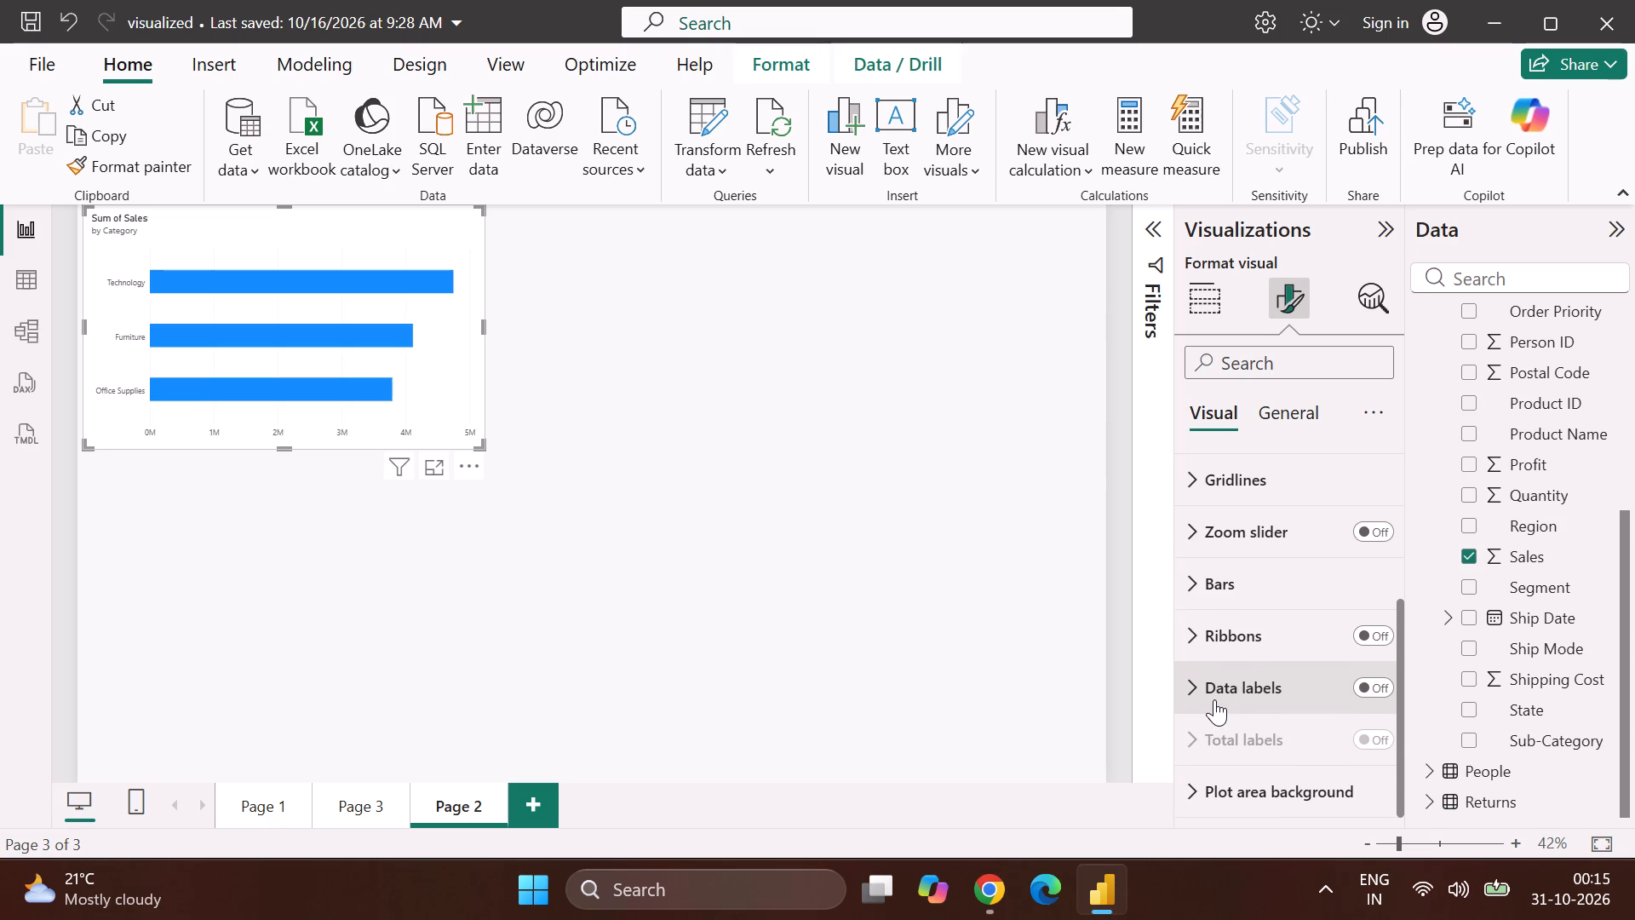
{"action": "scroll", "coordinate": [1214, 699], "scroll_direction": "up", "scroll_amount": 5}
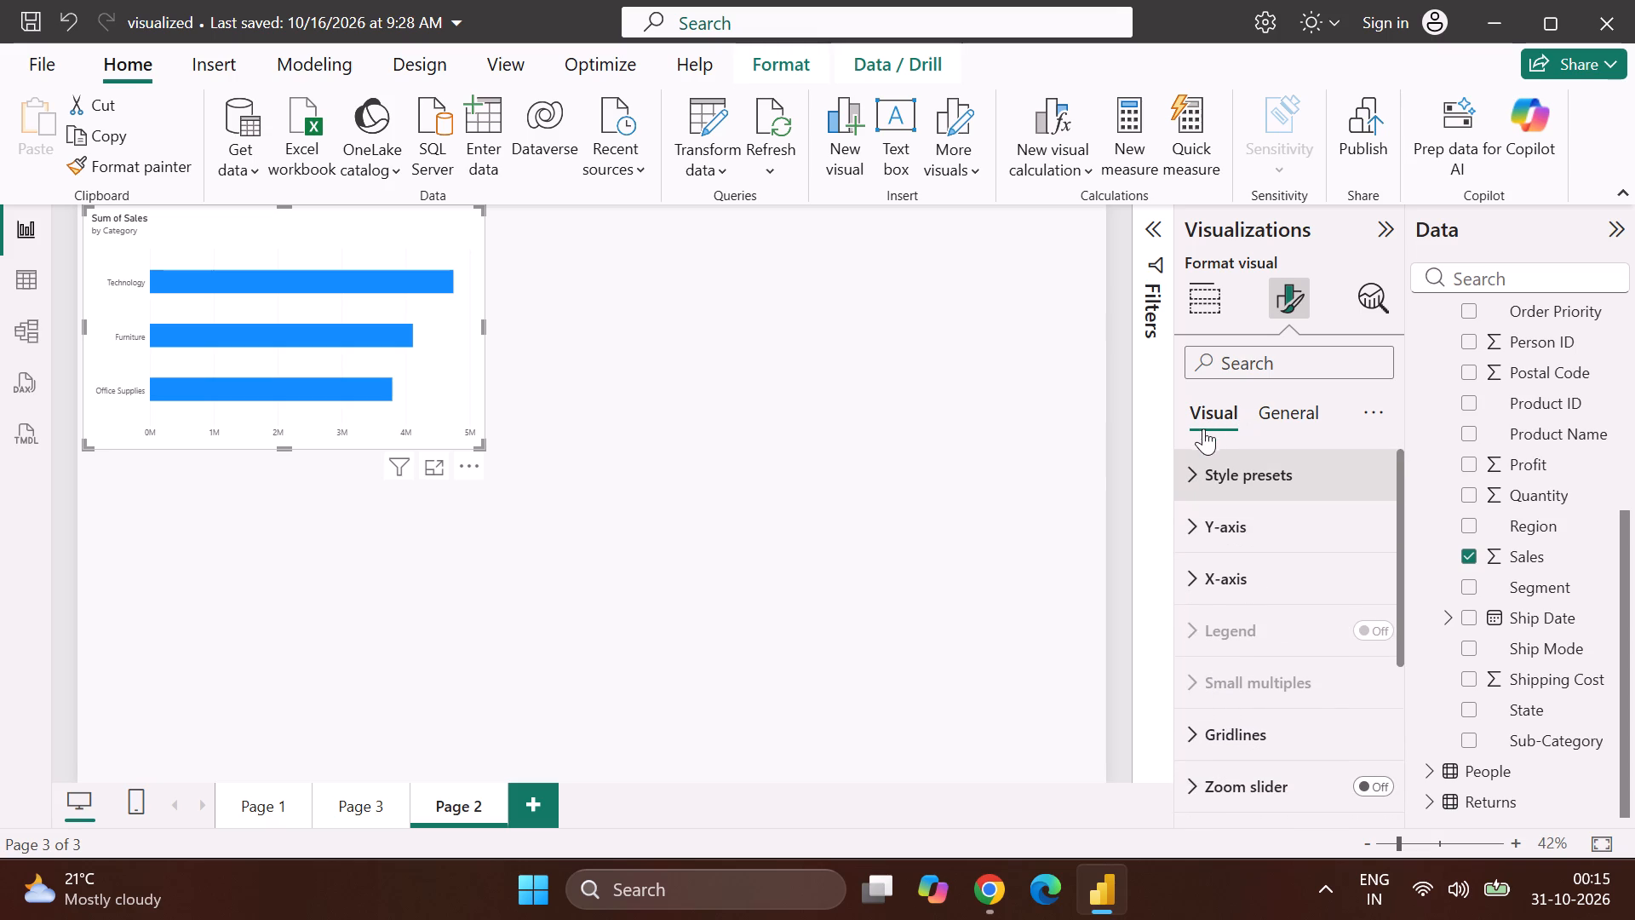
{"action": "left_click", "coordinate": [1358, 405]}
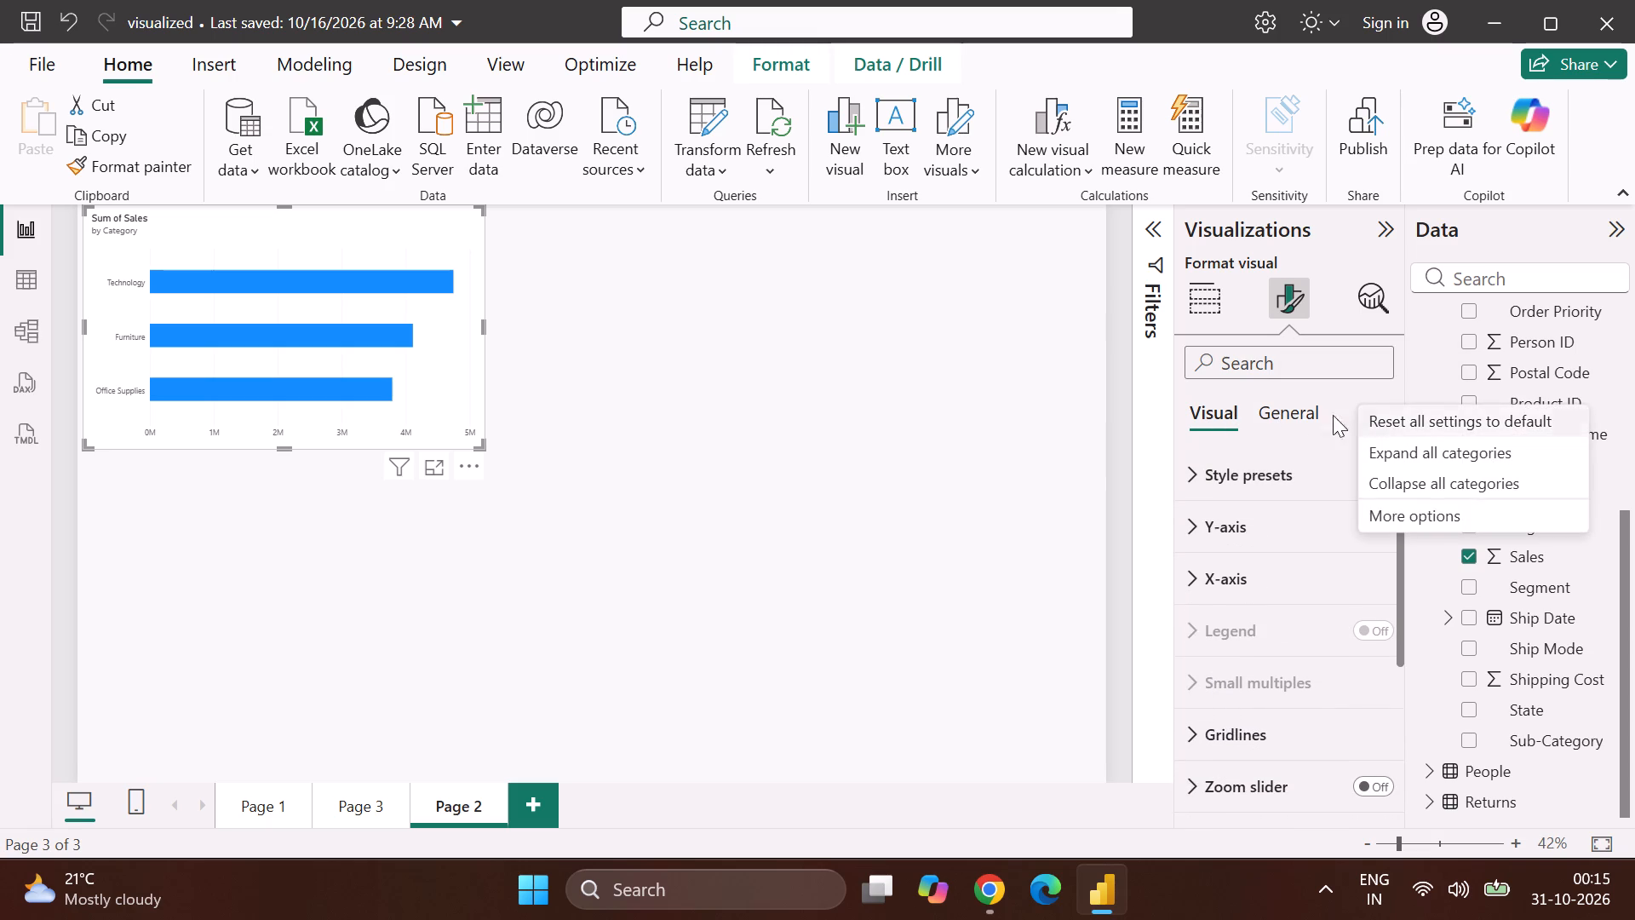
{"action": "left_click", "coordinate": [1197, 309]}
{"action": "left_click", "coordinate": [1197, 309]}
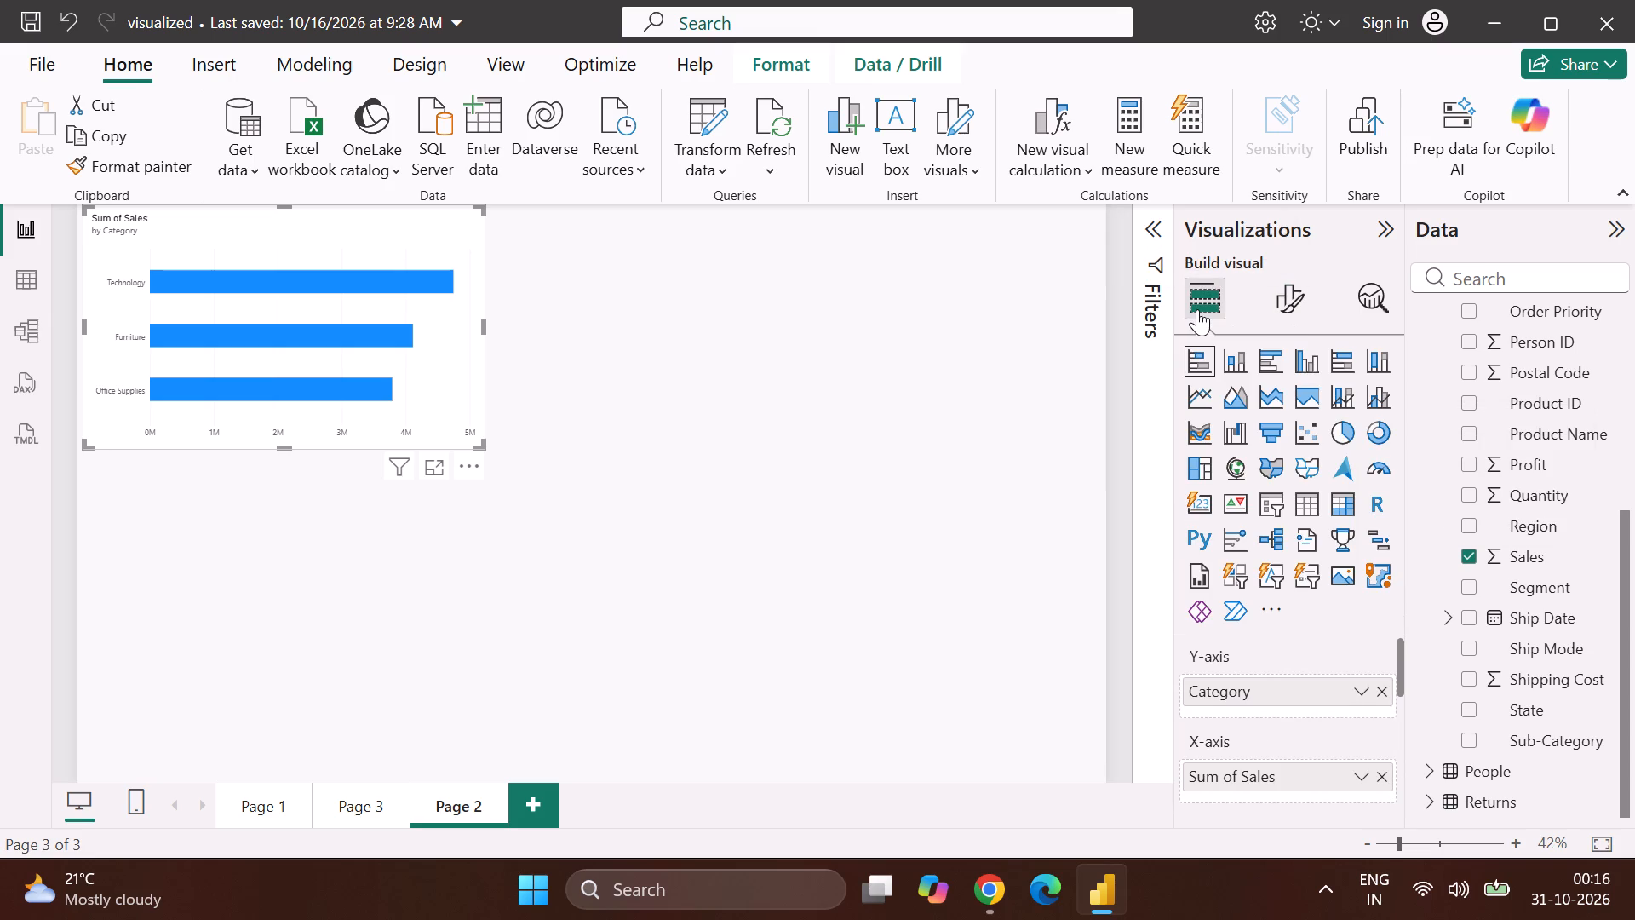
{"action": "left_click", "coordinate": [1294, 298]}
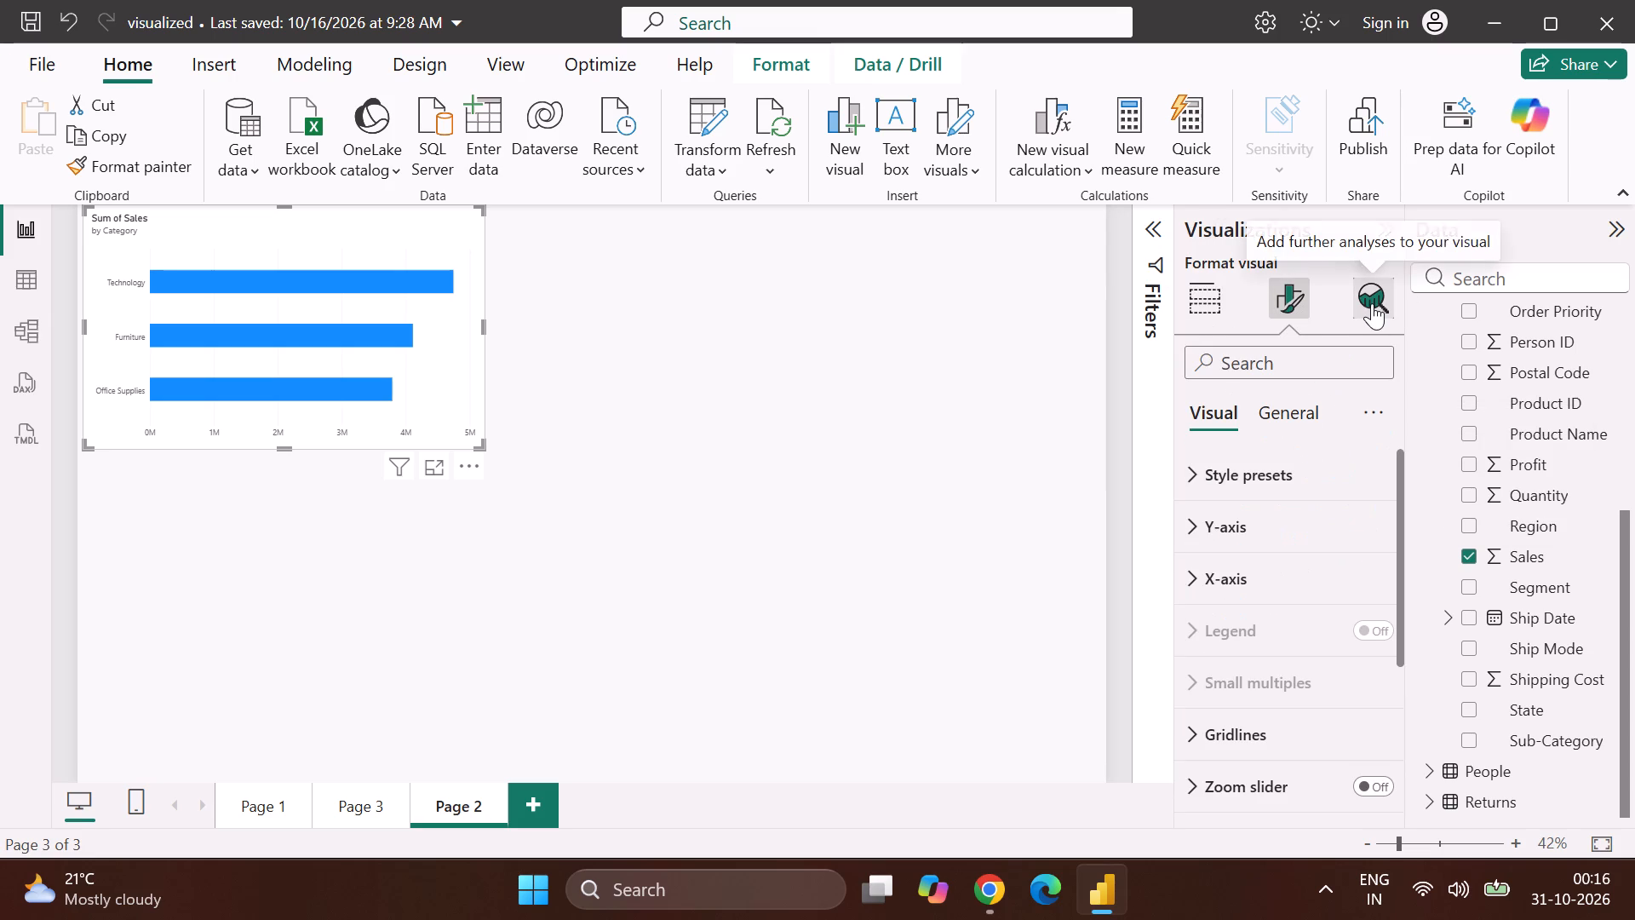
{"action": "left_click", "coordinate": [1372, 303]}
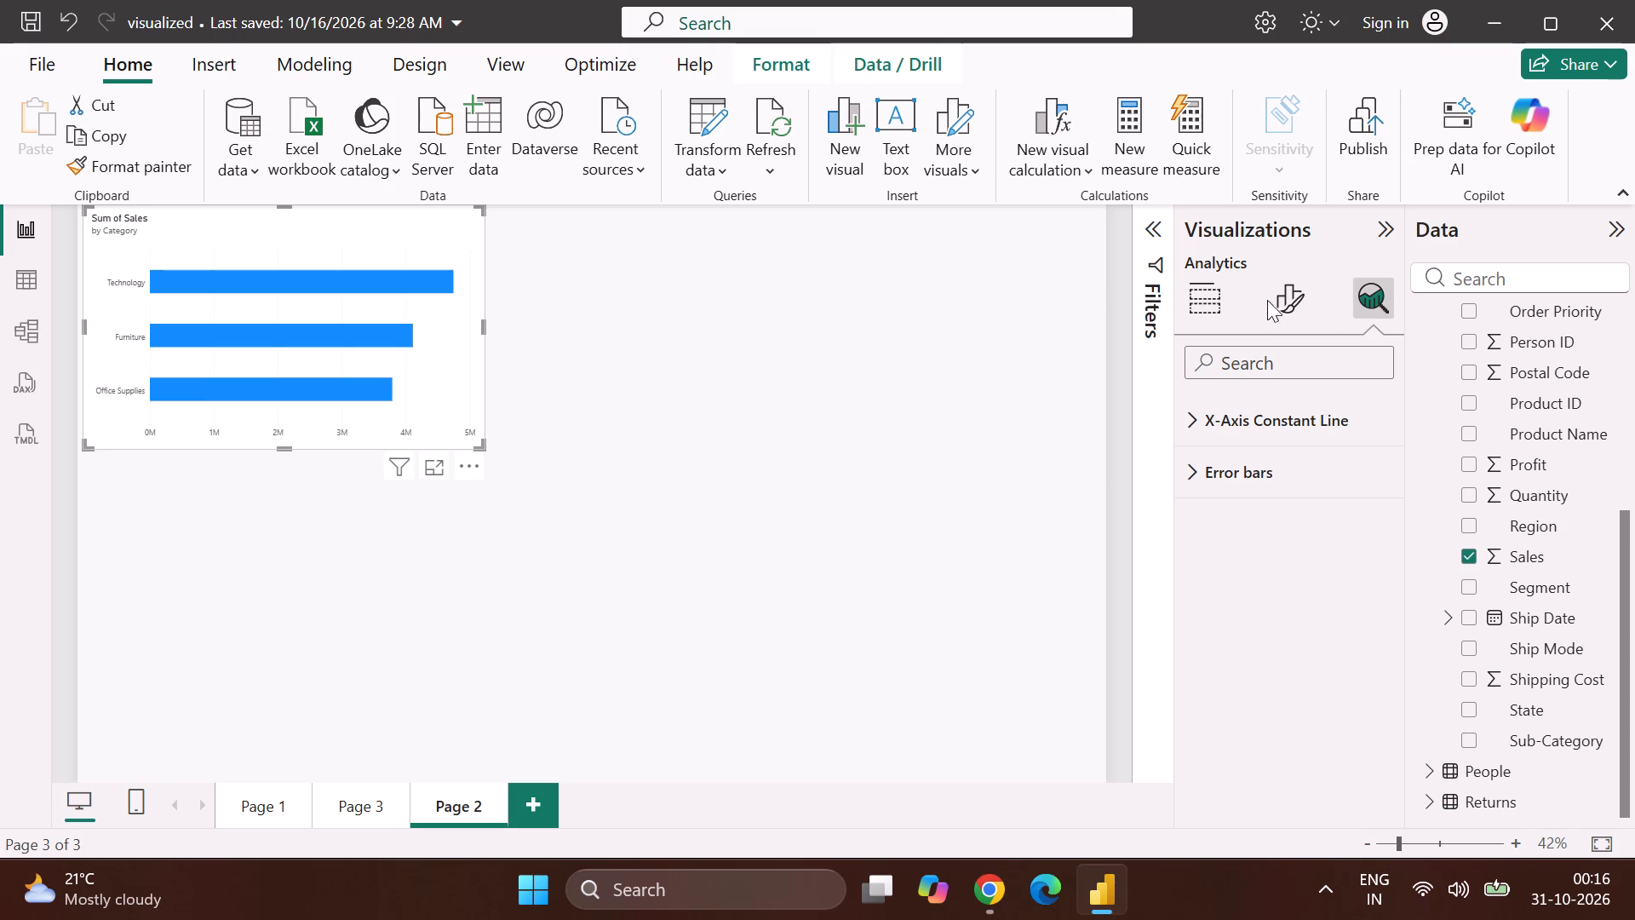
{"action": "left_click", "coordinate": [1291, 295]}
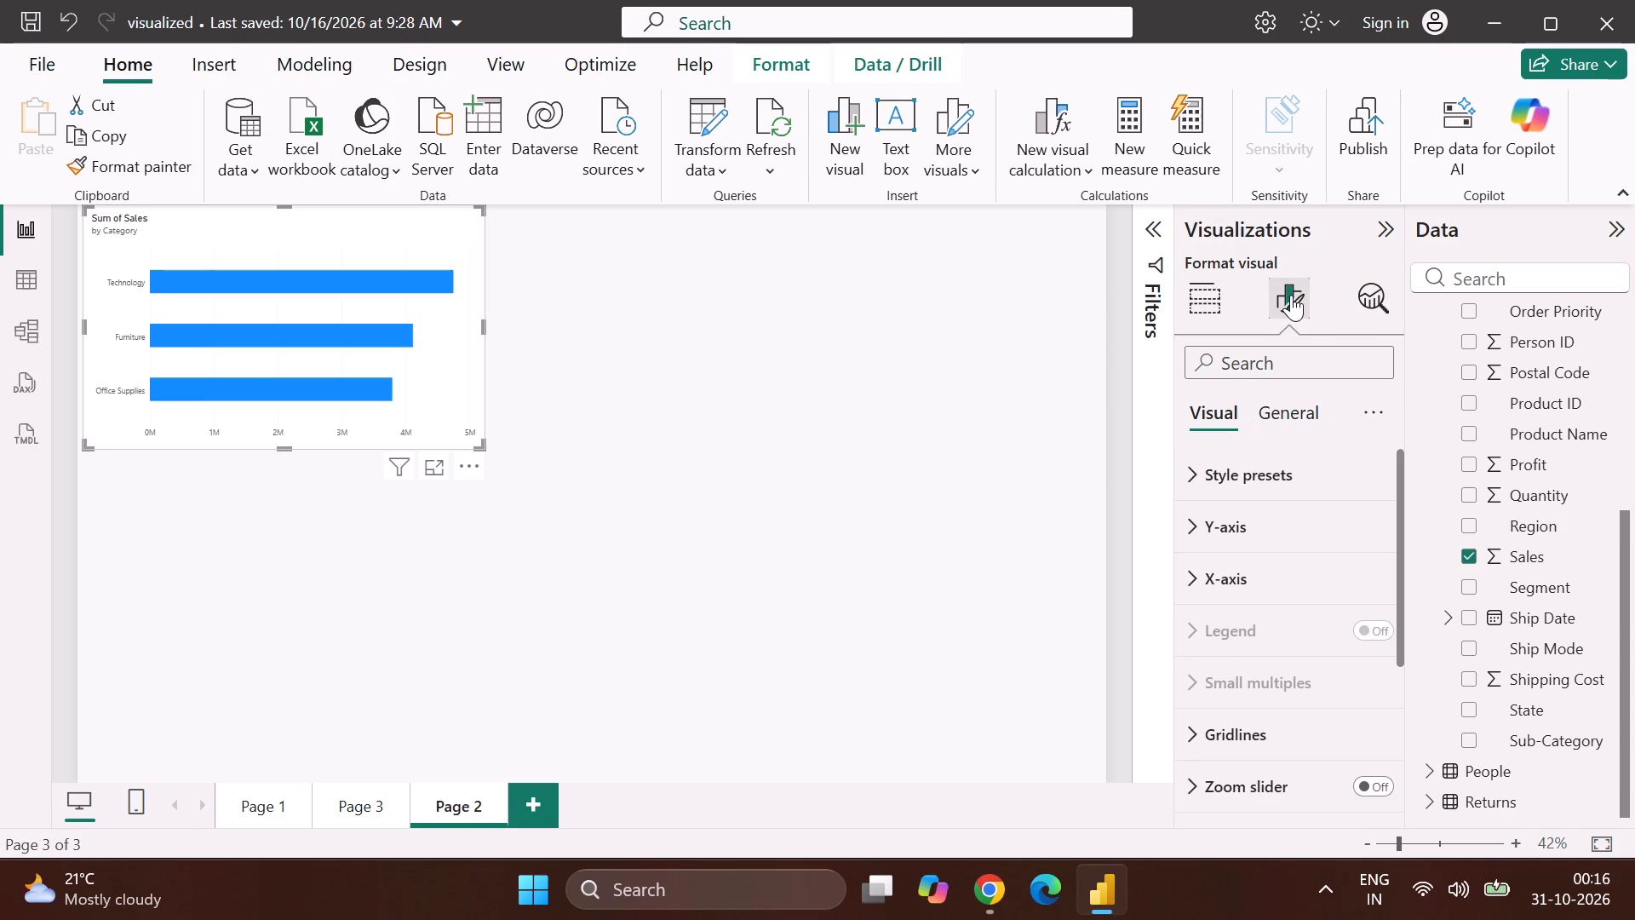
Examine the chart's general formatting again, covering the tooltip options and the background, border and shadow effects.
{"action": "left_click", "coordinate": [1288, 417]}
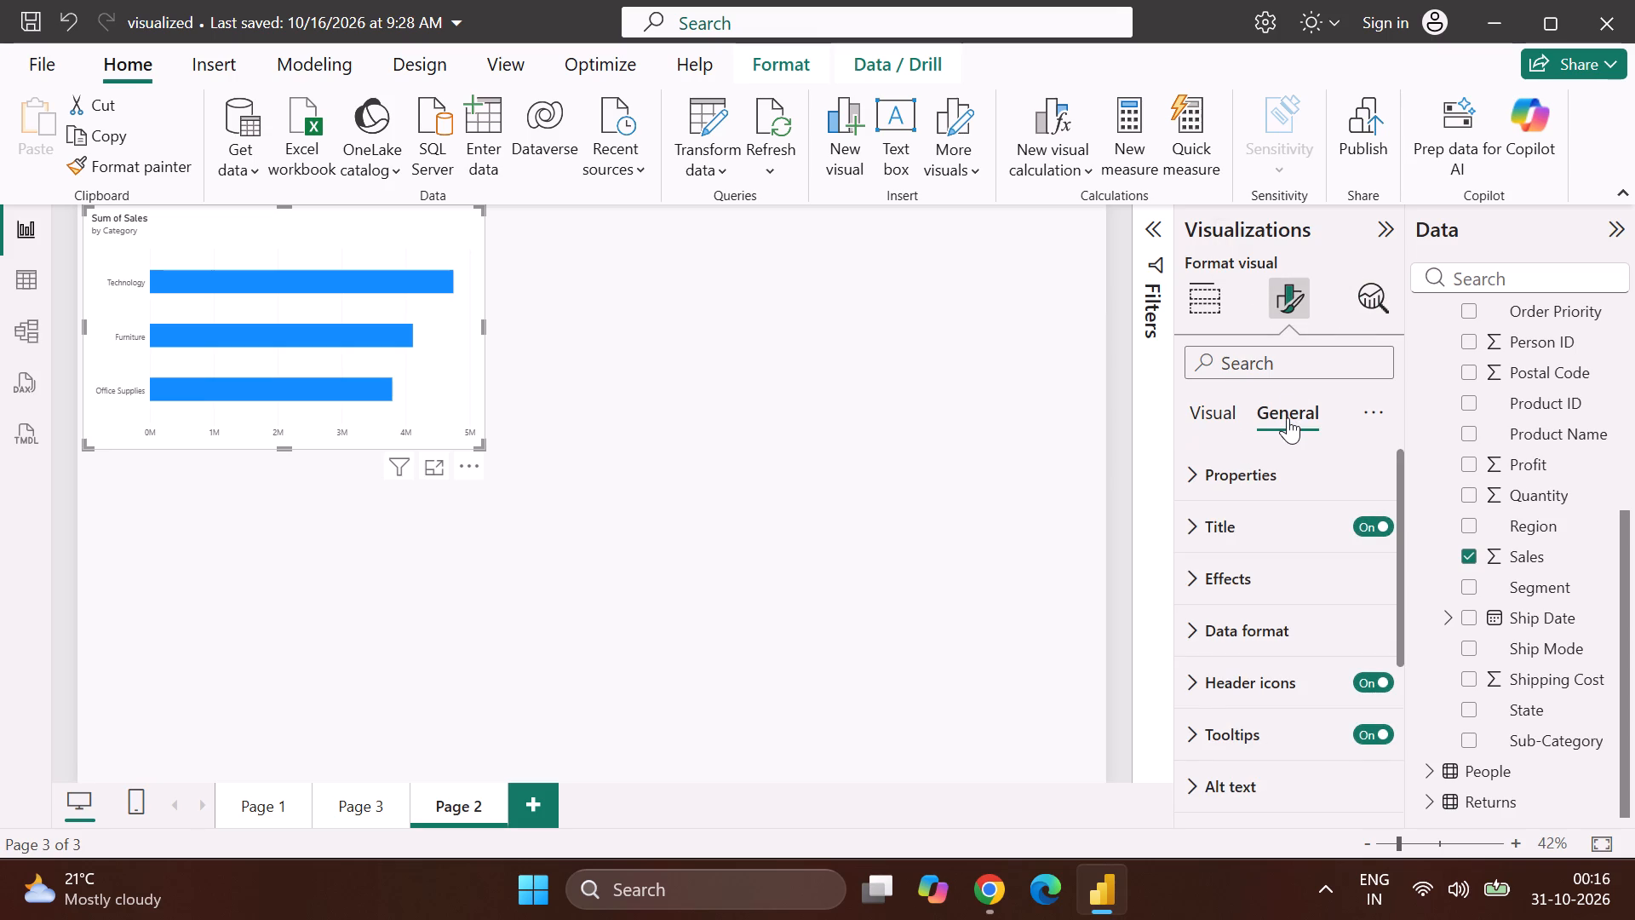
{"action": "scroll", "coordinate": [1230, 659], "scroll_direction": "down", "scroll_amount": 1}
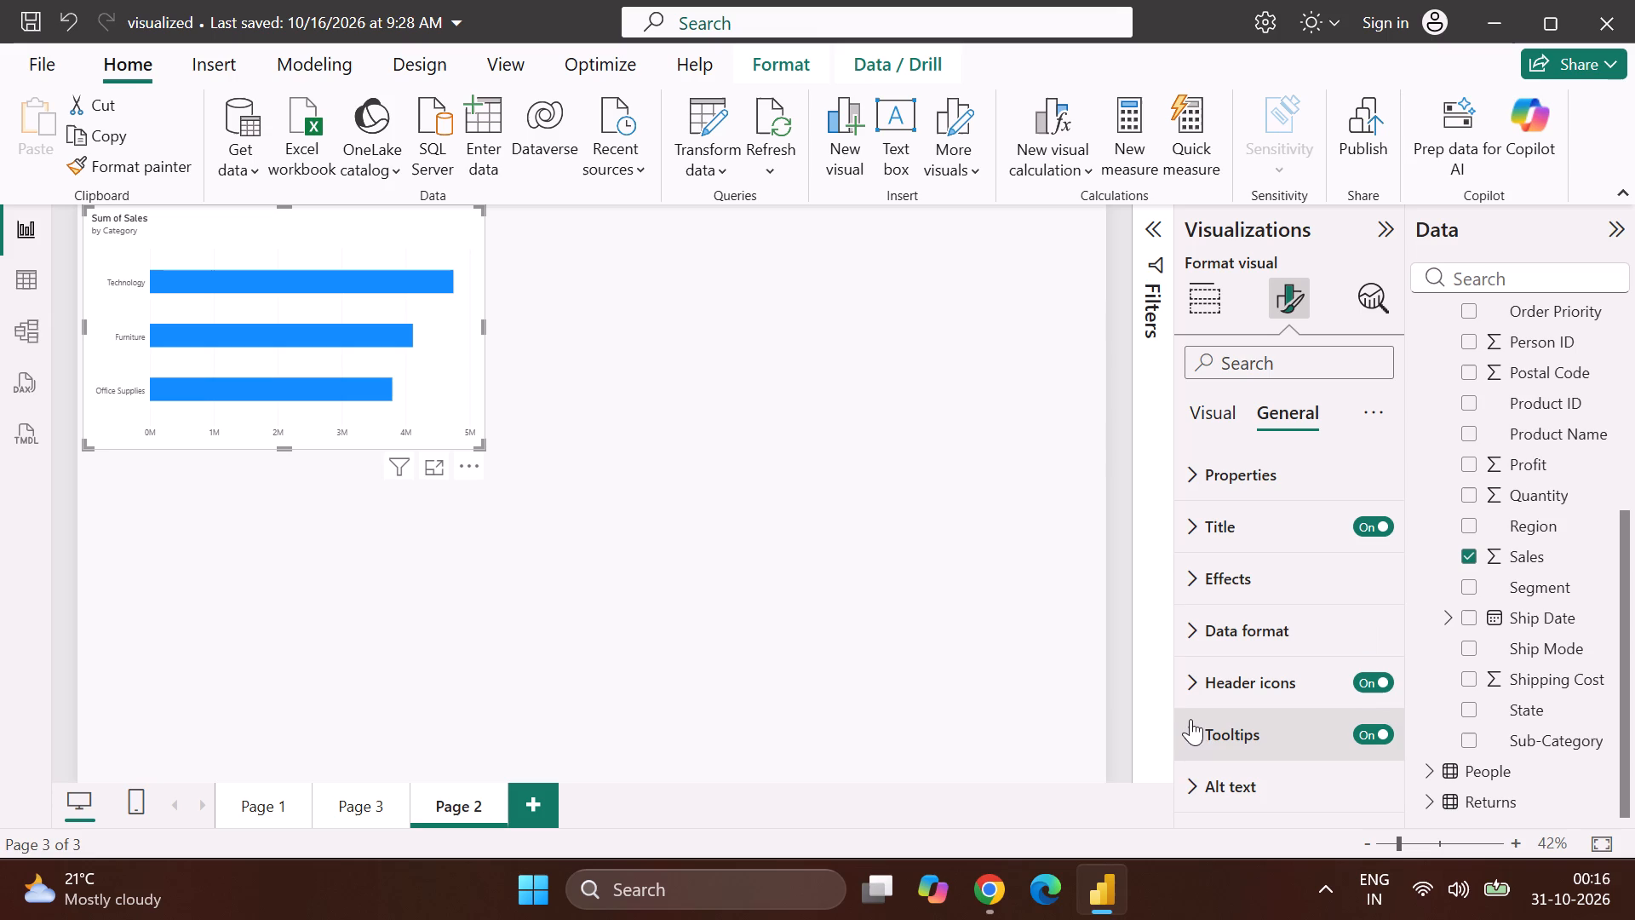
{"action": "left_click", "coordinate": [1196, 719]}
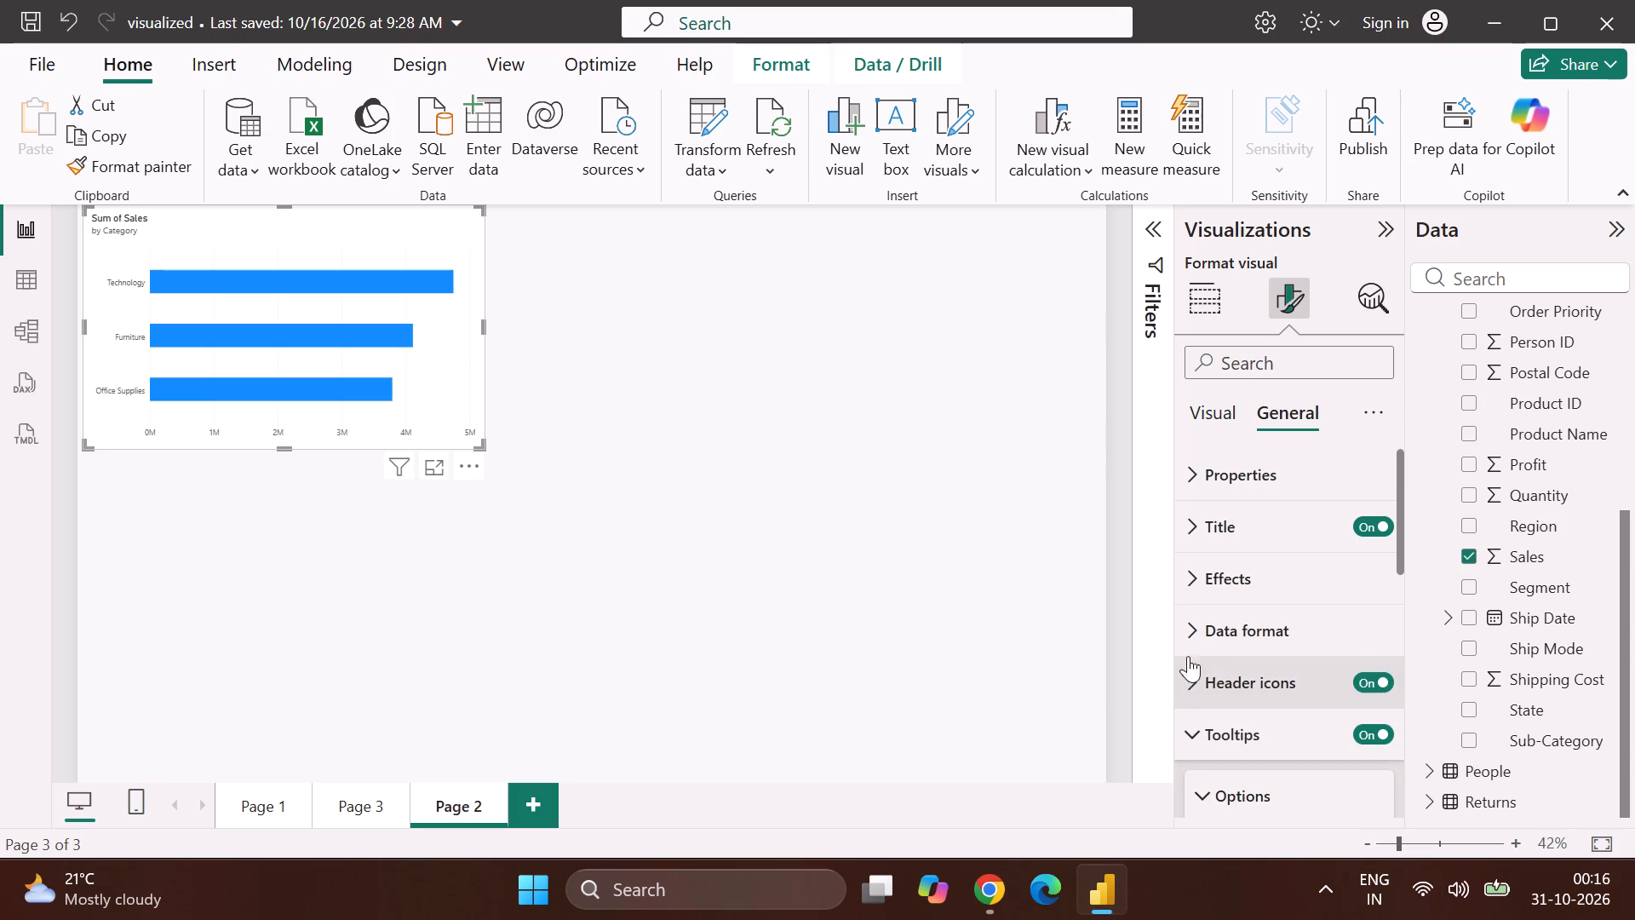
{"action": "left_click", "coordinate": [1190, 594]}
{"action": "scroll", "coordinate": [1190, 594], "scroll_direction": "down", "scroll_amount": 2}
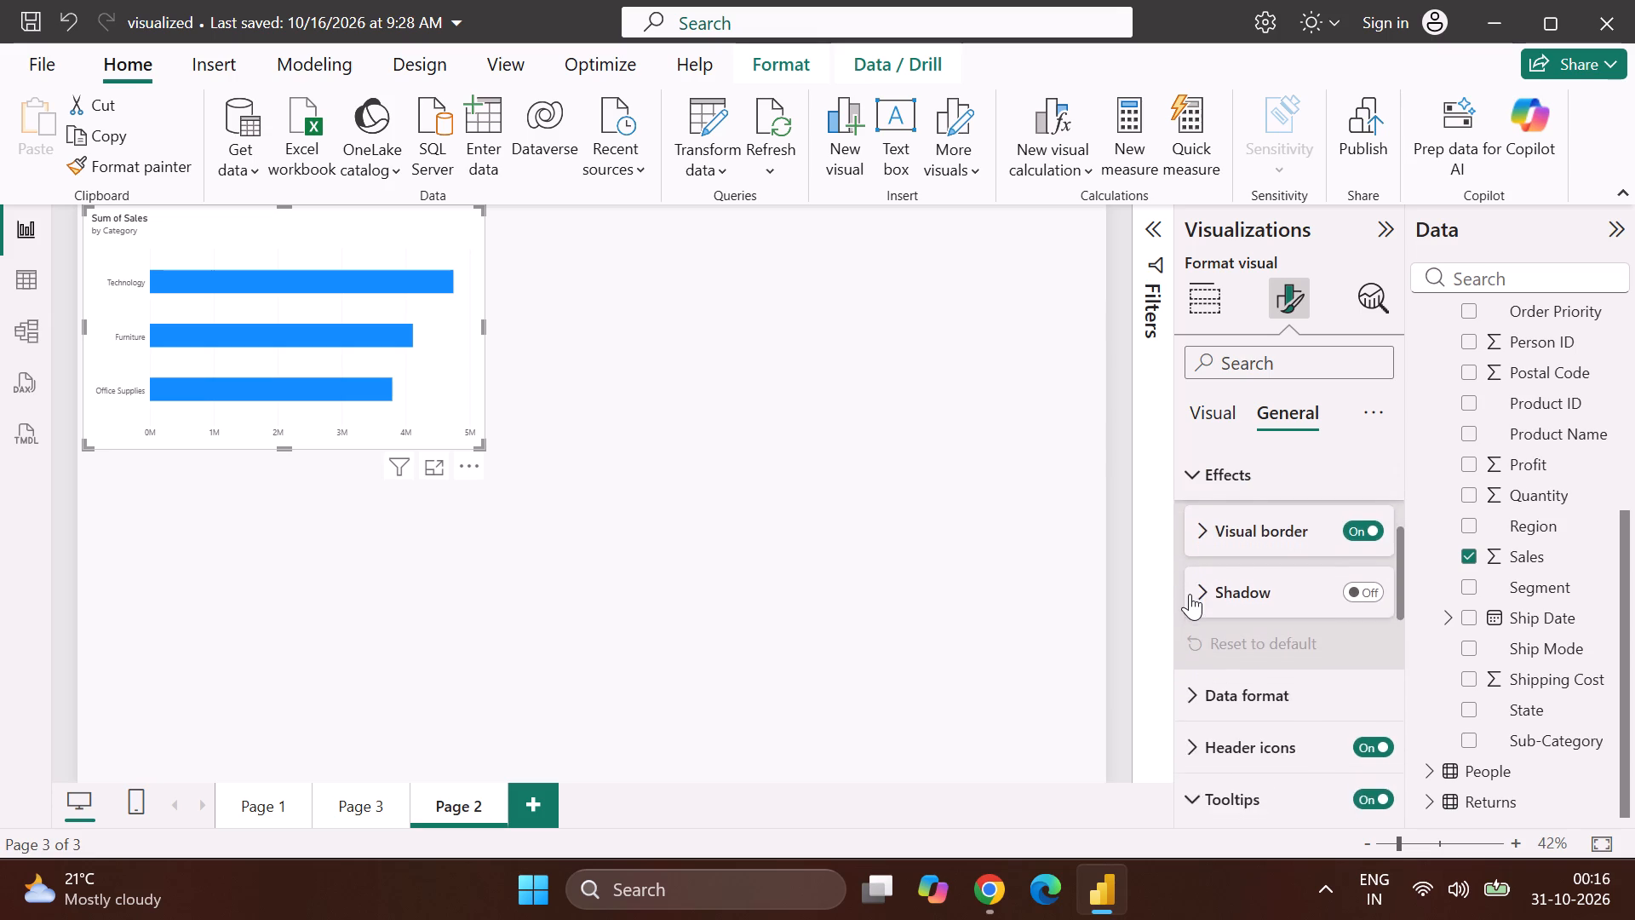
{"action": "scroll", "coordinate": [1190, 594], "scroll_direction": "down", "scroll_amount": 6}
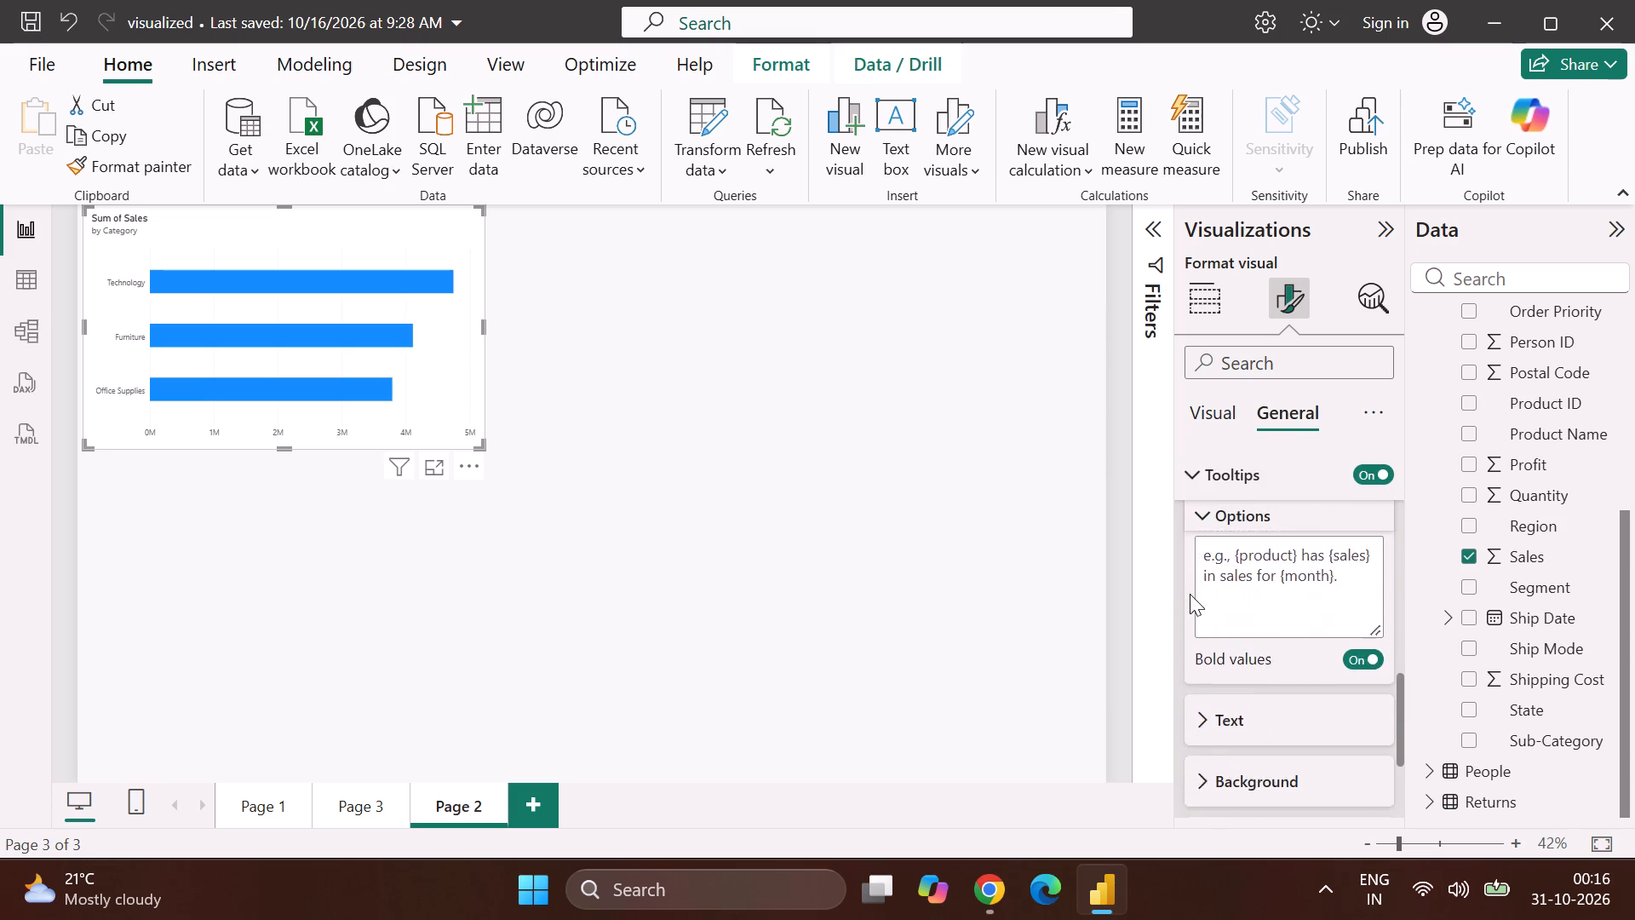
{"action": "scroll", "coordinate": [1190, 594], "scroll_direction": "down", "scroll_amount": 2}
{"action": "scroll", "coordinate": [1190, 594], "scroll_direction": "up", "scroll_amount": 2}
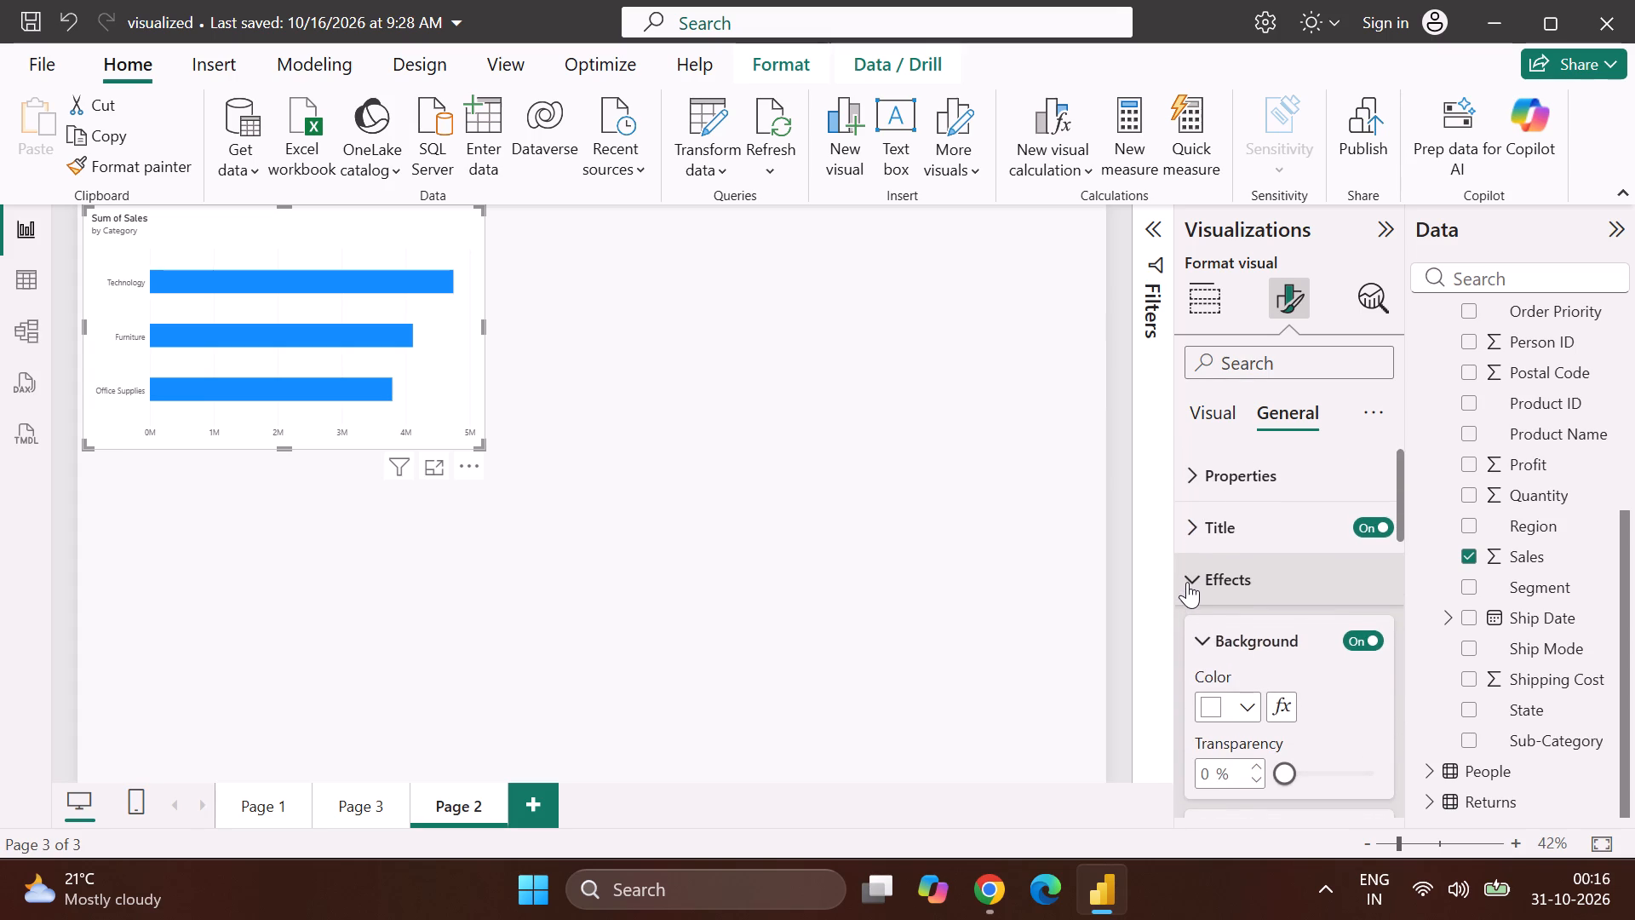
{"action": "left_click", "coordinate": [1187, 582]}
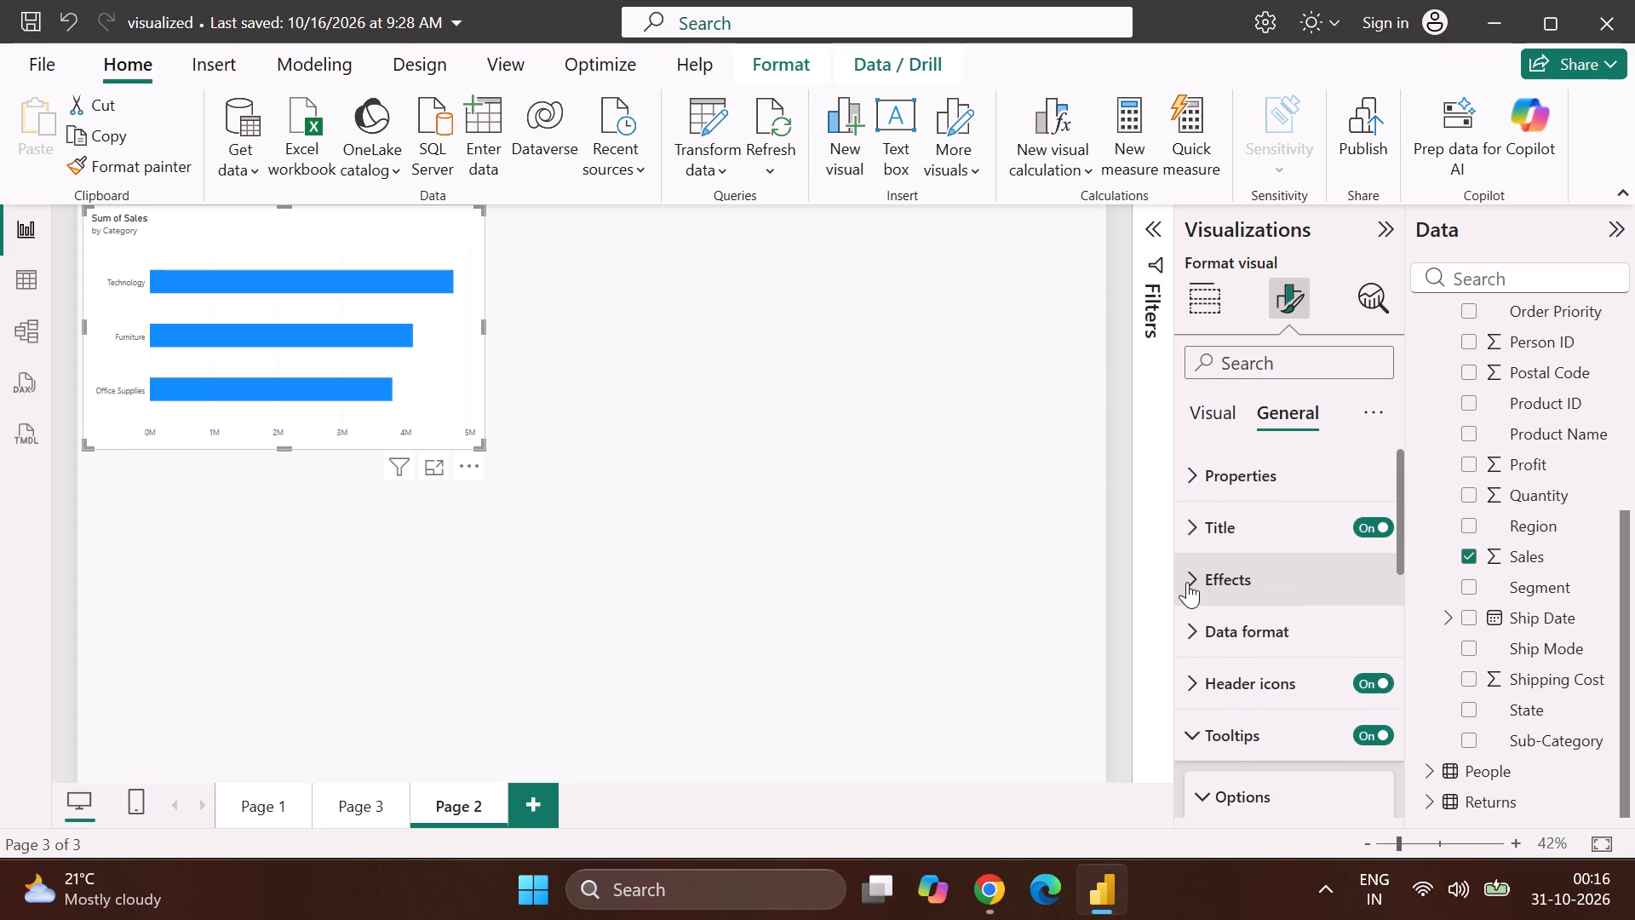
Recheck the chart's general properties and its tooltip options, including the type, page and sentence template settings.
{"action": "left_click", "coordinate": [1189, 478]}
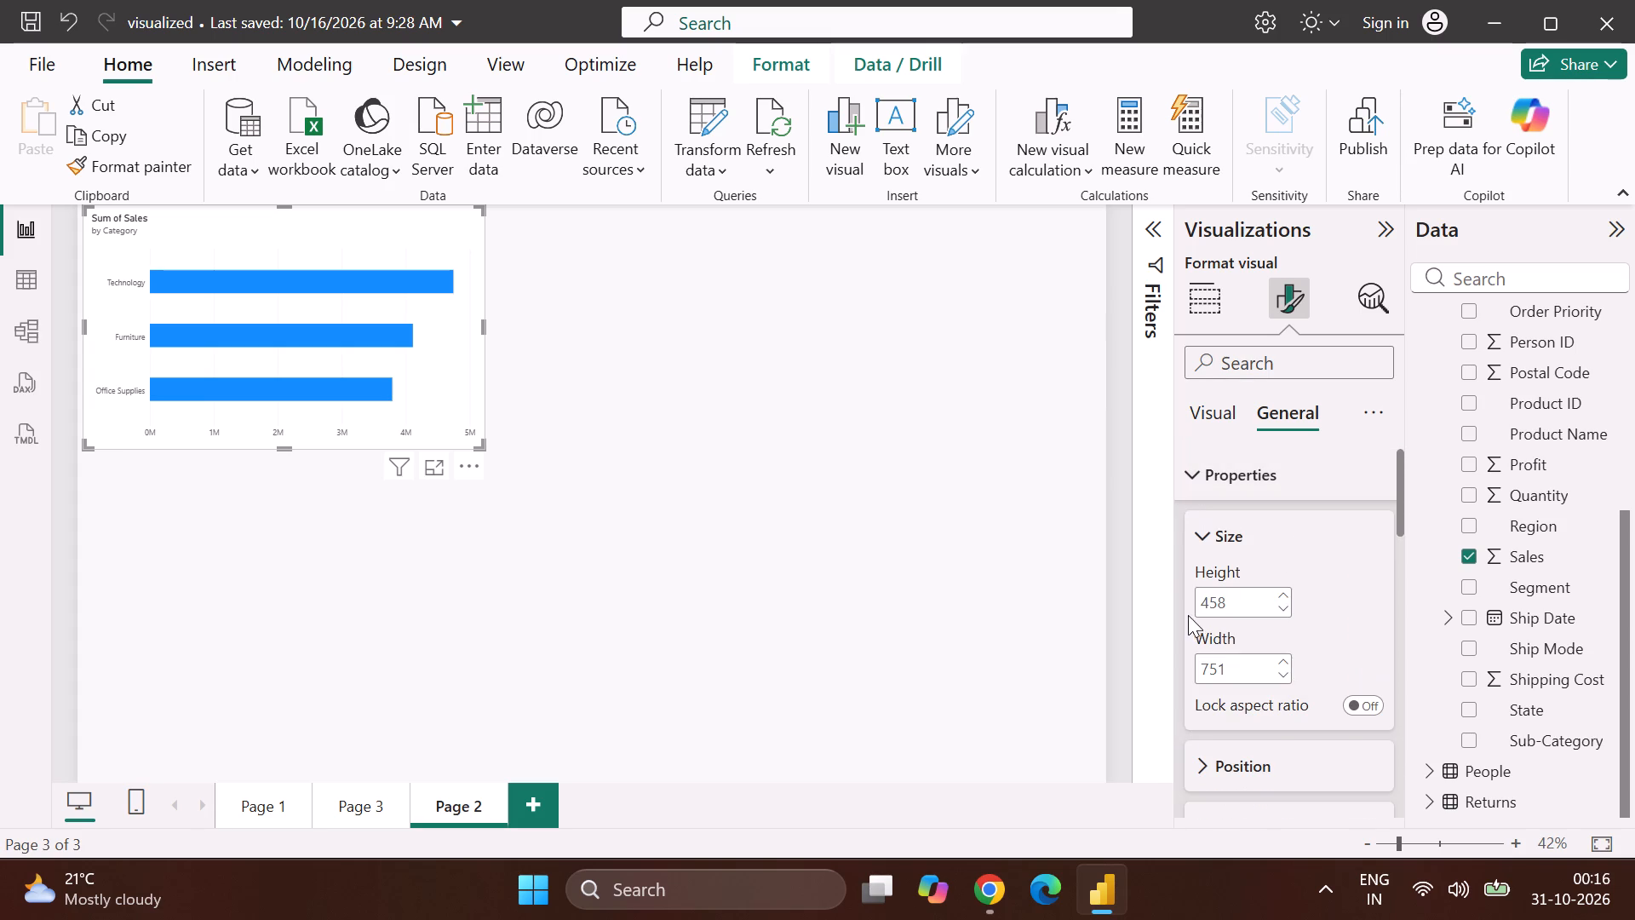
{"action": "scroll", "coordinate": [1190, 615], "scroll_direction": "down", "scroll_amount": 3}
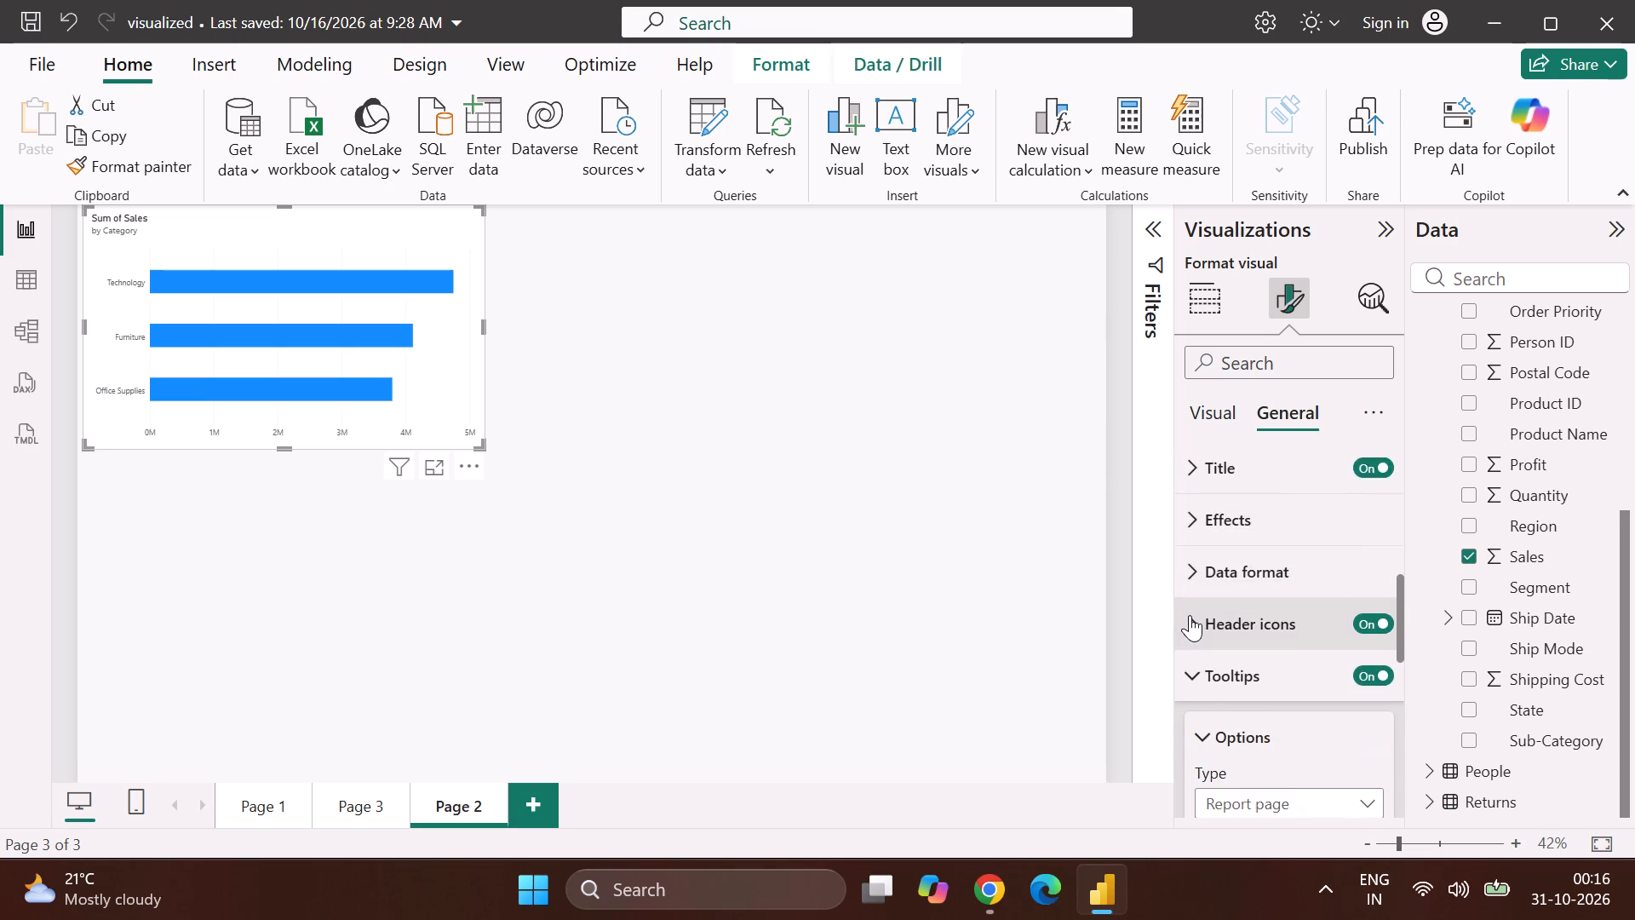
{"action": "scroll", "coordinate": [1190, 615], "scroll_direction": "down", "scroll_amount": 7}
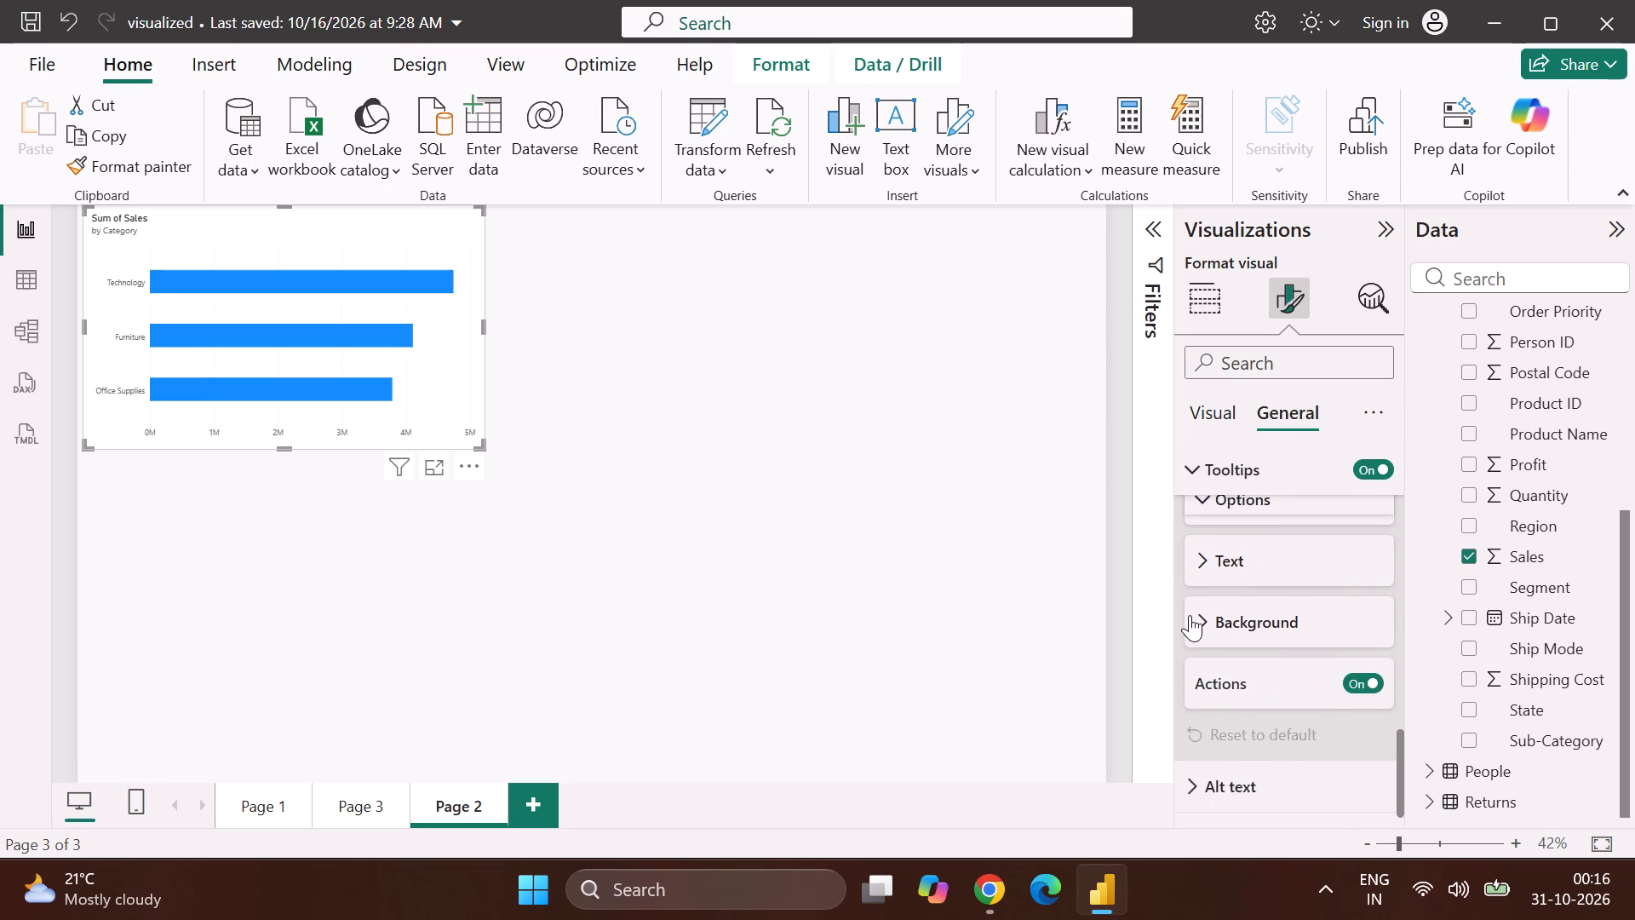
{"action": "scroll", "coordinate": [1190, 615], "scroll_direction": "up", "scroll_amount": 4}
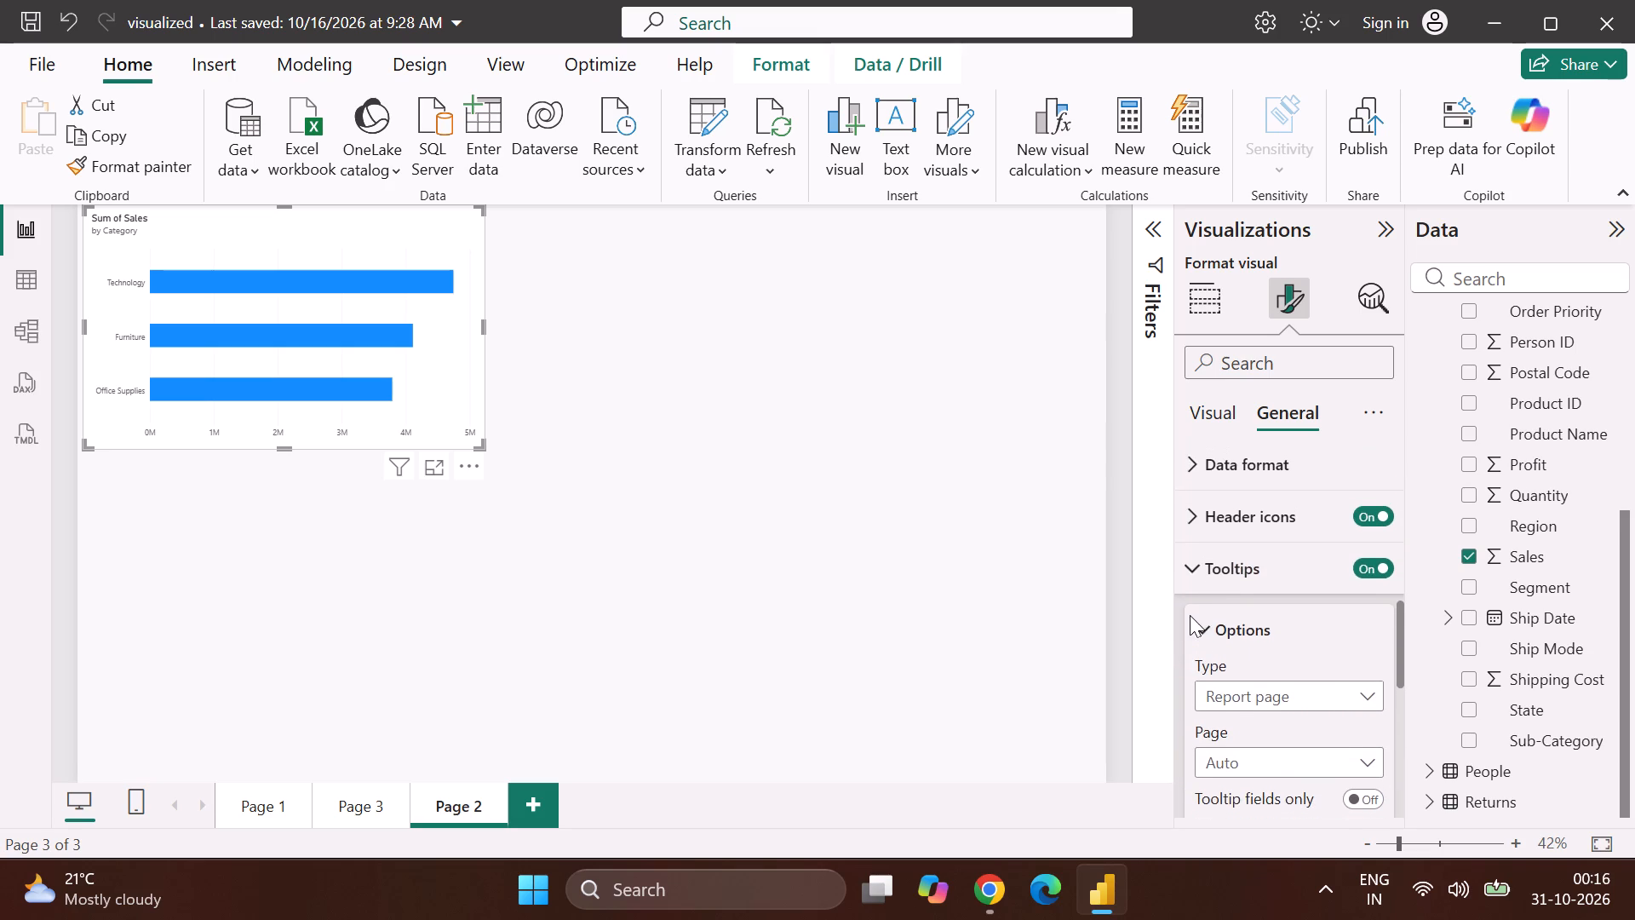
{"action": "left_click", "coordinate": [1187, 584]}
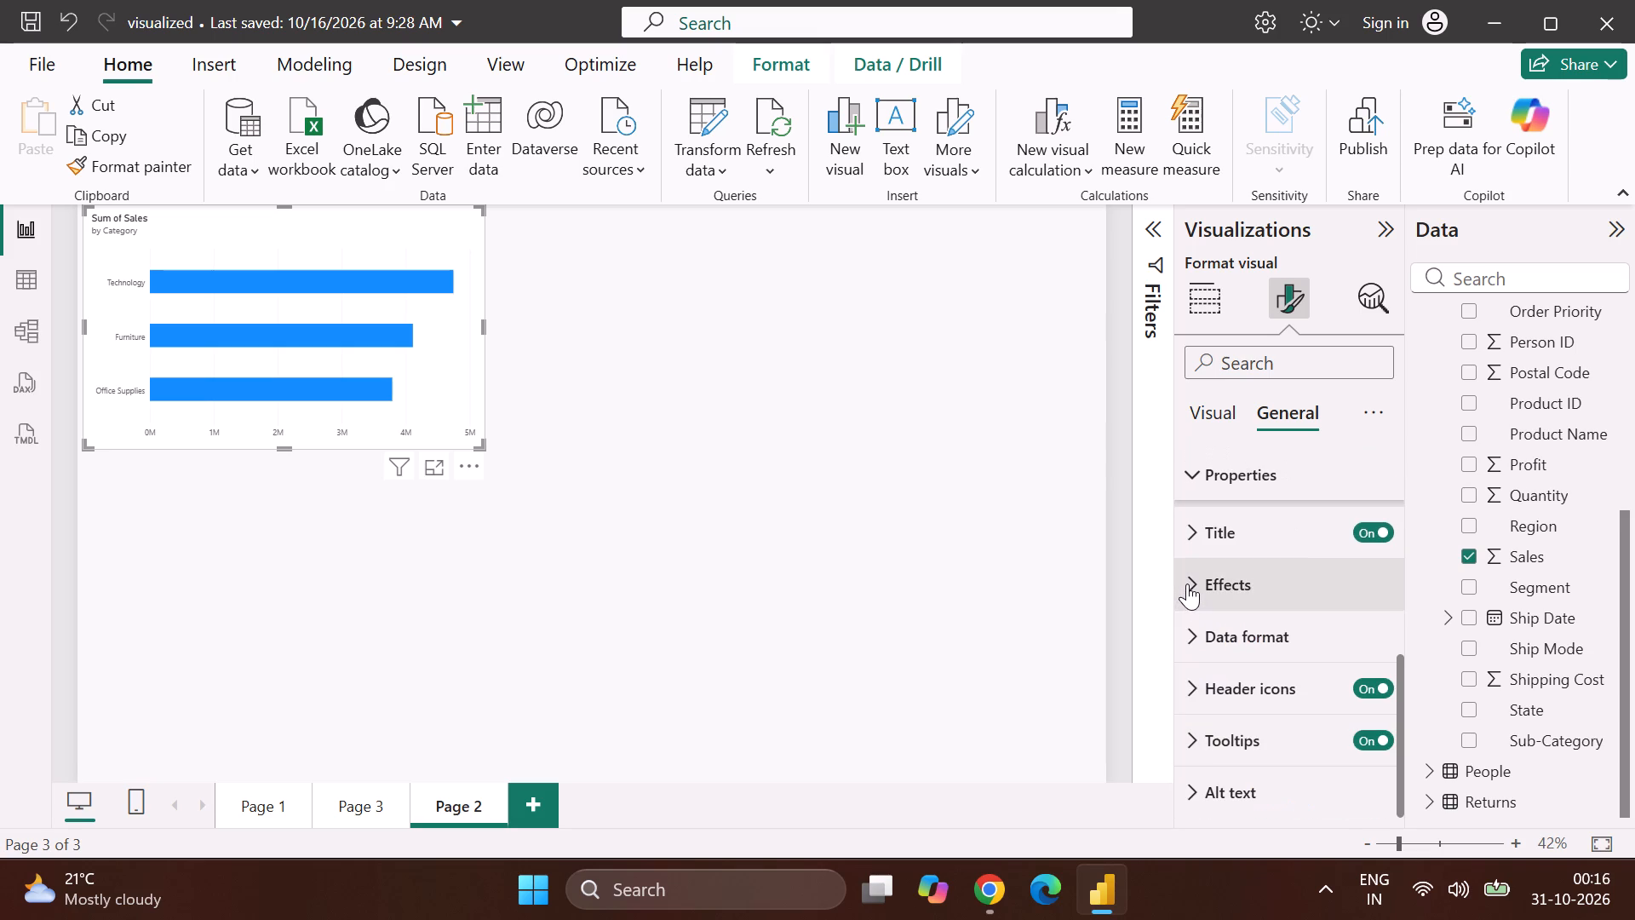
{"action": "scroll", "coordinate": [1199, 649], "scroll_direction": "down", "scroll_amount": 3}
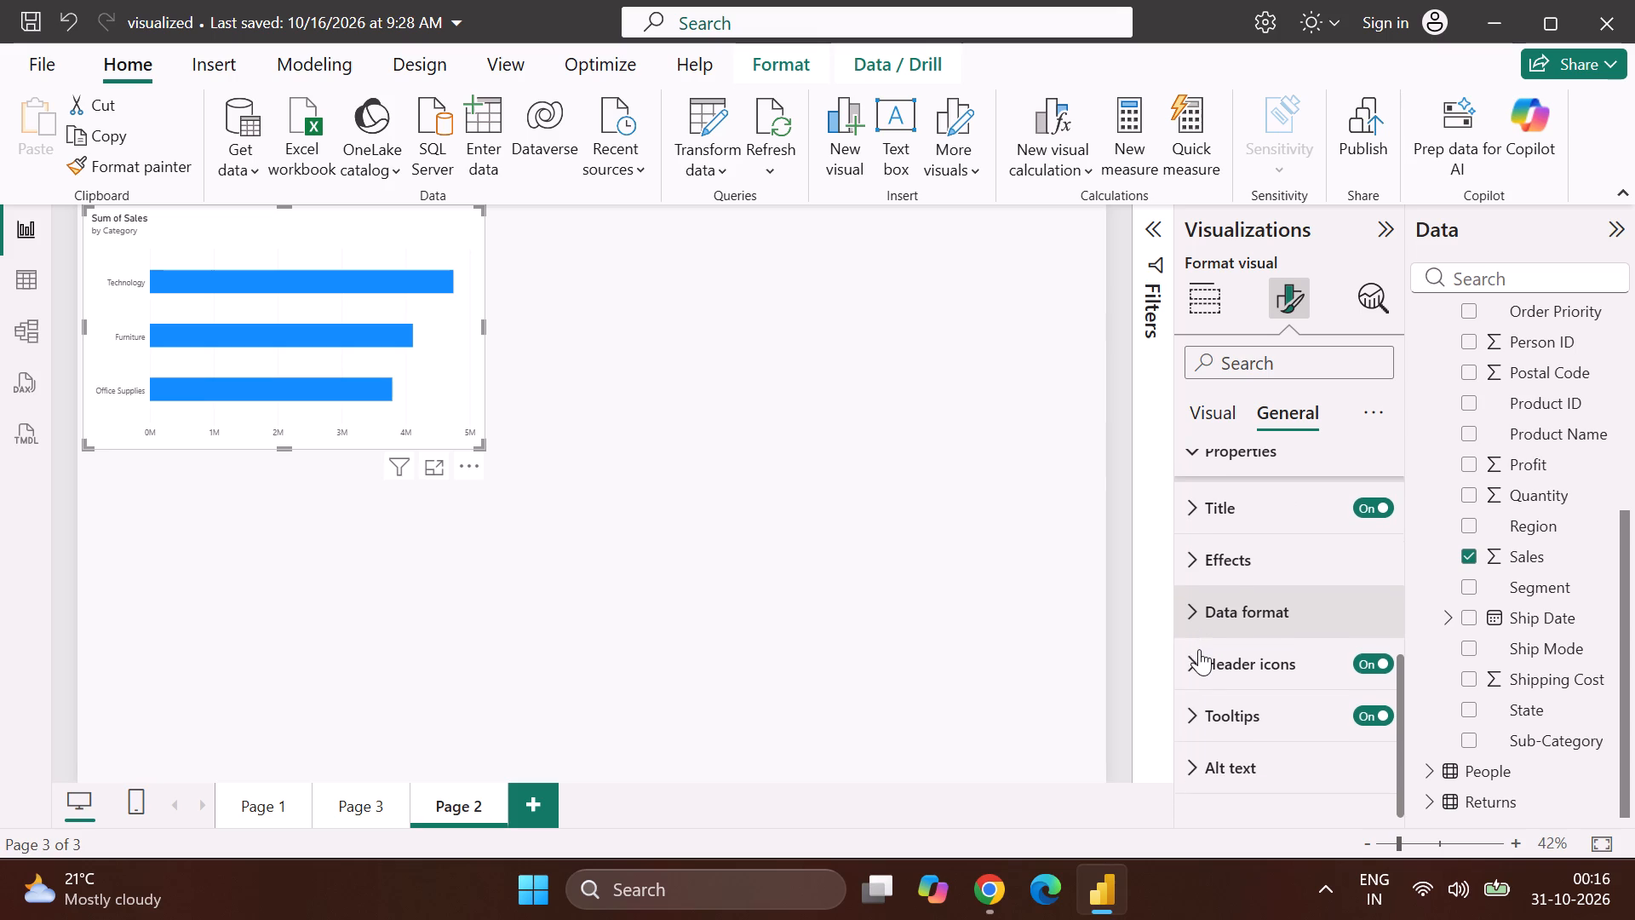
{"action": "left_click", "coordinate": [1181, 745]}
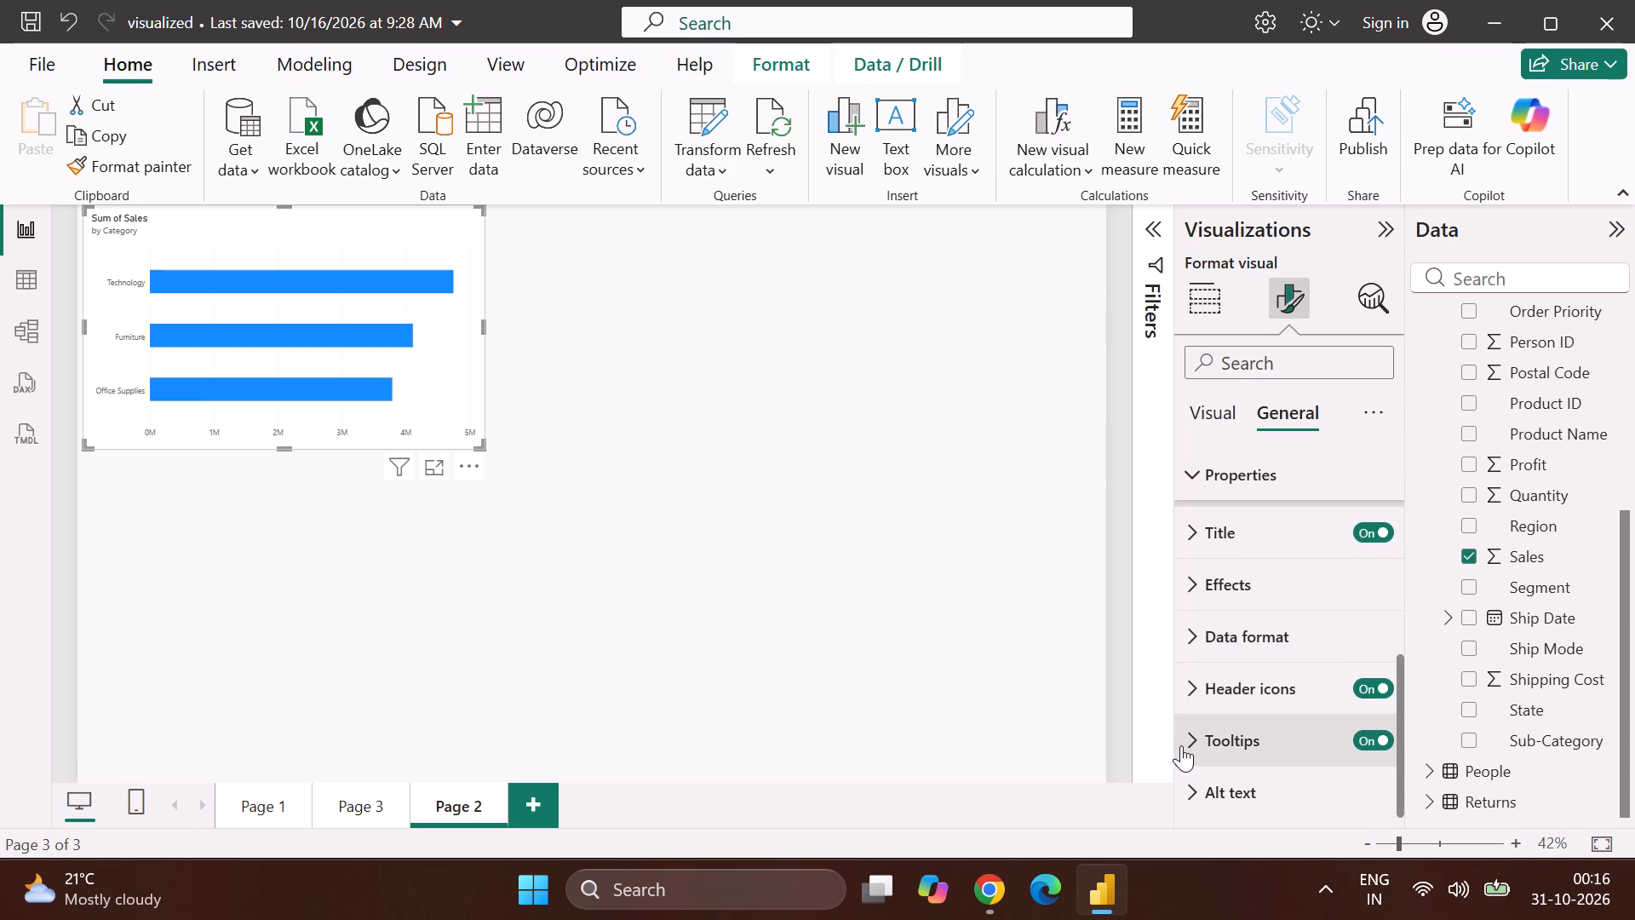
{"action": "scroll", "coordinate": [1226, 665], "scroll_direction": "down", "scroll_amount": 2}
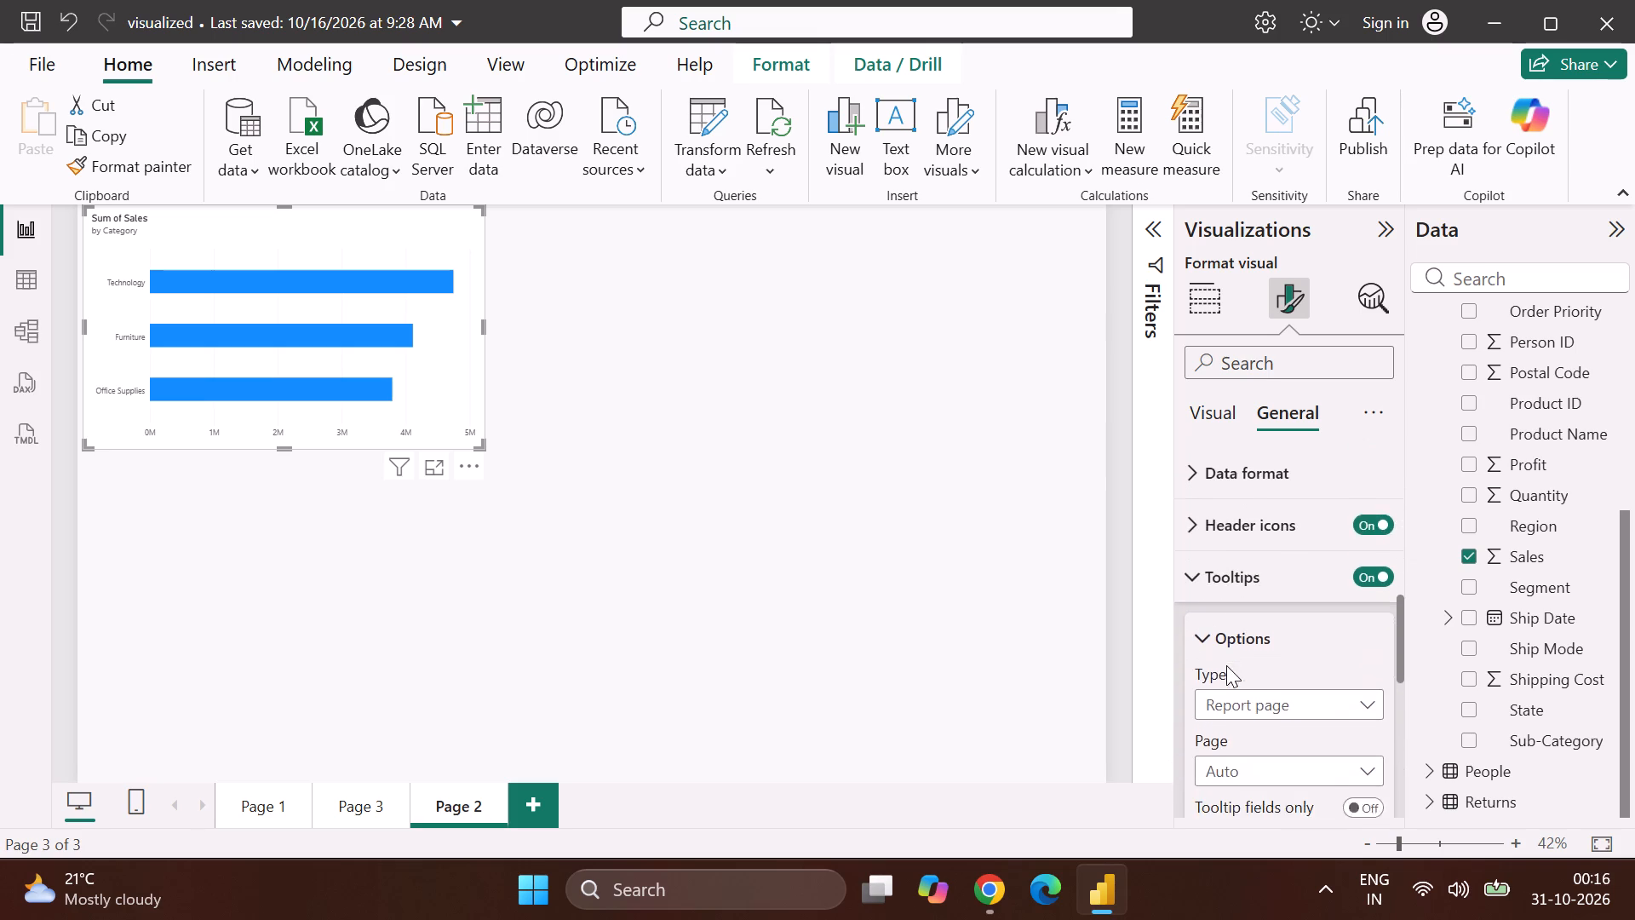
{"action": "scroll", "coordinate": [1226, 665], "scroll_direction": "down", "scroll_amount": 2}
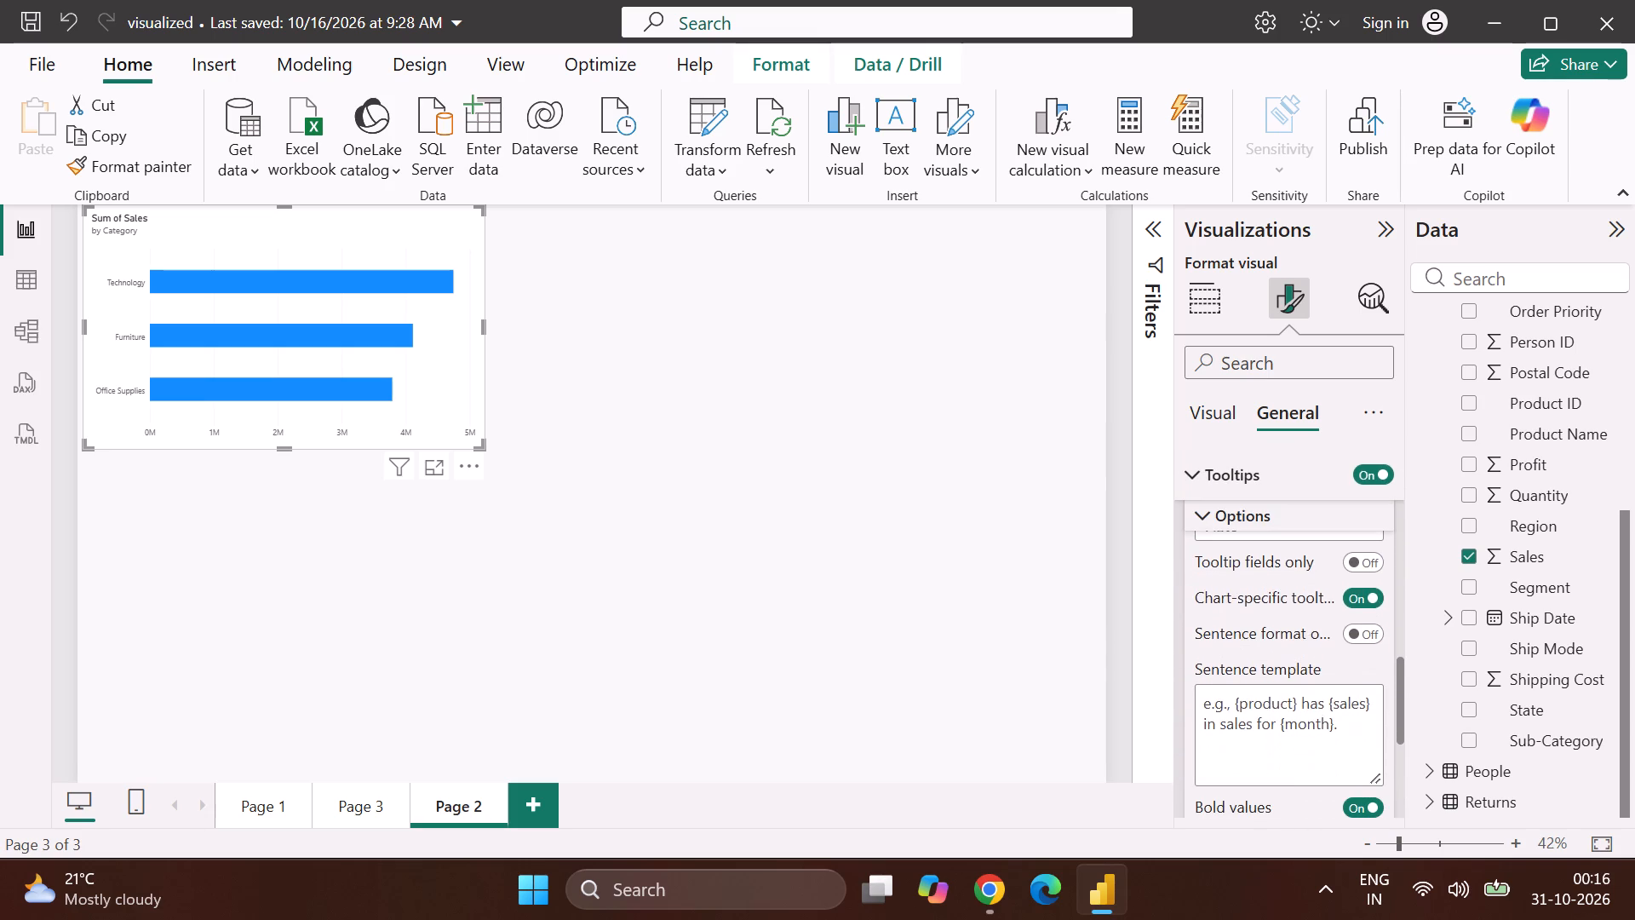
{"action": "scroll", "coordinate": [1226, 665], "scroll_direction": "down", "scroll_amount": 1}
{"action": "scroll", "coordinate": [1226, 665], "scroll_direction": "up", "scroll_amount": 1}
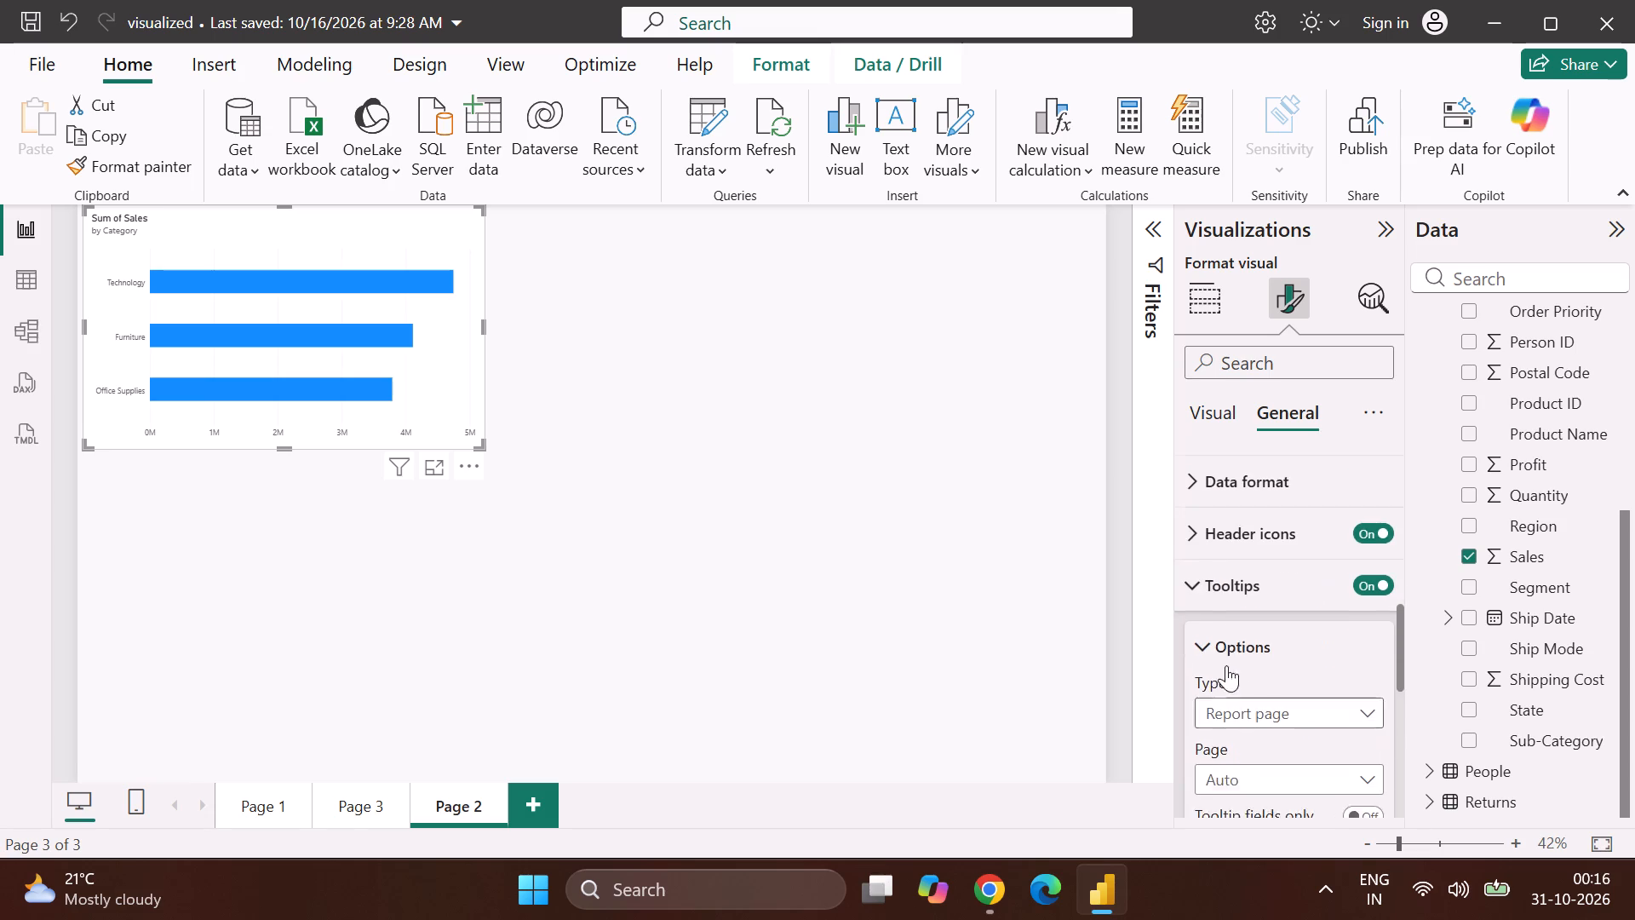
{"action": "scroll", "coordinate": [1226, 665], "scroll_direction": "up", "scroll_amount": 1}
{"action": "scroll", "coordinate": [1226, 665], "scroll_direction": "down", "scroll_amount": 1}
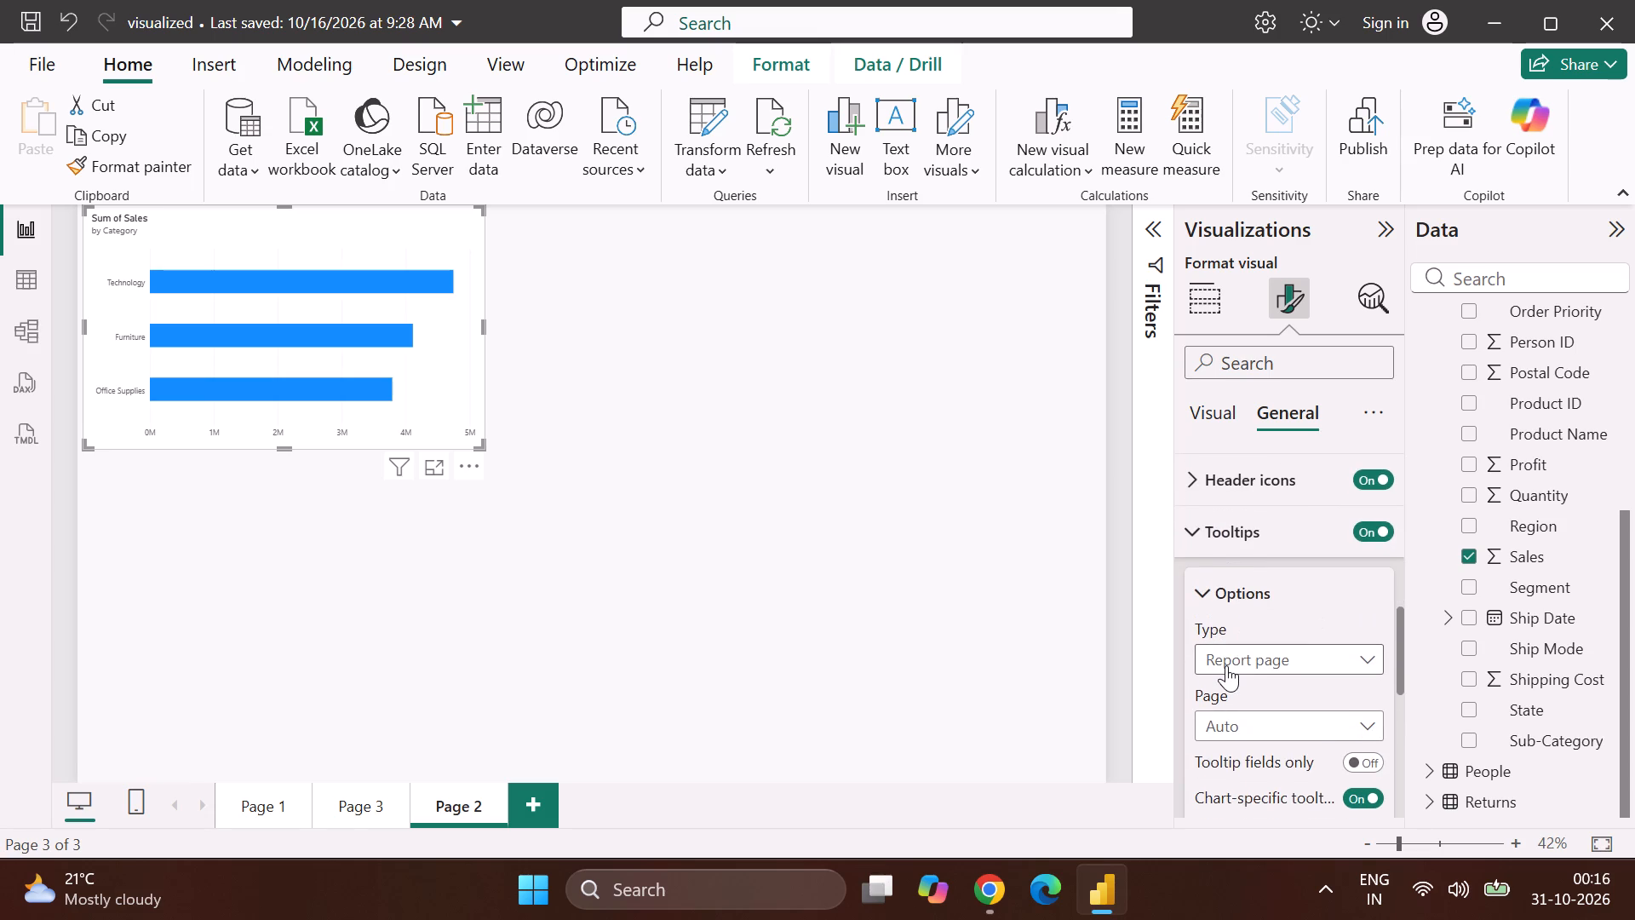
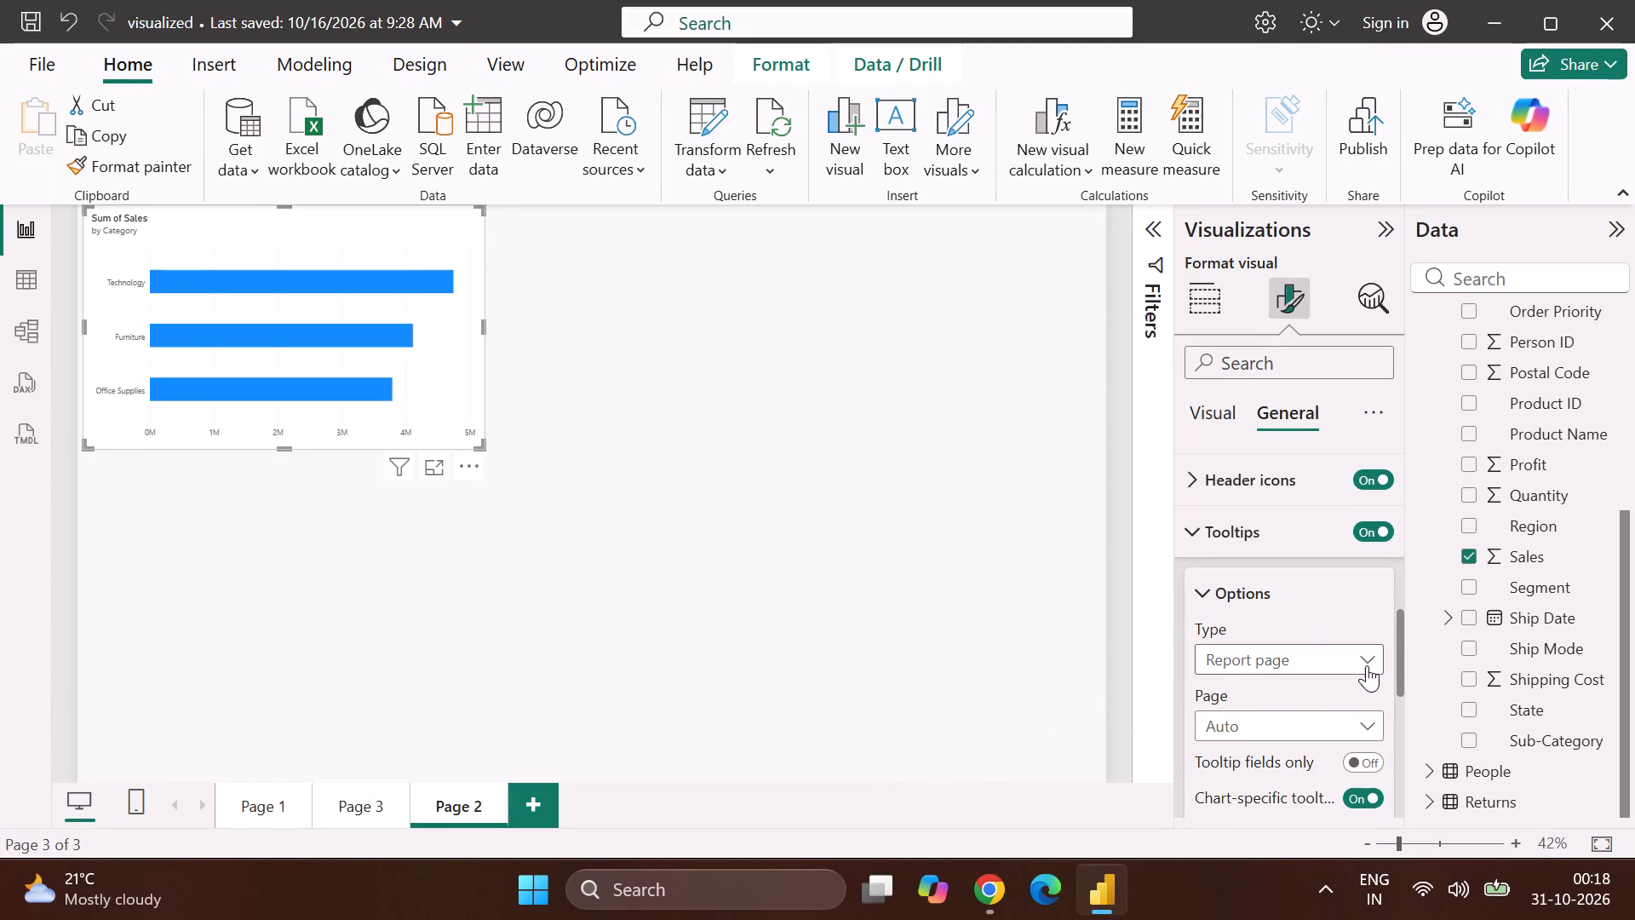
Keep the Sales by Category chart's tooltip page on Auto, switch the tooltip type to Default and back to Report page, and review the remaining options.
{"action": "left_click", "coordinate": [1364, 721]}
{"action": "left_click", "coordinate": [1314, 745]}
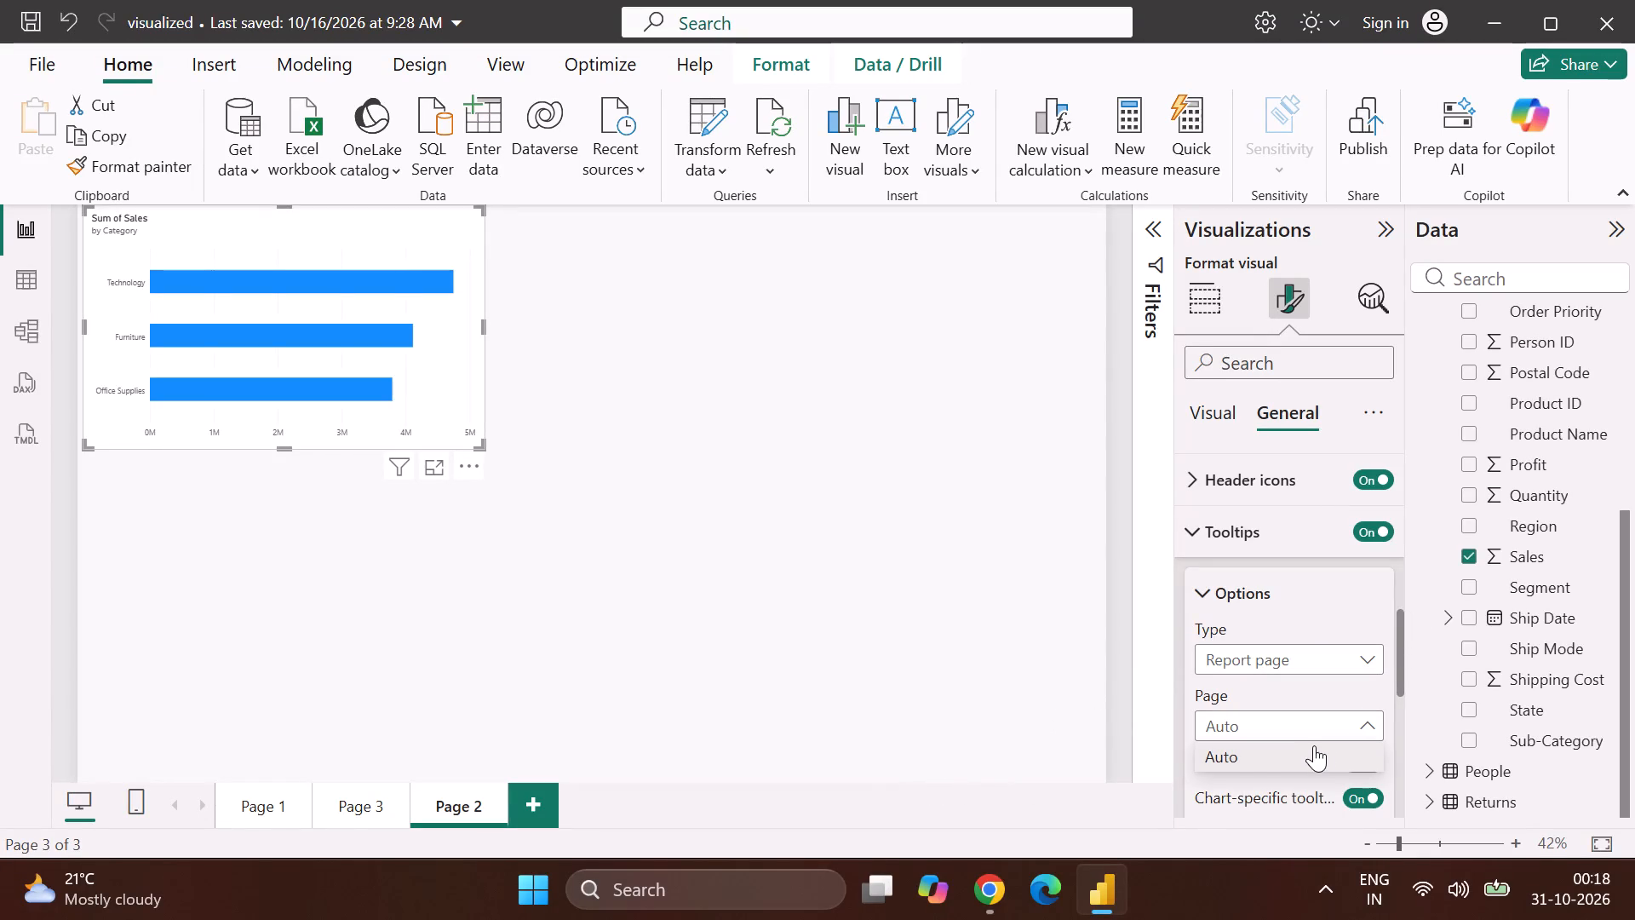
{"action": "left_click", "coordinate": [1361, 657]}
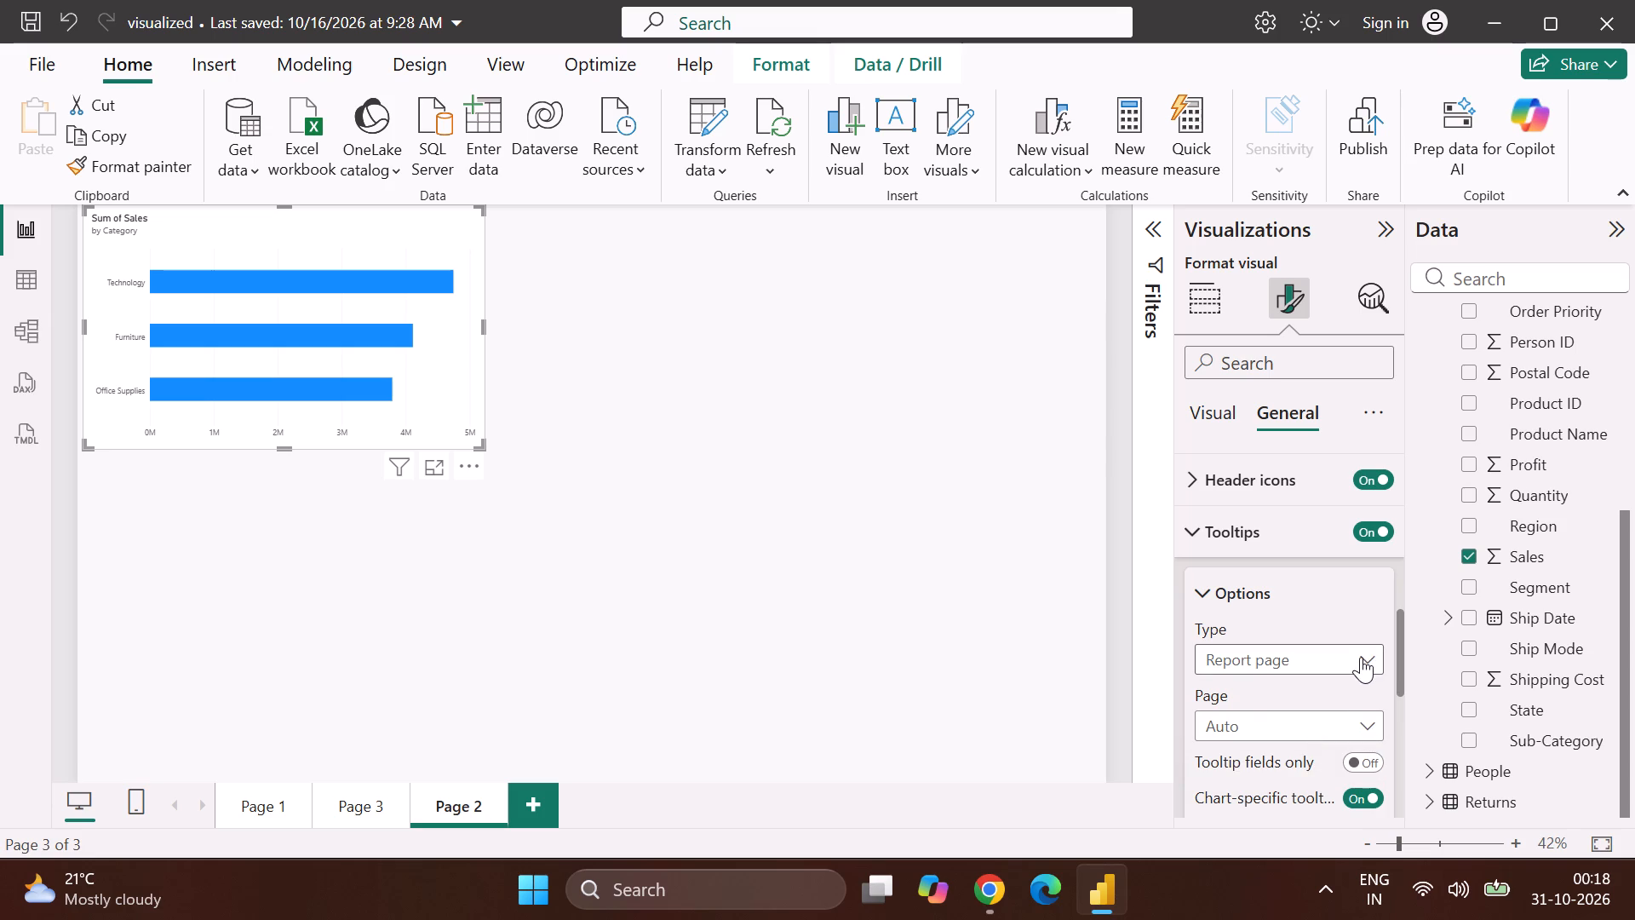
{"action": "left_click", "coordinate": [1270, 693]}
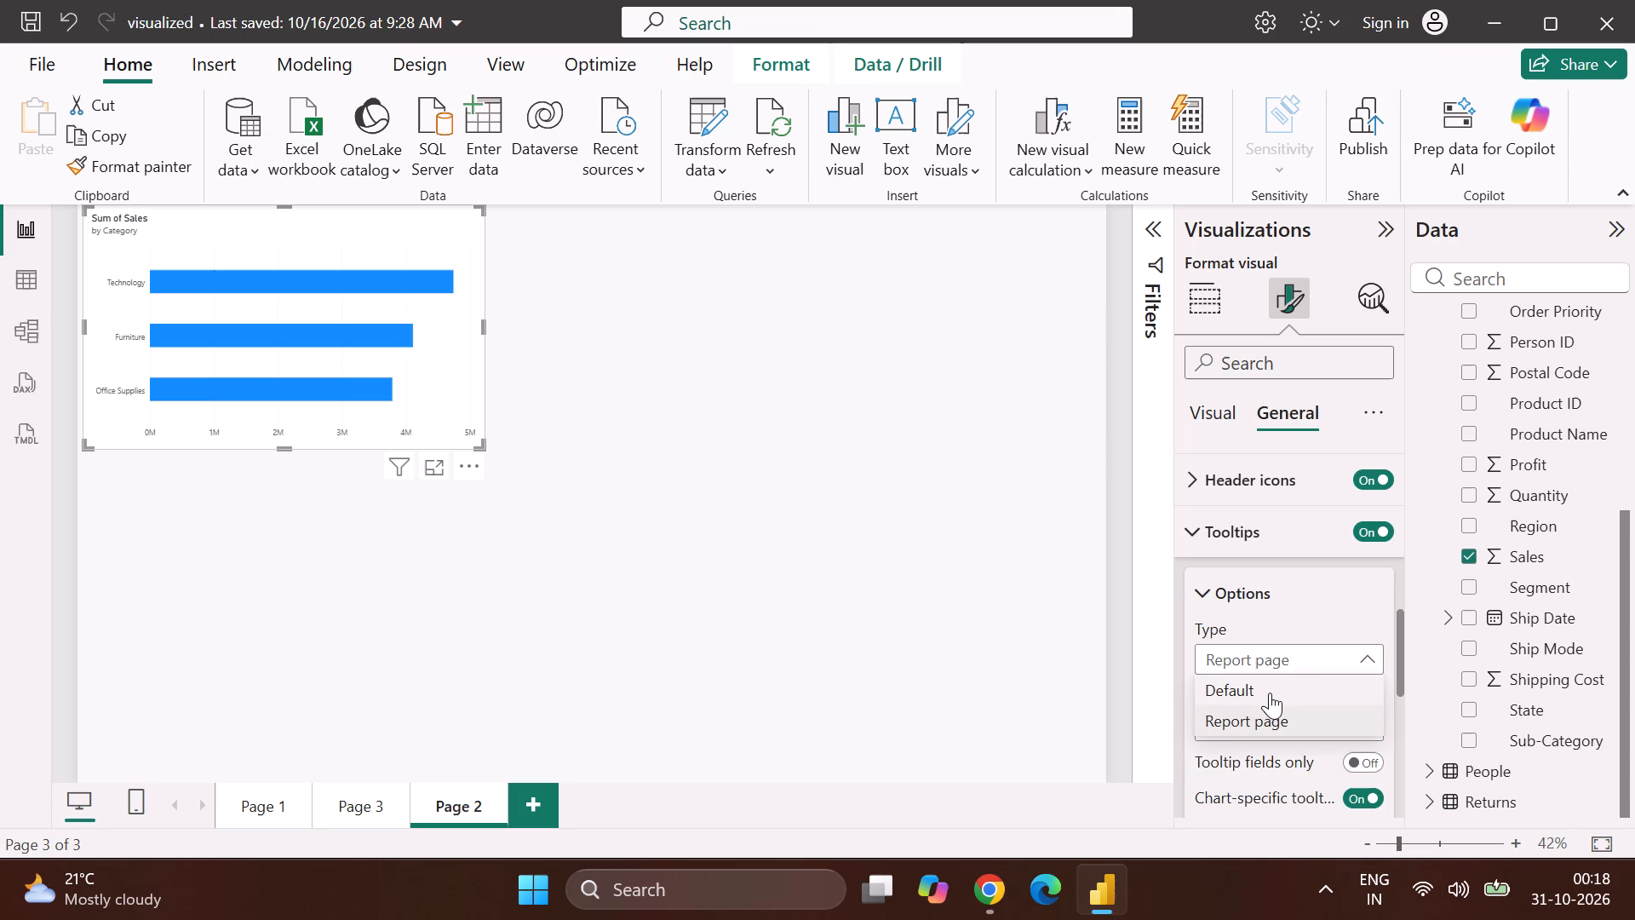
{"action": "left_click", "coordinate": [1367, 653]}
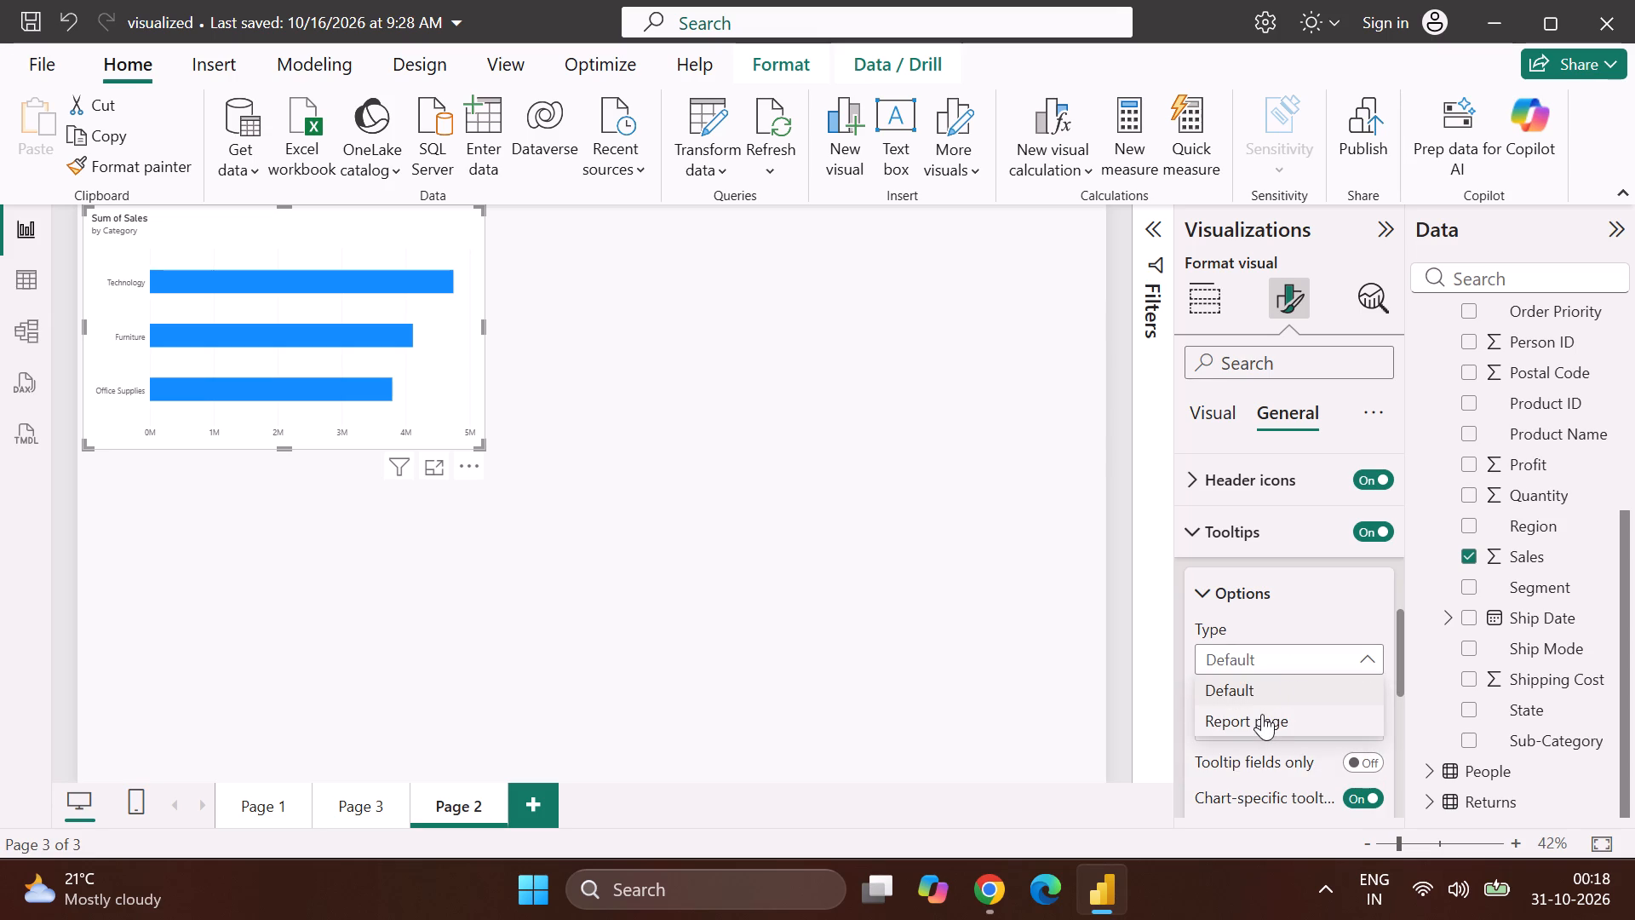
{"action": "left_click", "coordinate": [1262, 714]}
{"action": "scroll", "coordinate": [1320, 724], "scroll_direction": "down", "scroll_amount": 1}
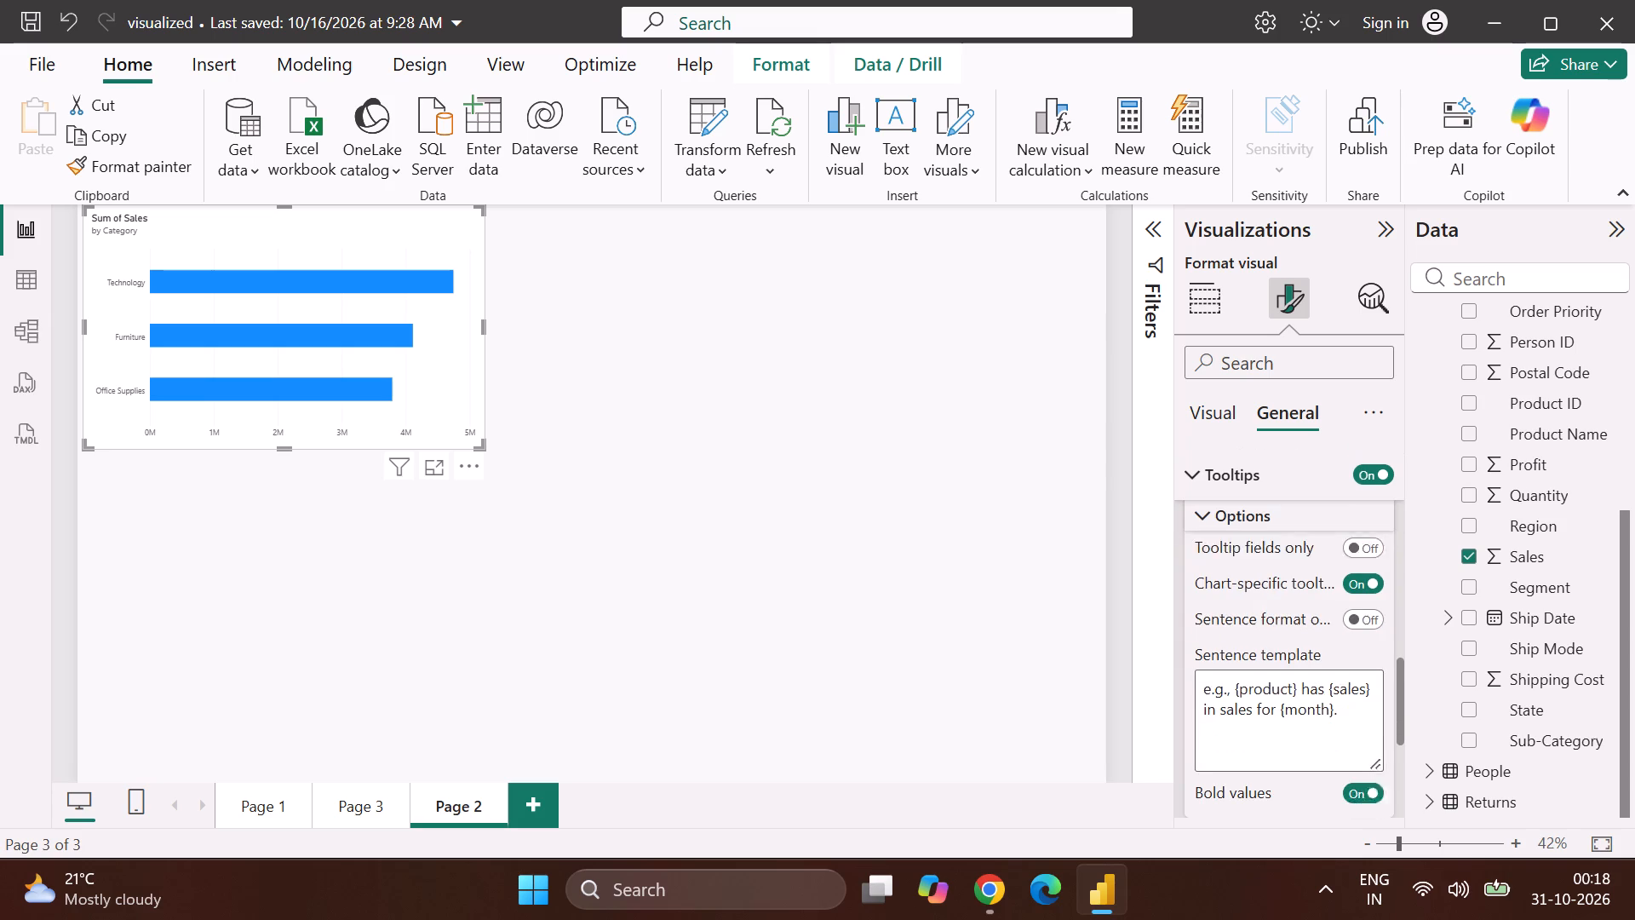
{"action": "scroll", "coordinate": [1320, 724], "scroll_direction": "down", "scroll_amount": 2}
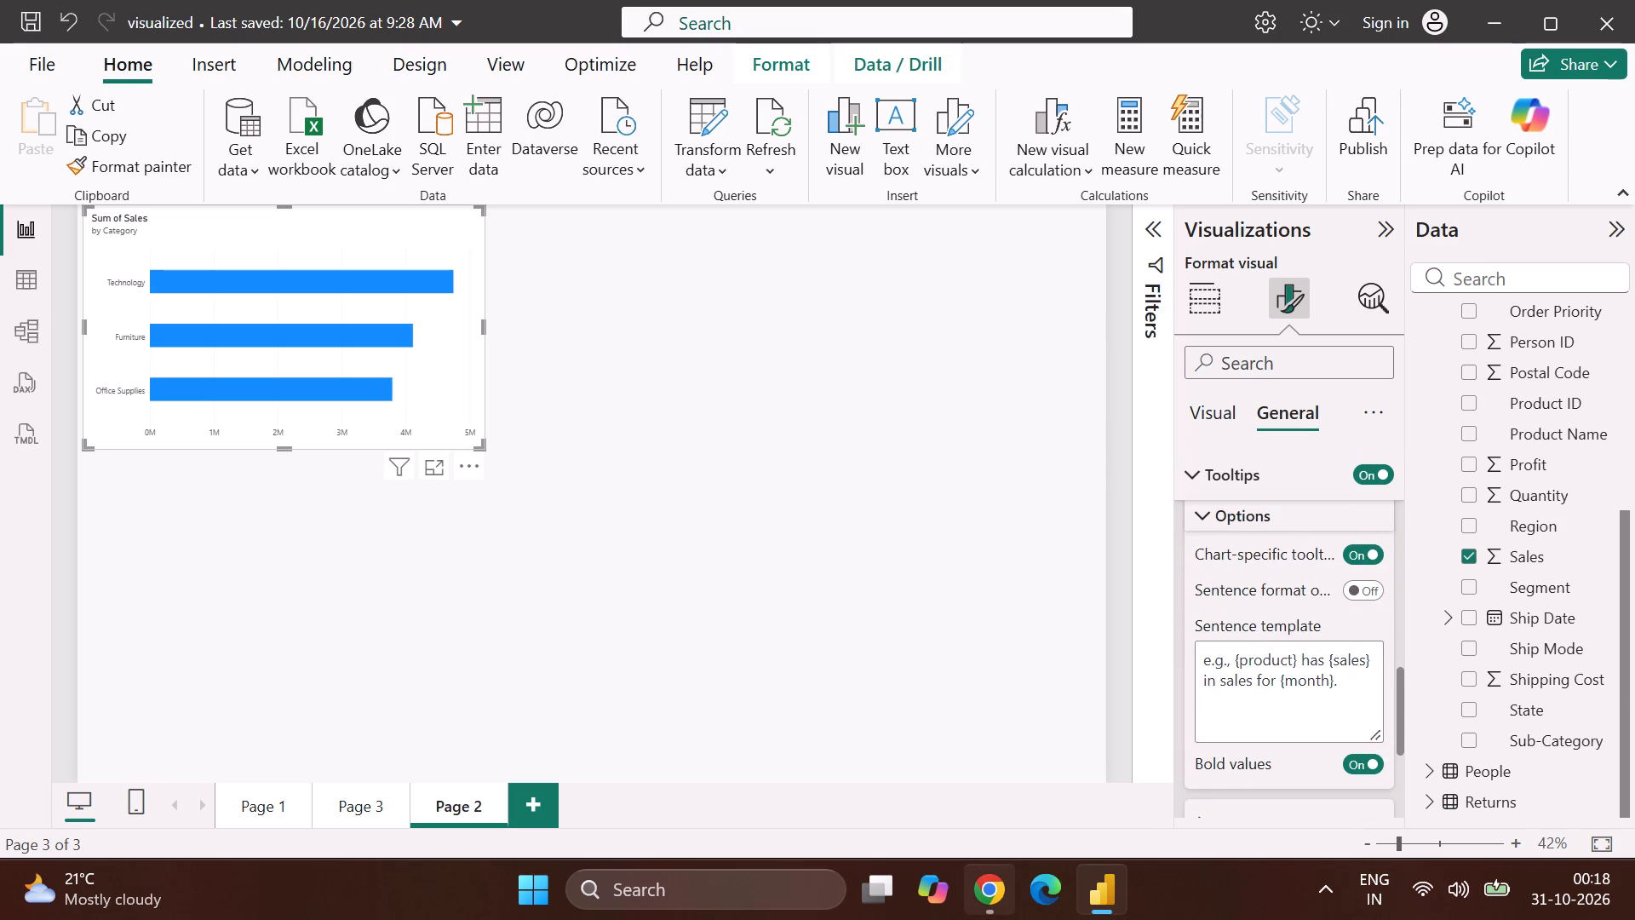
Switch to the class notes in Chrome and reread the tooltip example covering the canvas setting type and the tooltip page selection.
{"action": "left_click", "coordinate": [970, 894]}
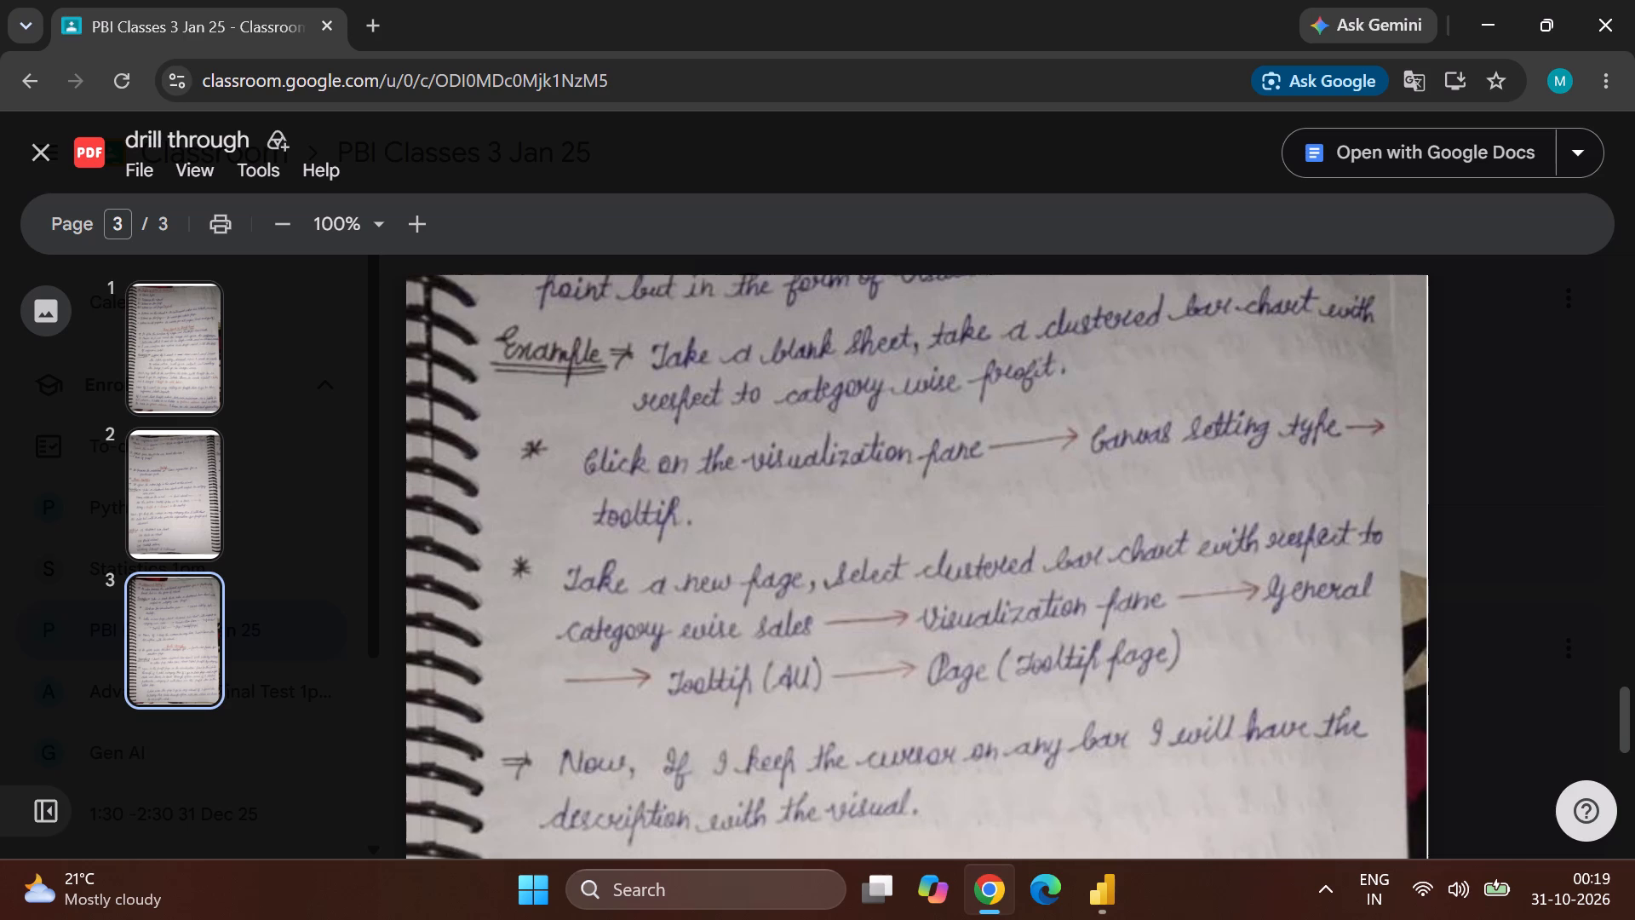
{"action": "scroll", "coordinate": [932, 765], "scroll_direction": "down", "scroll_amount": 1}
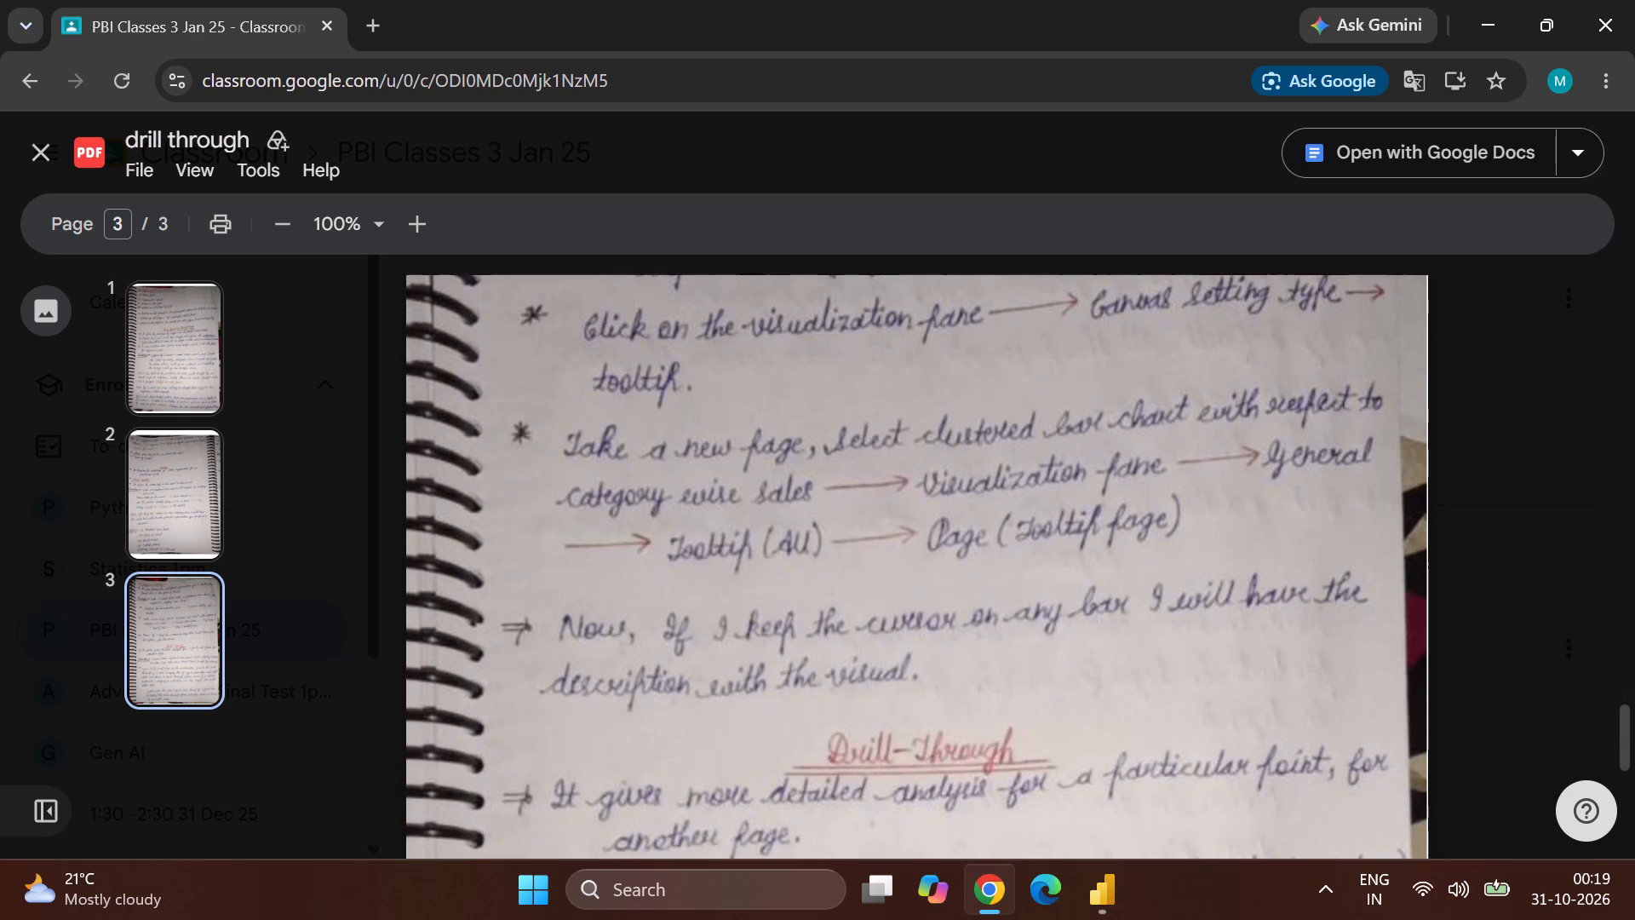
{"action": "scroll", "coordinate": [932, 765], "scroll_direction": "up", "scroll_amount": 1}
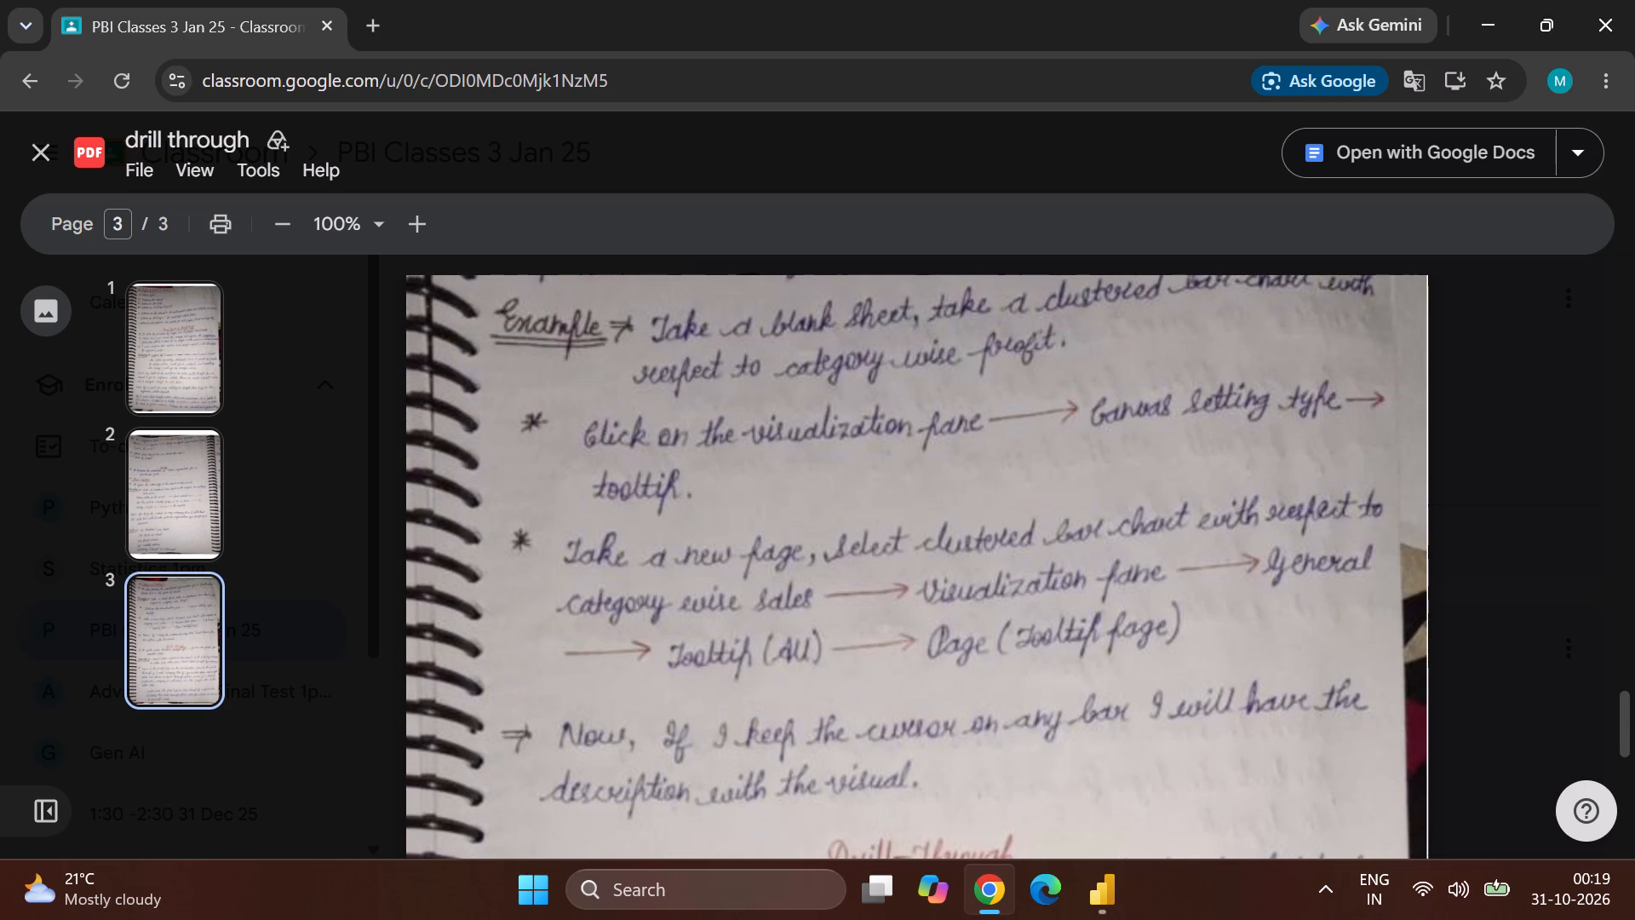
{"action": "left_click_drag", "start_coordinate": [932, 765], "coordinate": [907, 768]}
{"action": "left_click_drag", "start_coordinate": [907, 768], "coordinate": [904, 765]}
{"action": "scroll", "coordinate": [904, 765], "scroll_direction": "down", "scroll_amount": 1}
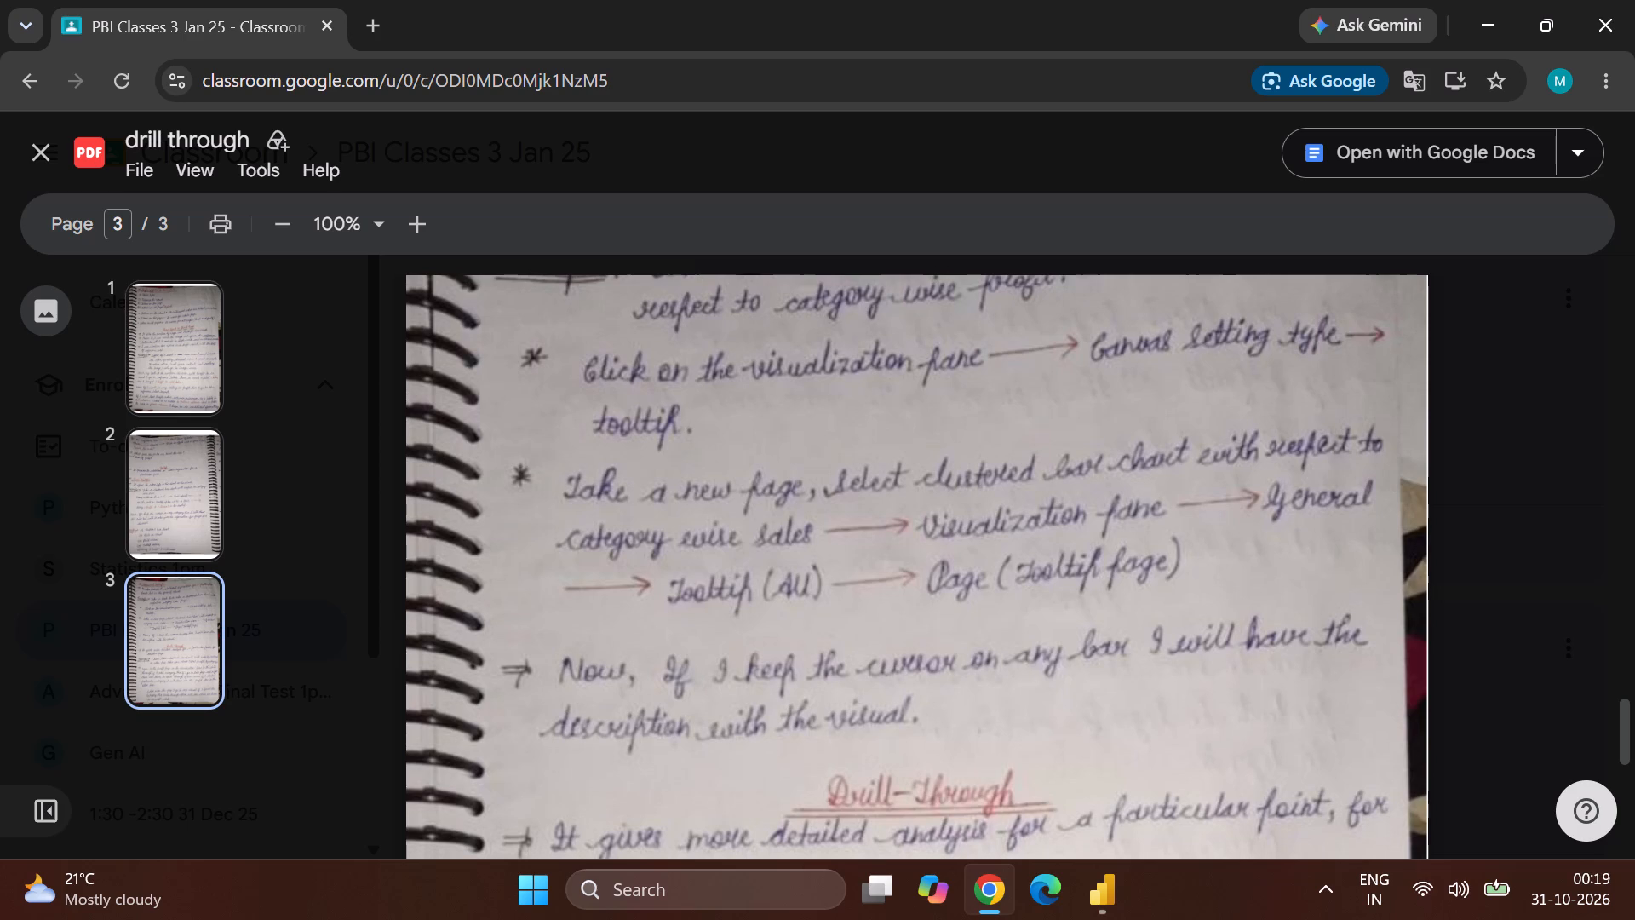
Return to Power BI and examine the chart's general formatting again, covering effects, data format and tooltip settings.
{"action": "left_click", "coordinate": [1078, 890]}
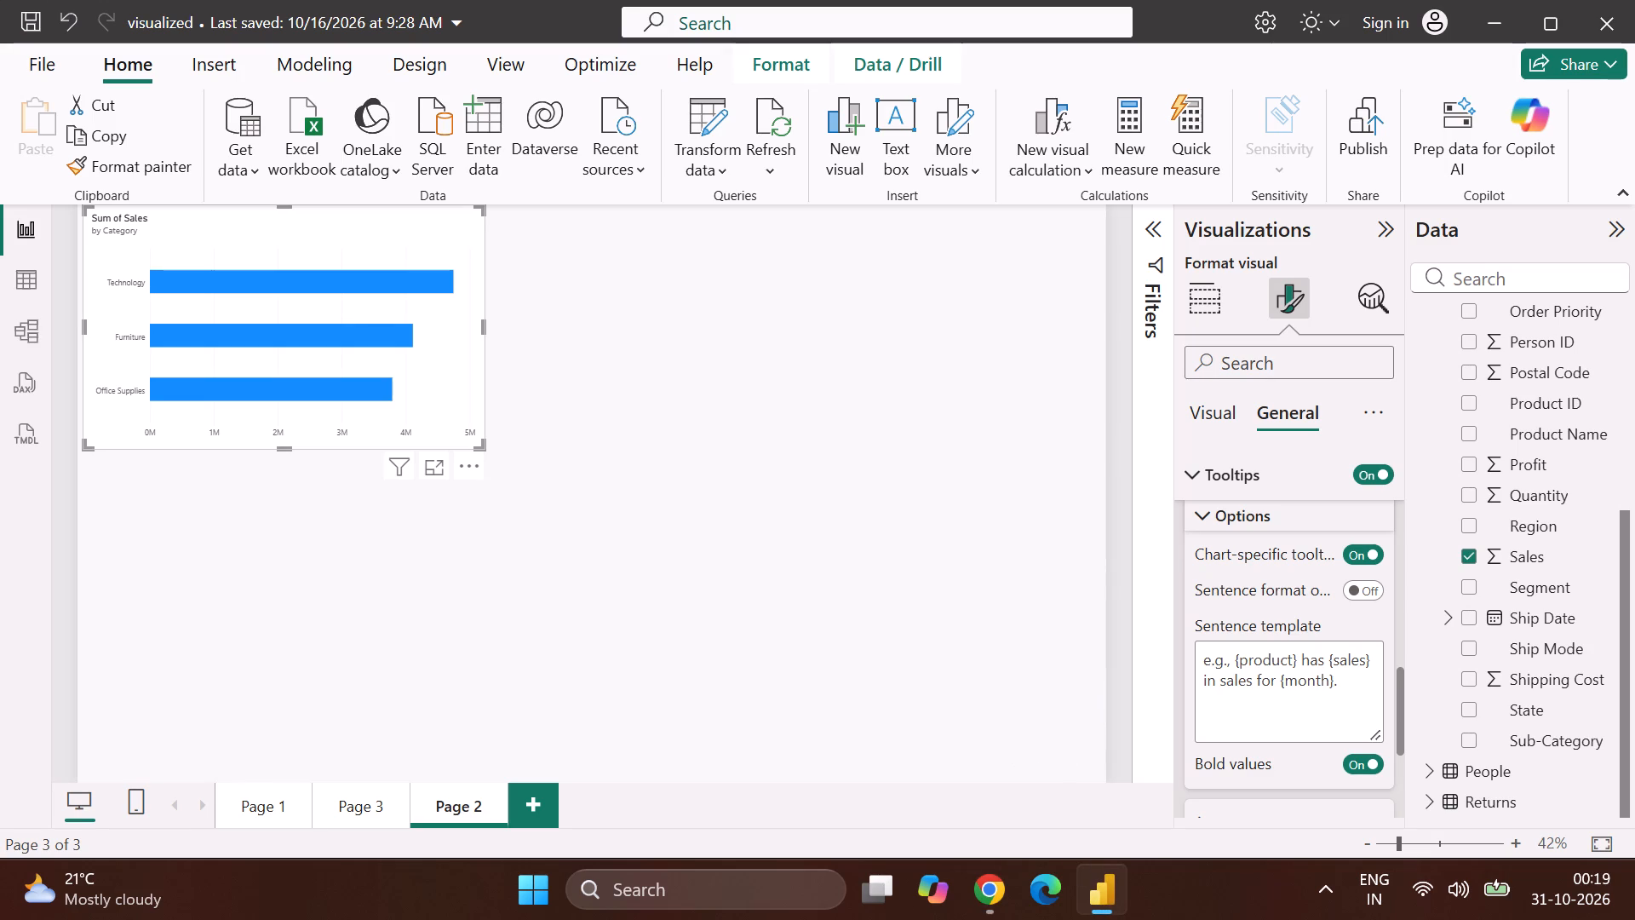
{"action": "left_click", "coordinate": [1203, 478]}
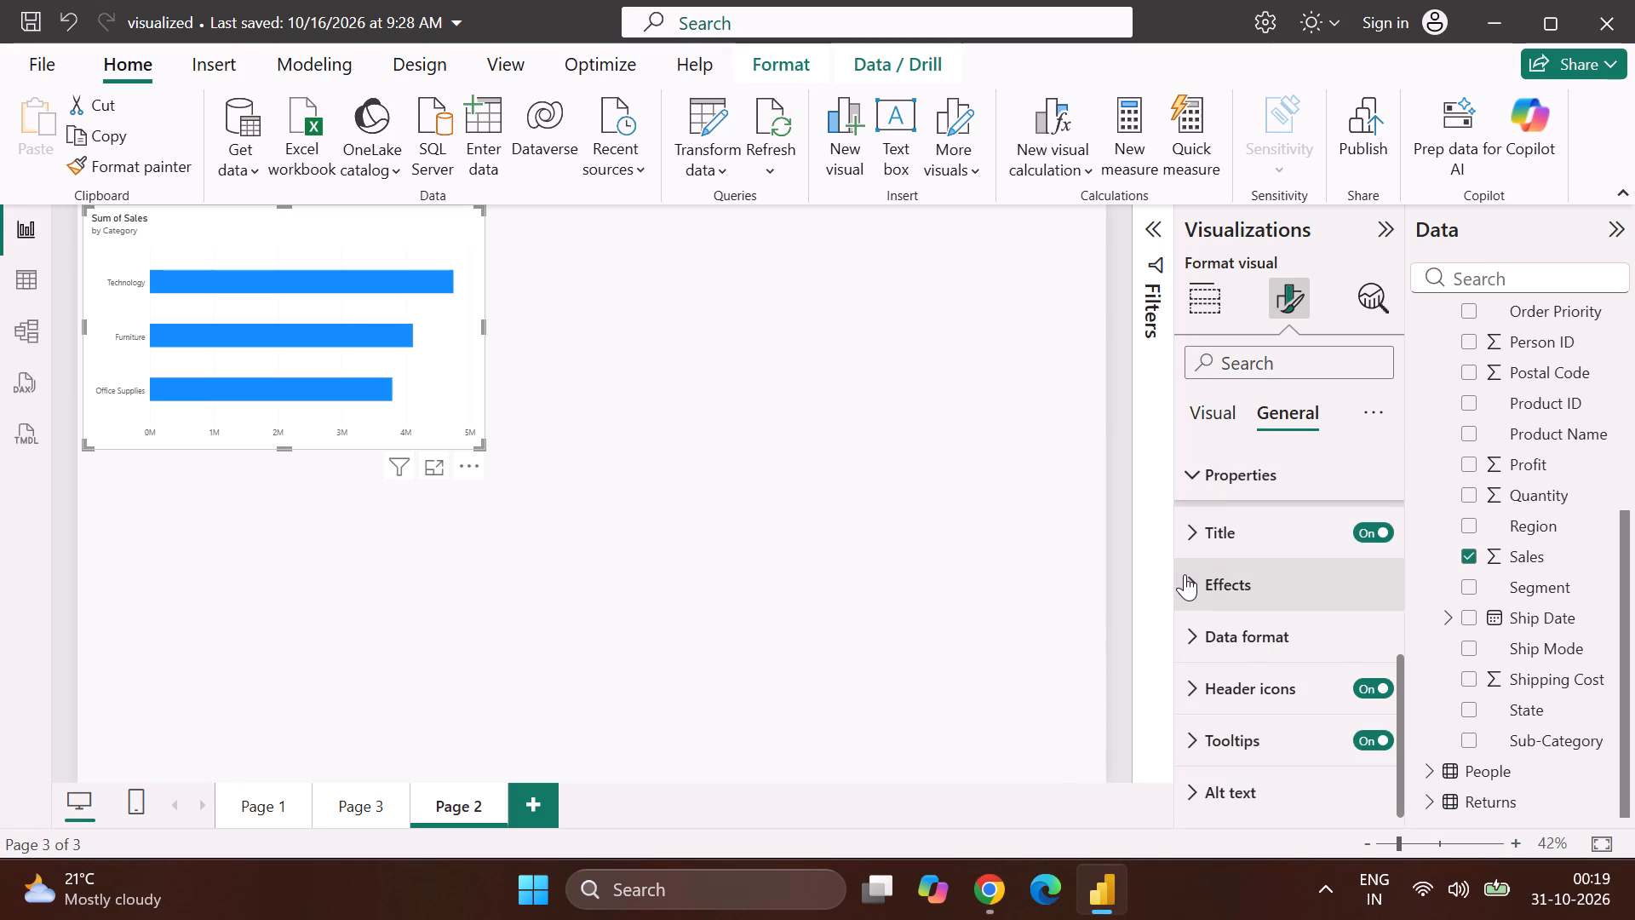
{"action": "left_click", "coordinate": [1185, 574]}
{"action": "scroll", "coordinate": [1185, 574], "scroll_direction": "down", "scroll_amount": 4}
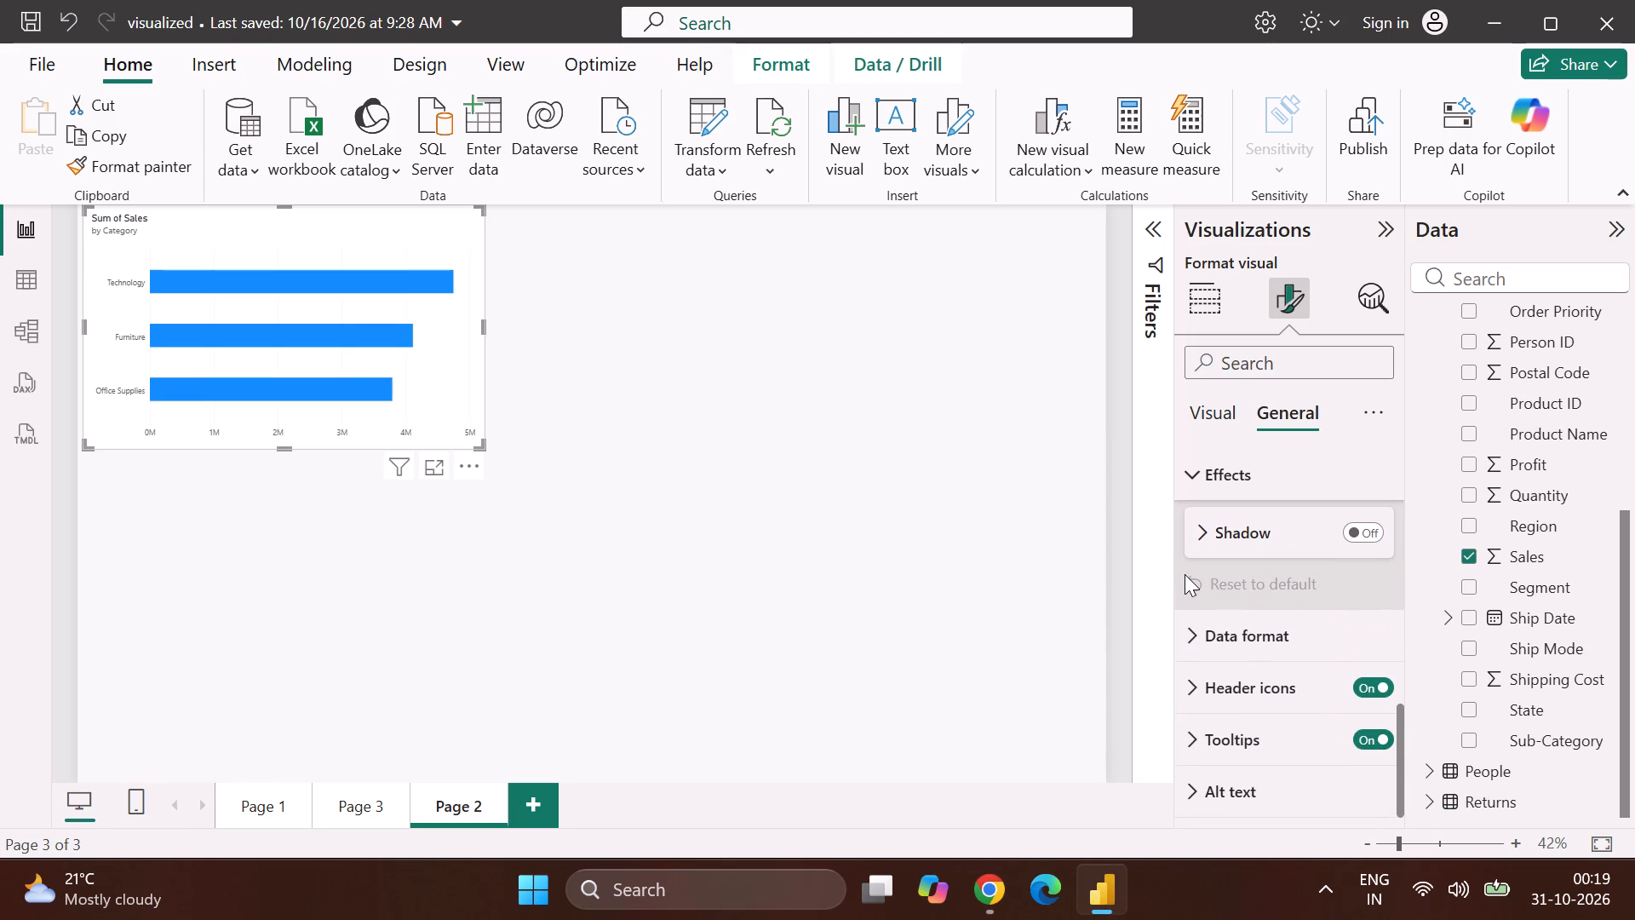
{"action": "scroll", "coordinate": [1185, 574], "scroll_direction": "down", "scroll_amount": 4}
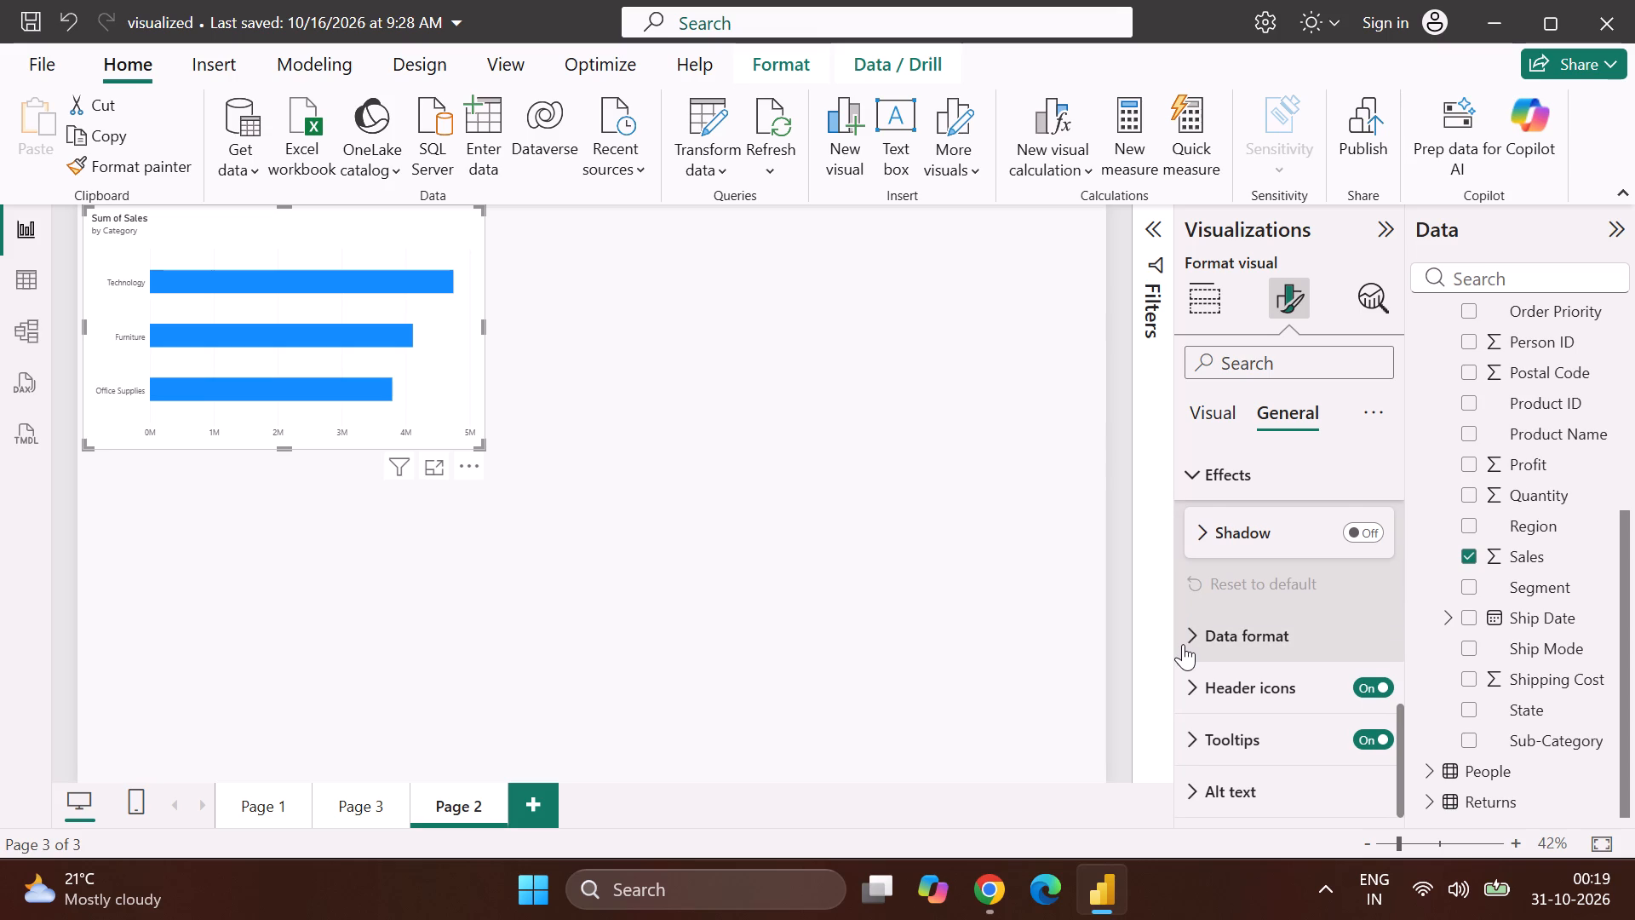
{"action": "left_click", "coordinate": [1183, 644]}
{"action": "scroll", "coordinate": [1183, 644], "scroll_direction": "down", "scroll_amount": 6}
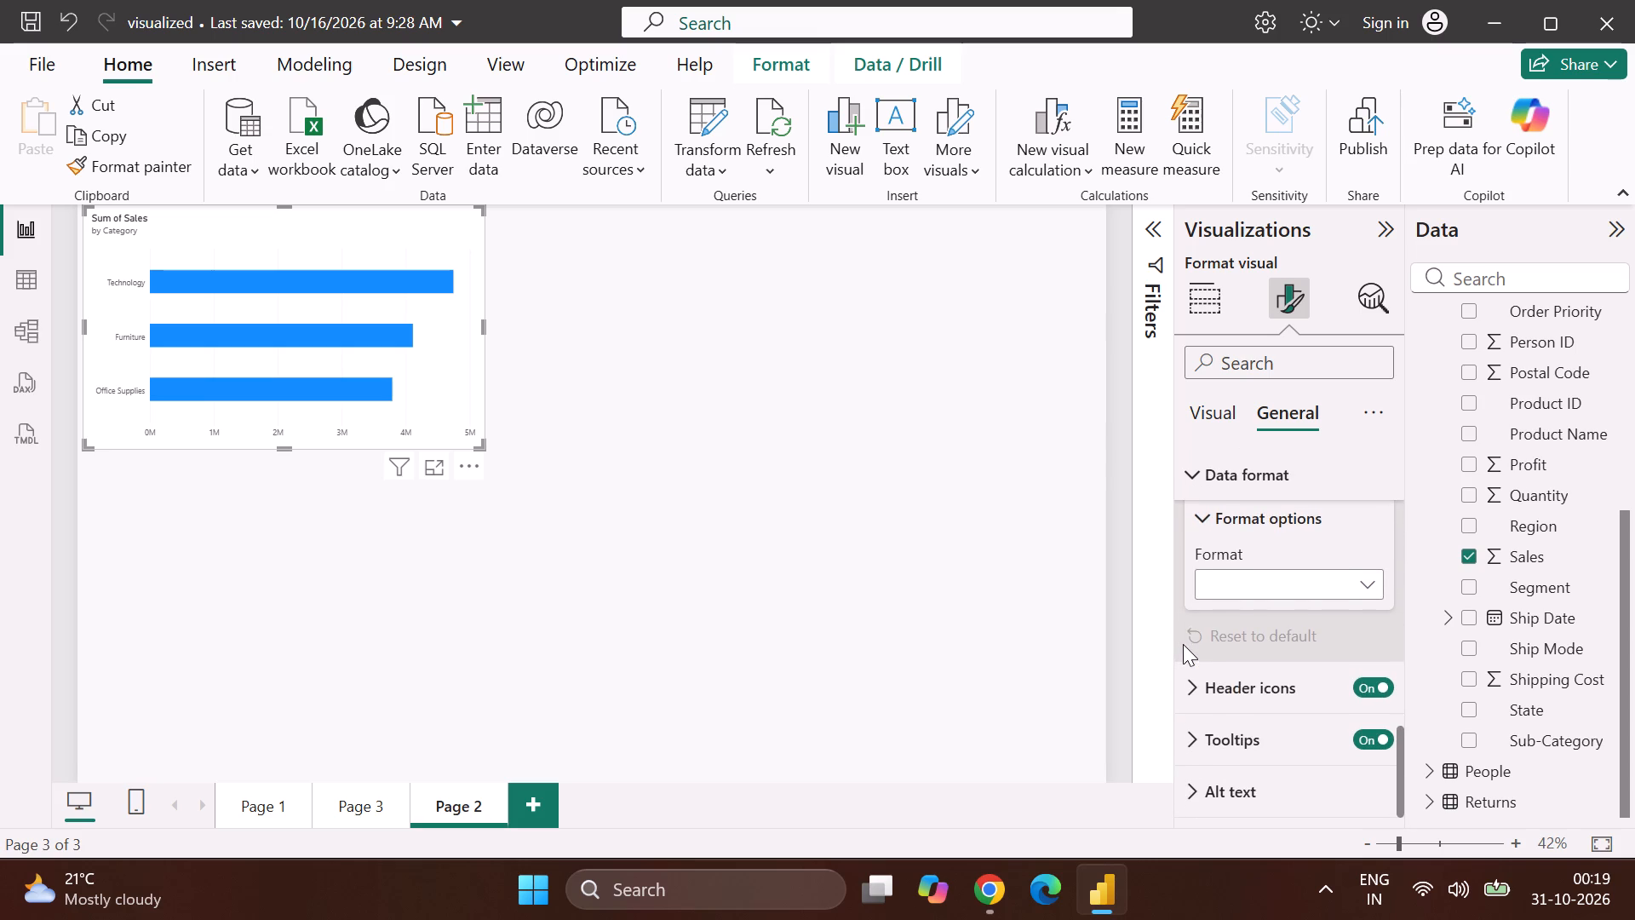
{"action": "left_click", "coordinate": [1187, 730]}
{"action": "scroll", "coordinate": [1187, 730], "scroll_direction": "down", "scroll_amount": 2}
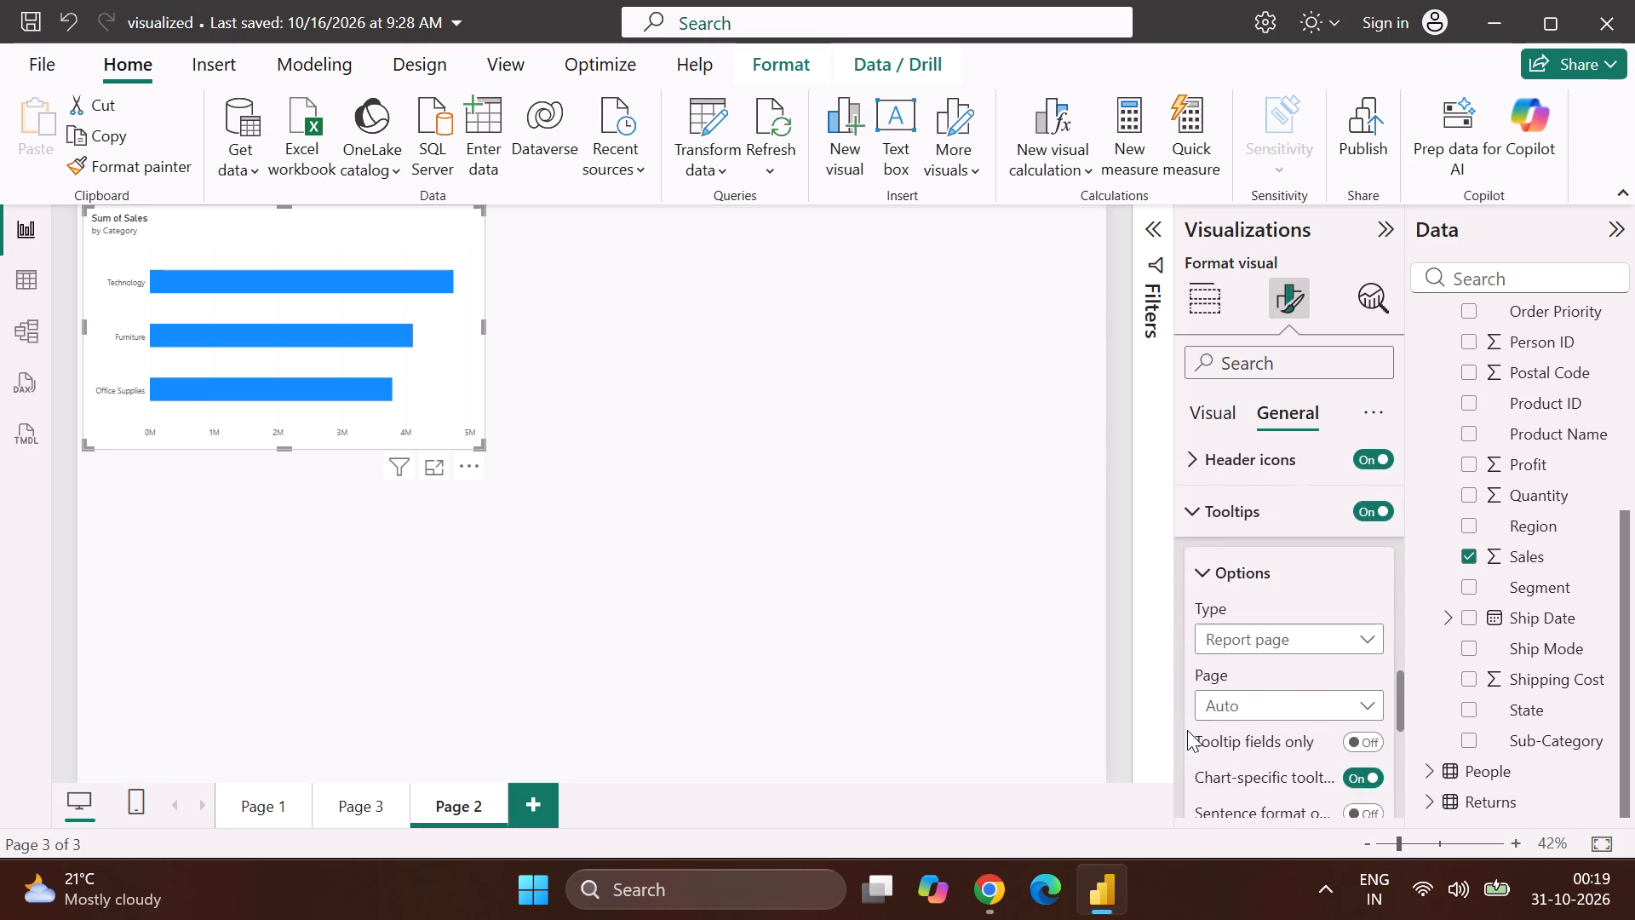
{"action": "scroll", "coordinate": [1187, 730], "scroll_direction": "down", "scroll_amount": 4}
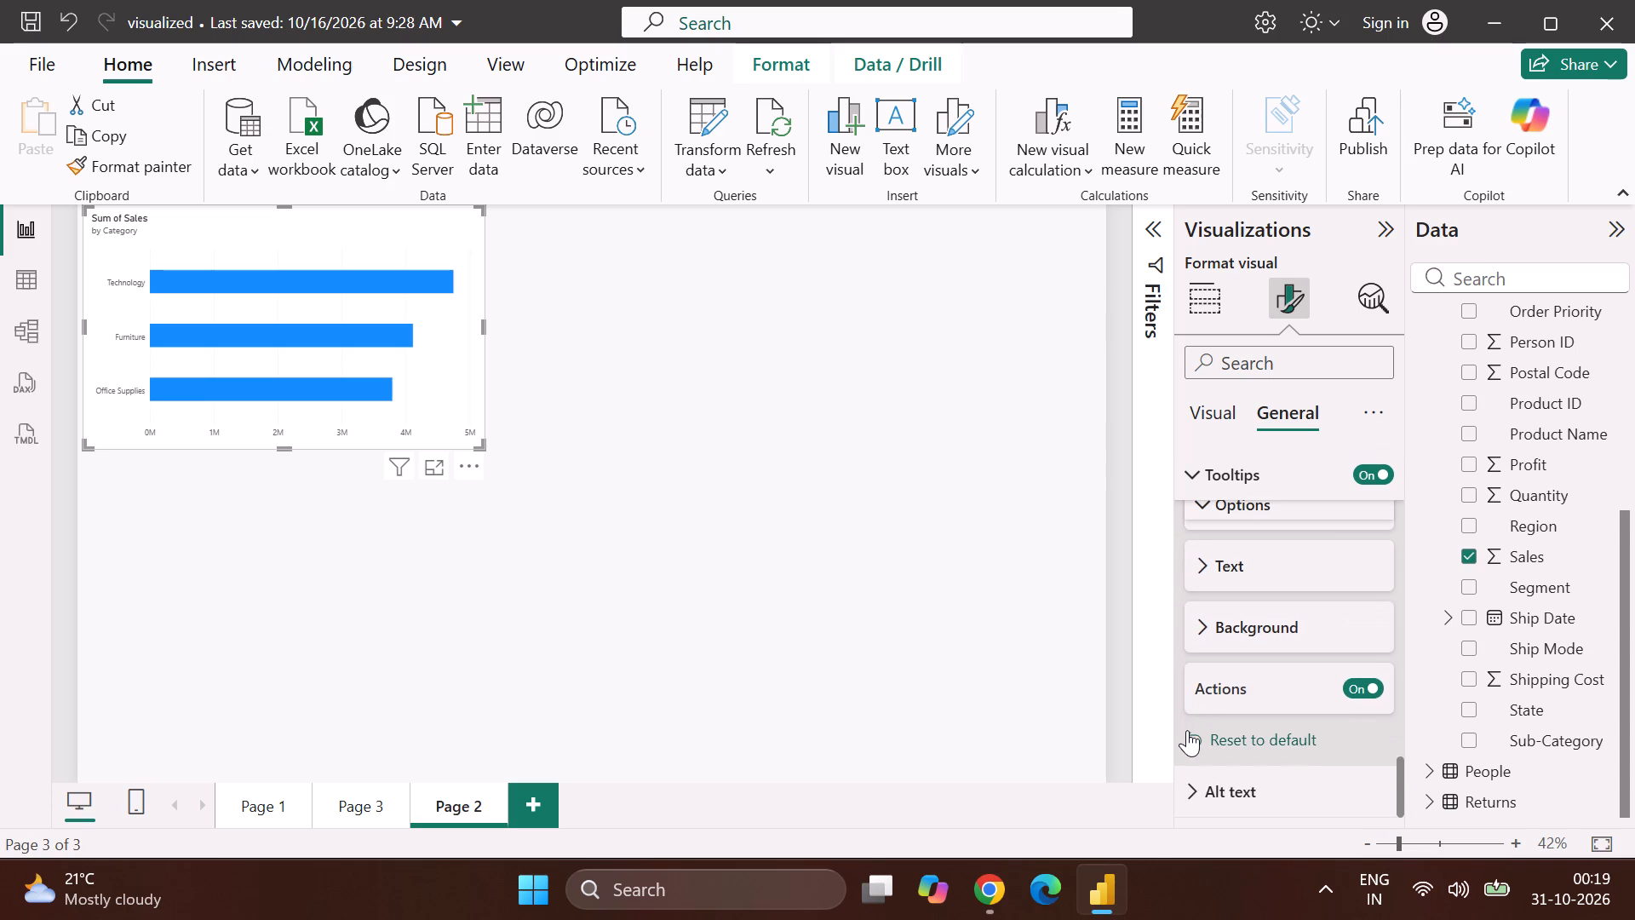
{"action": "scroll", "coordinate": [1187, 730], "scroll_direction": "down", "scroll_amount": 3}
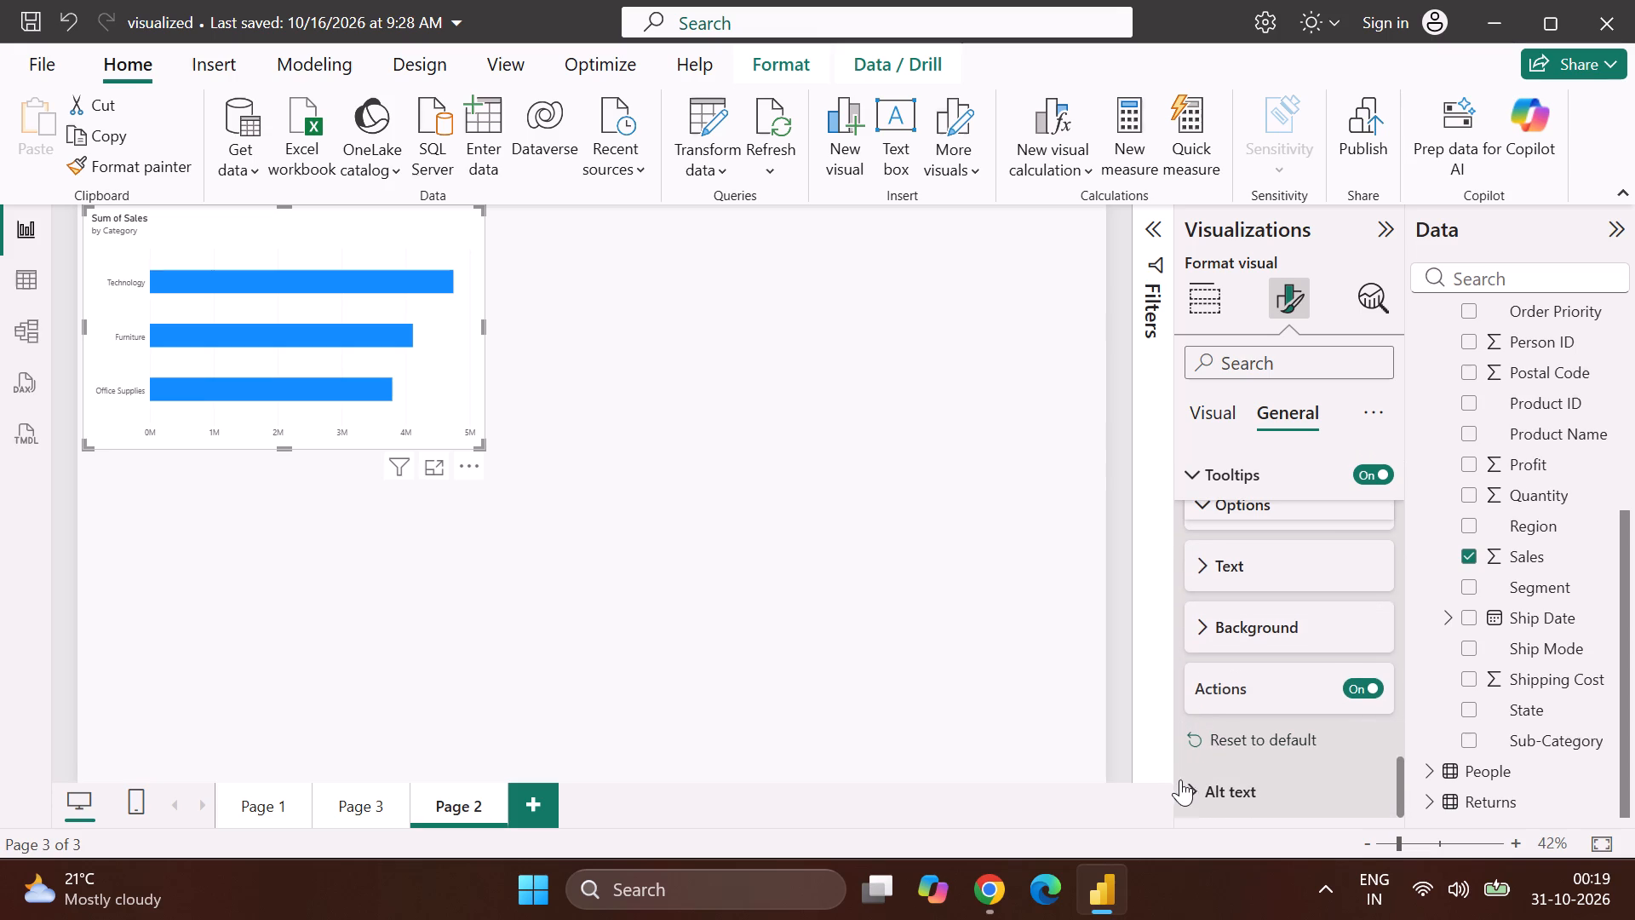
{"action": "scroll", "coordinate": [1280, 644], "scroll_direction": "up", "scroll_amount": 6}
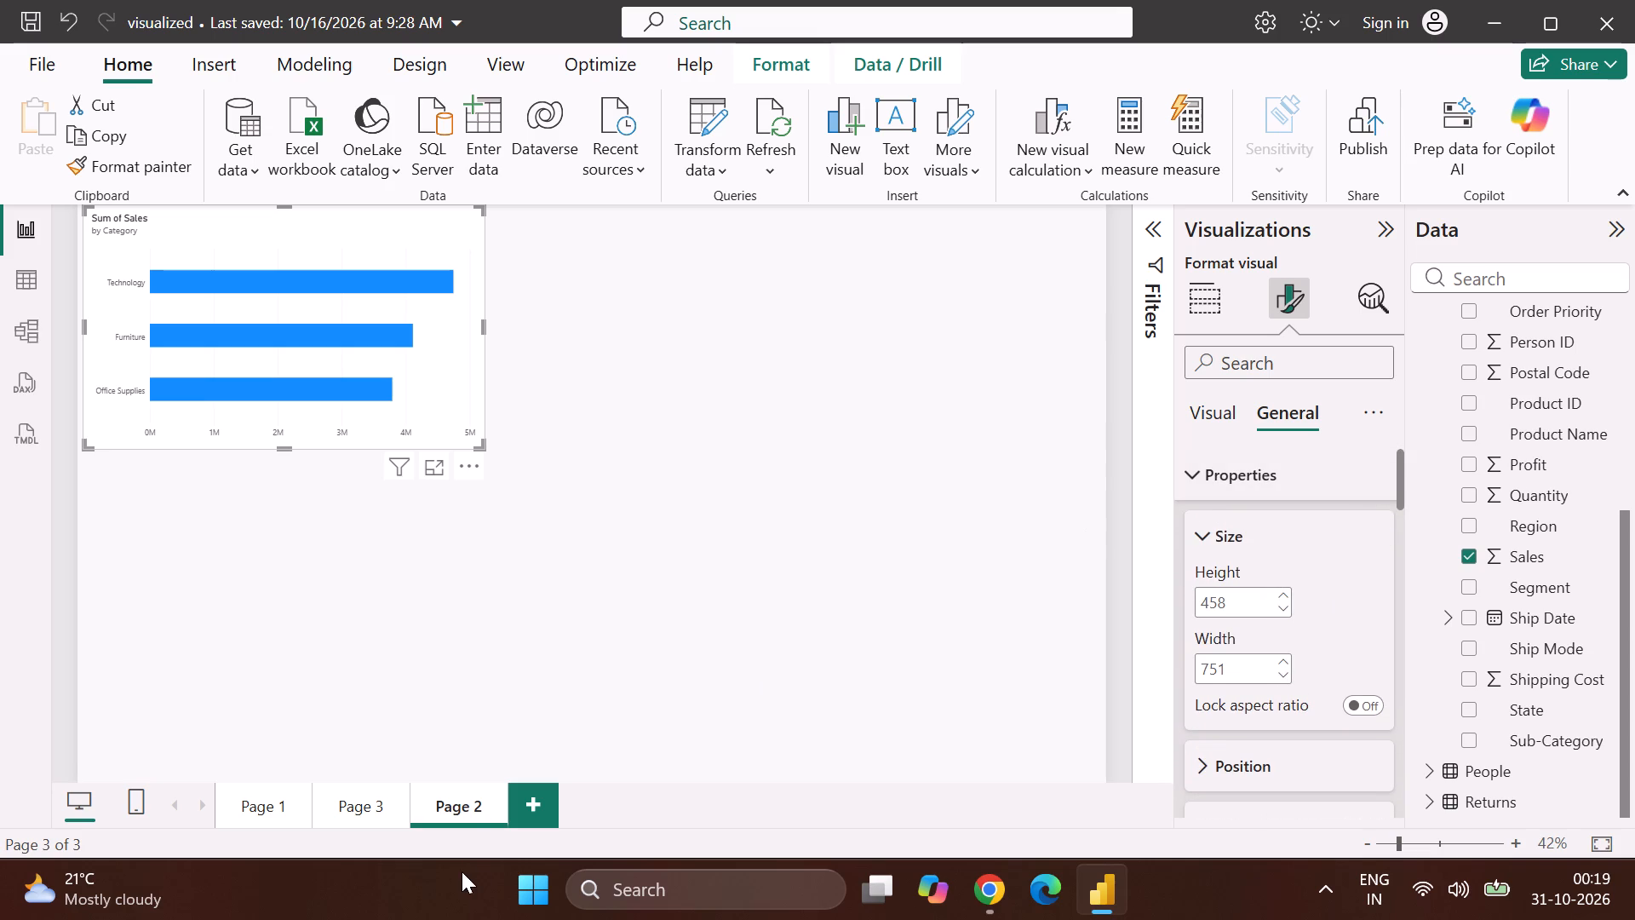
Set the canvas type of Page 2 to Tooltip in the page's formatting.
{"action": "left_click", "coordinate": [376, 814]}
{"action": "left_click", "coordinate": [455, 811]}
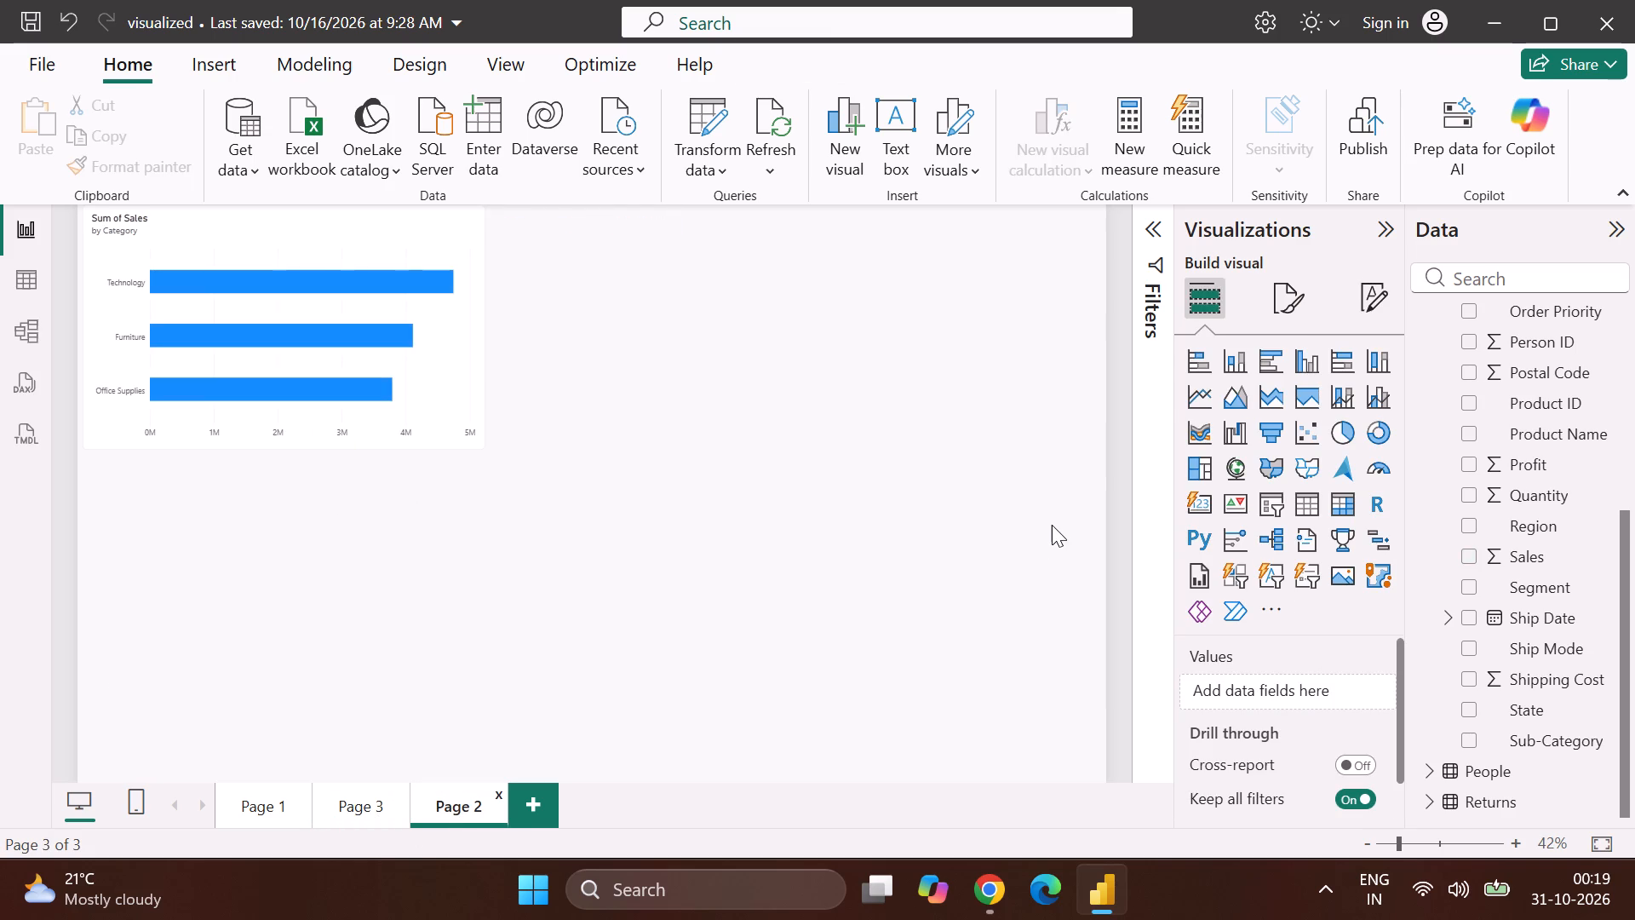
{"action": "left_click", "coordinate": [1299, 296]}
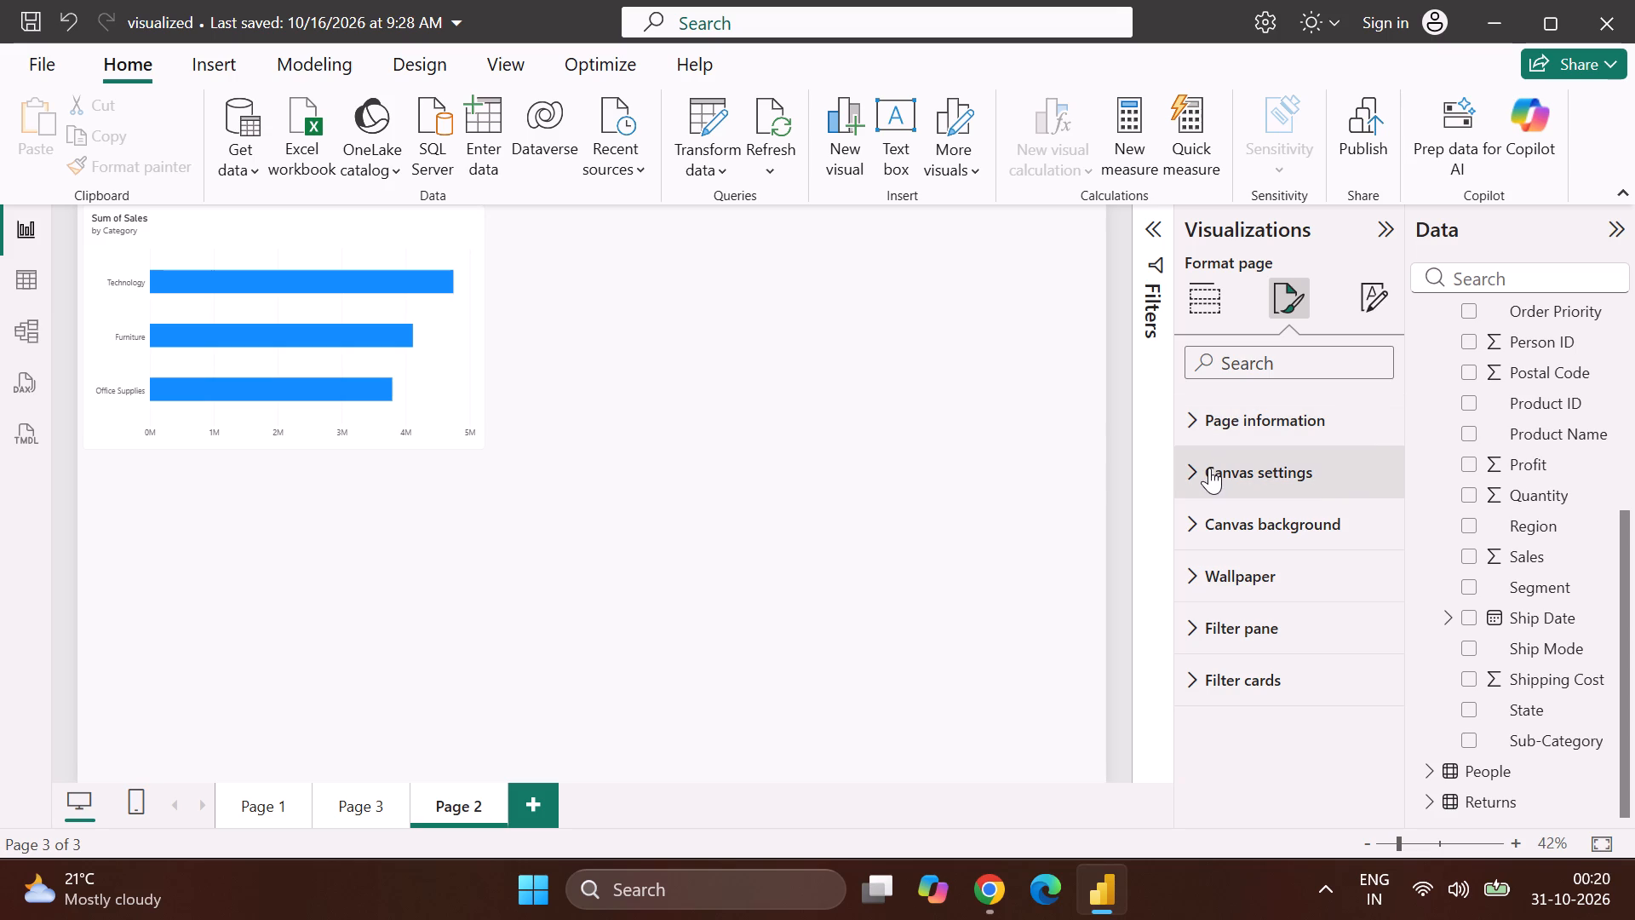
{"action": "left_click", "coordinate": [1184, 467]}
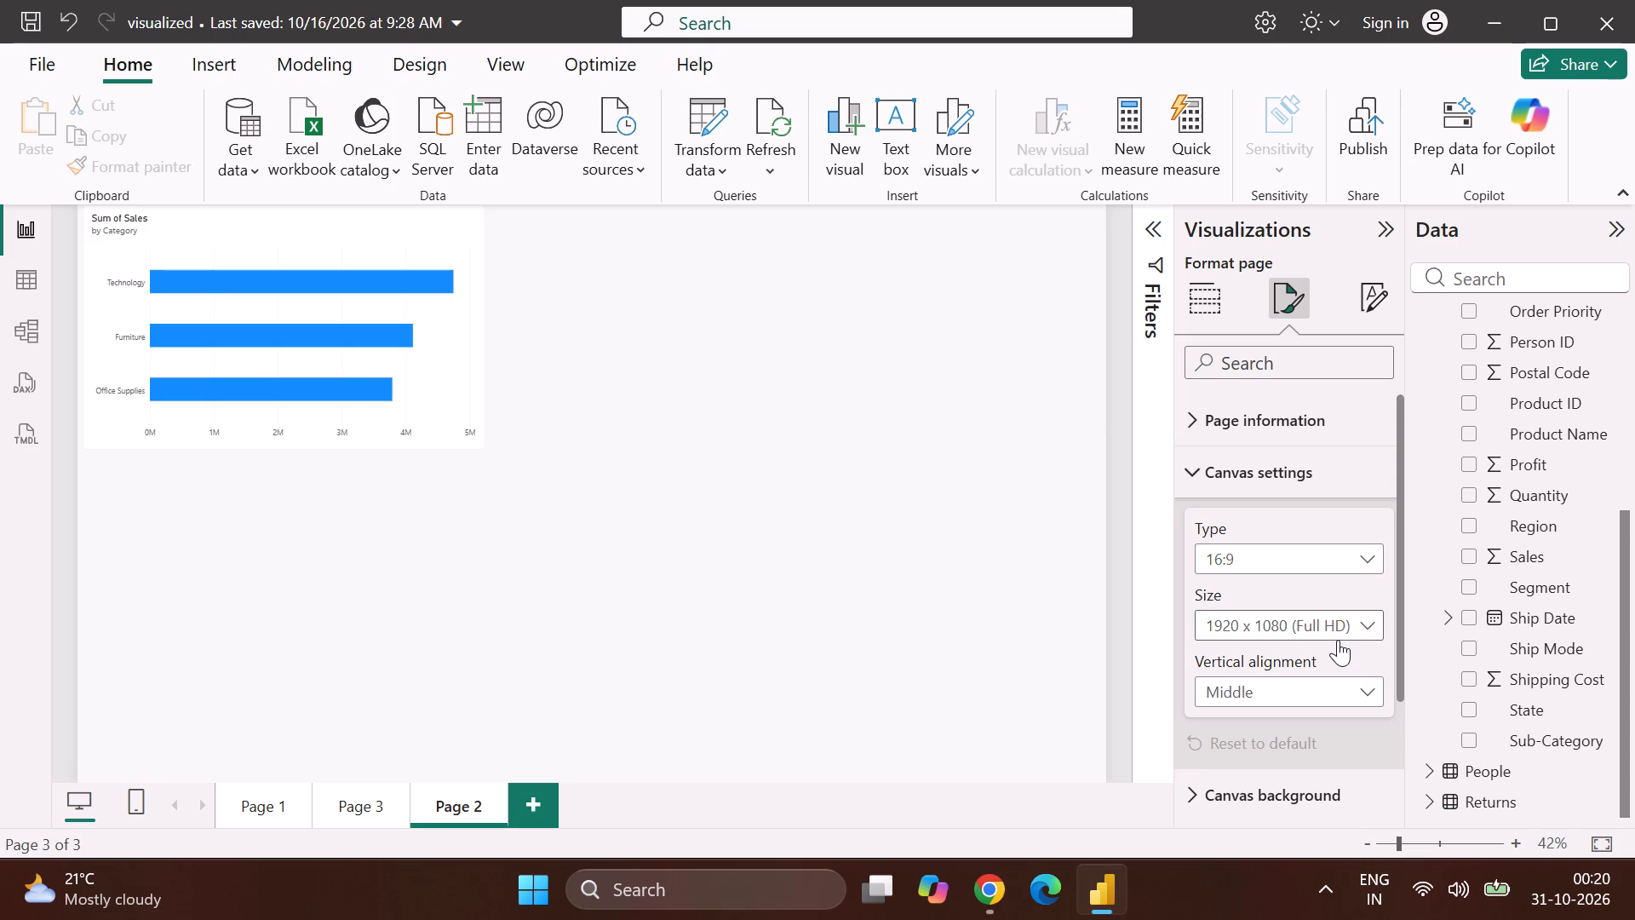
{"action": "scroll", "coordinate": [1338, 640], "scroll_direction": "down", "scroll_amount": 1}
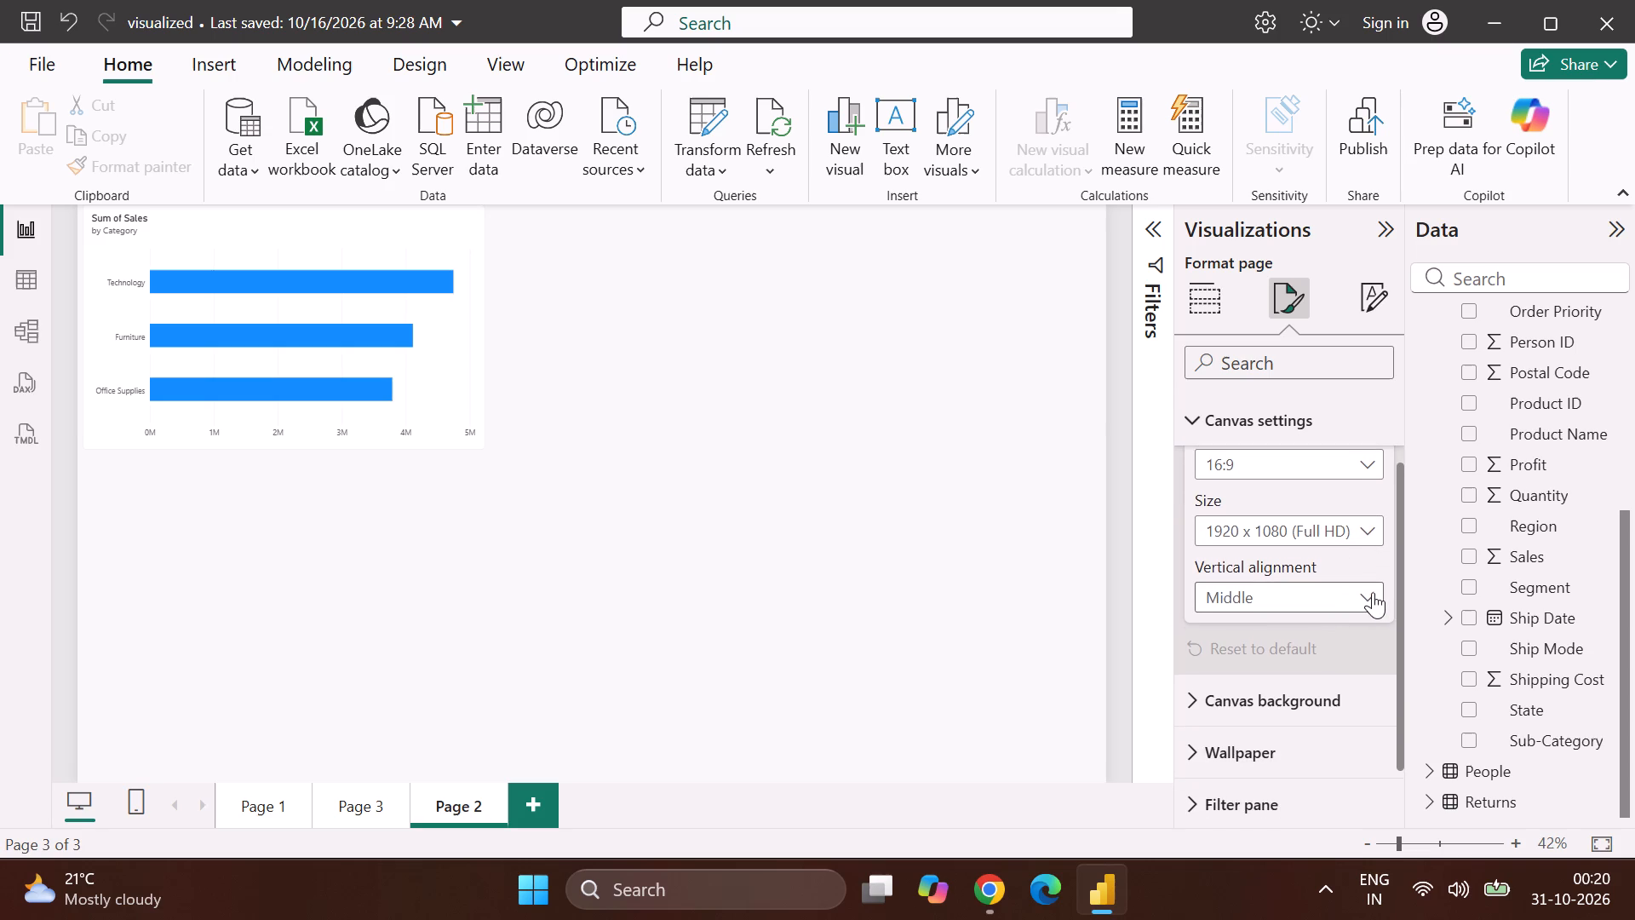
{"action": "left_click", "coordinate": [1368, 591]}
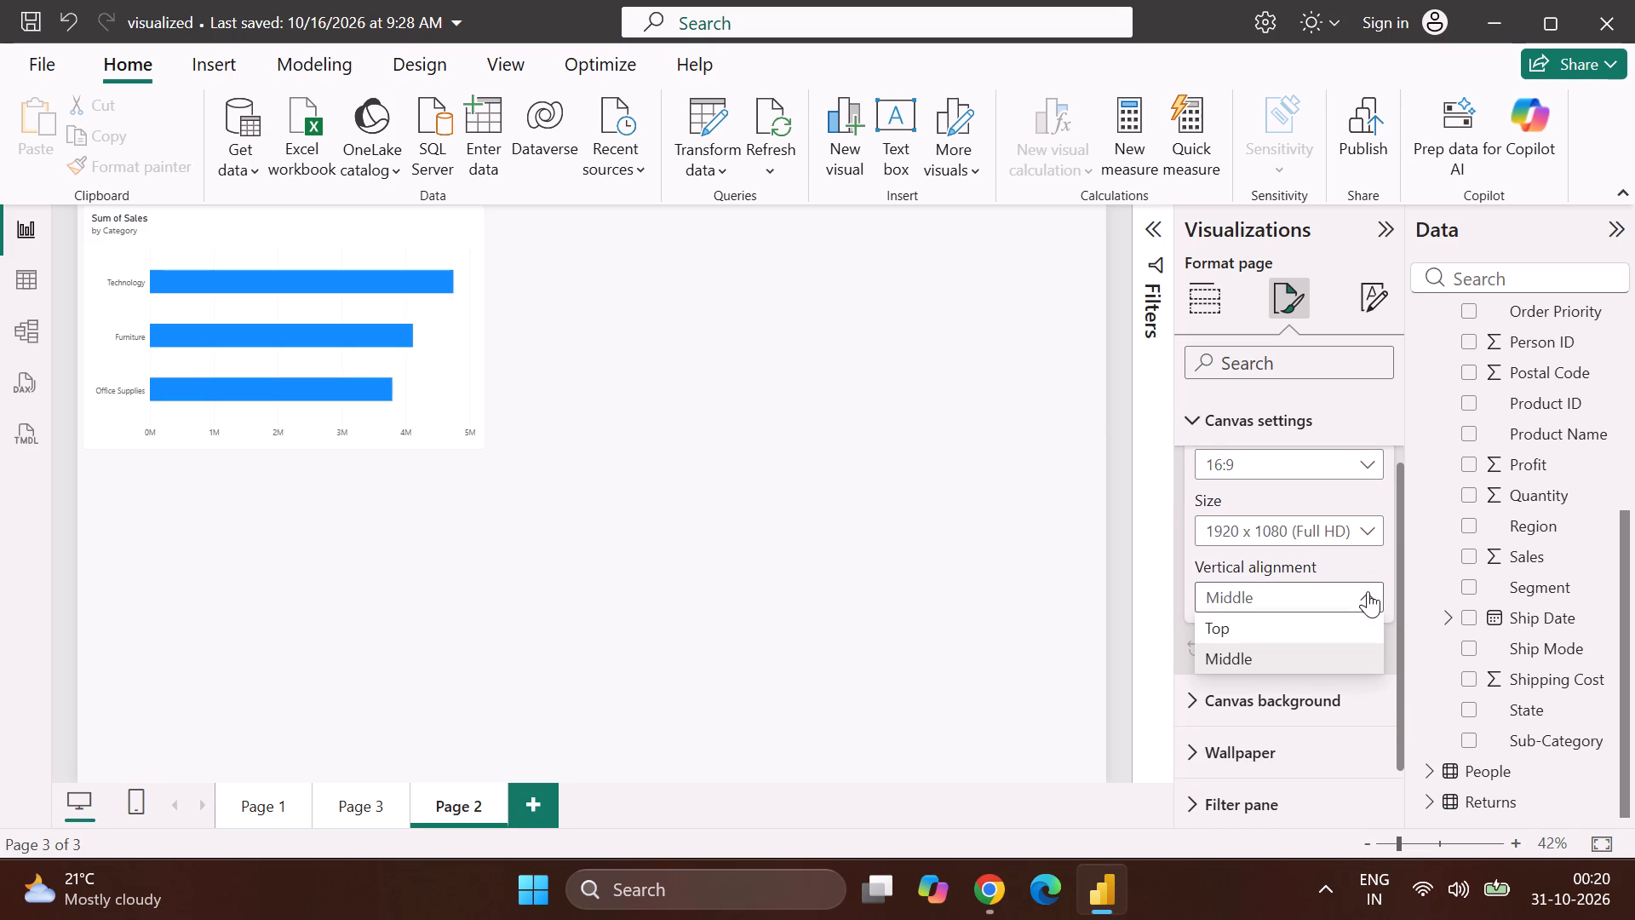
{"action": "left_click", "coordinate": [1368, 591]}
{"action": "scroll", "coordinate": [1368, 591], "scroll_direction": "up", "scroll_amount": 1}
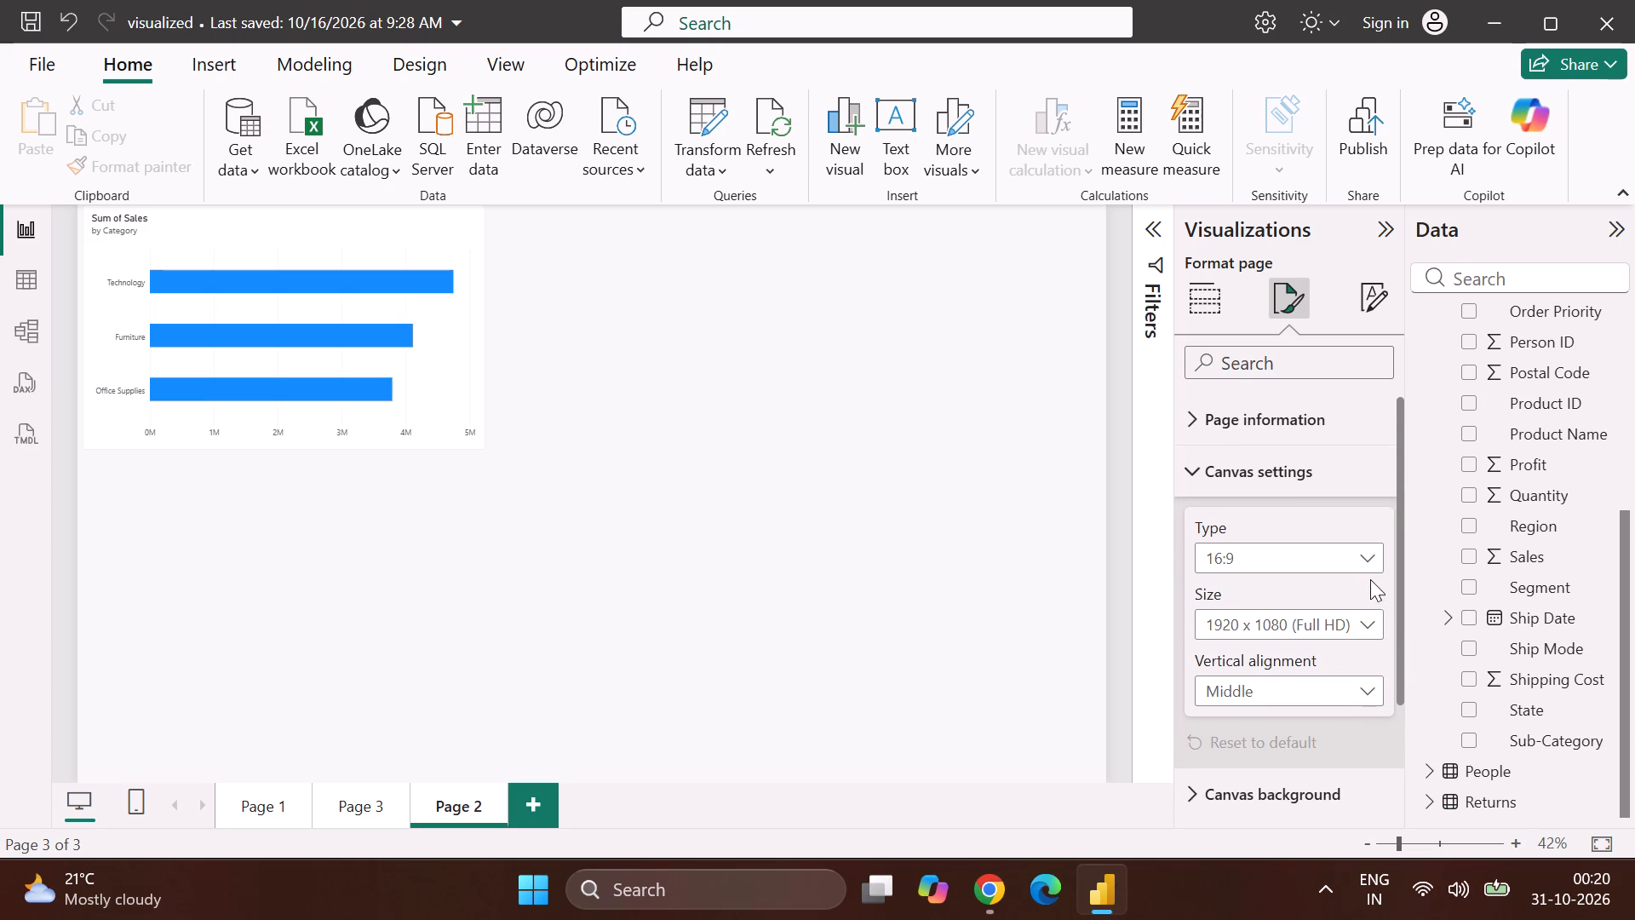
{"action": "left_click", "coordinate": [1372, 548]}
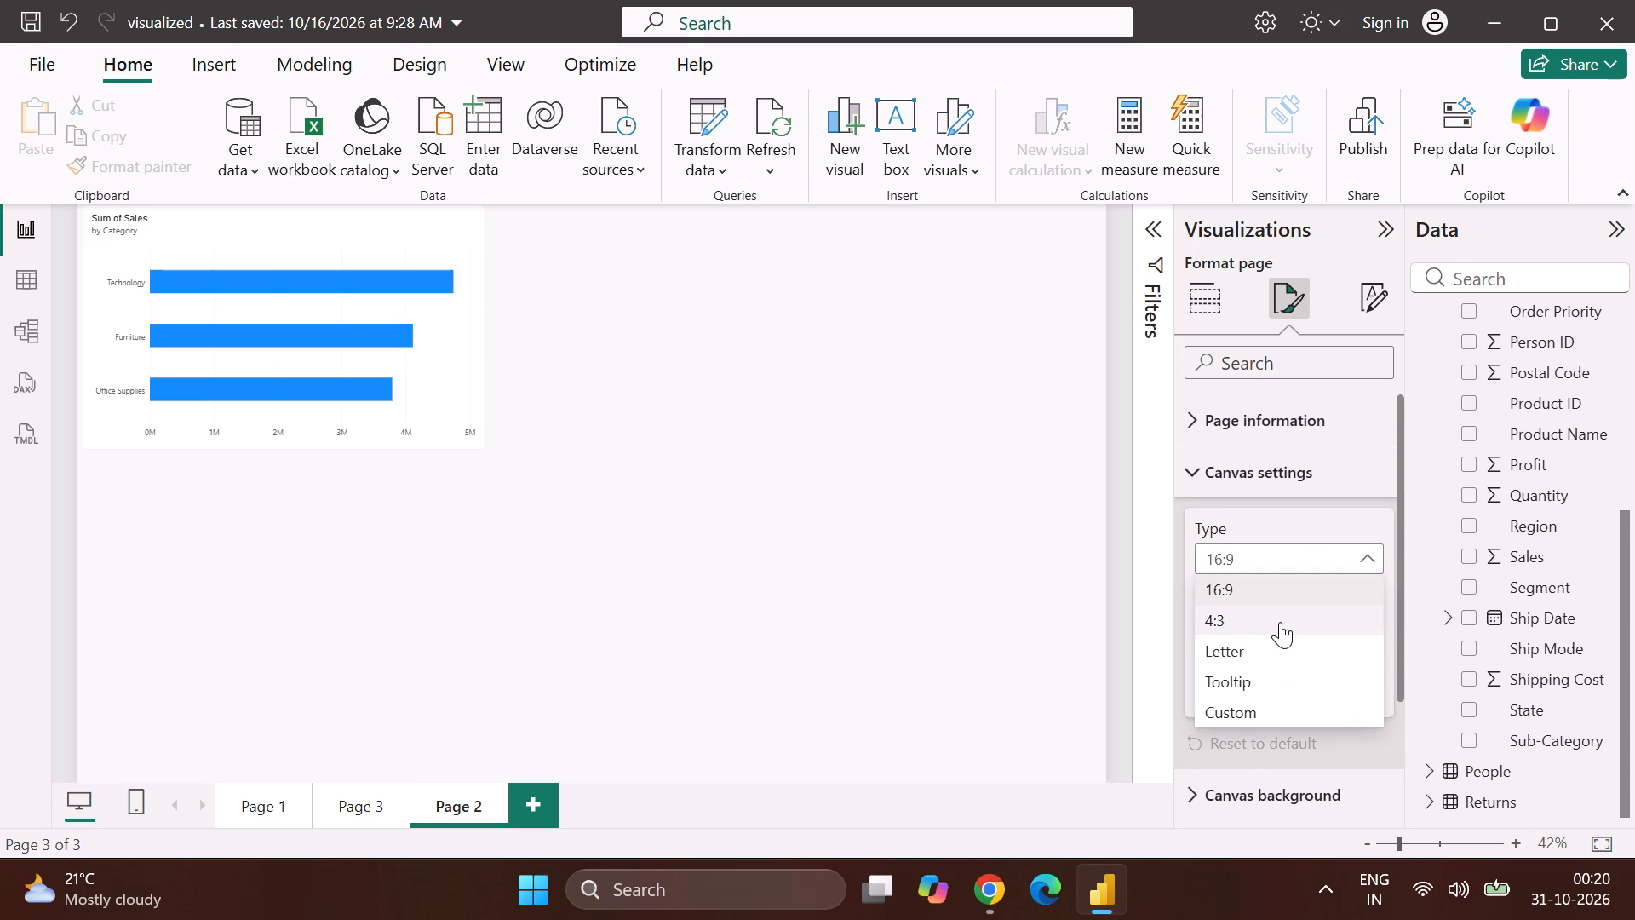
{"action": "left_click", "coordinate": [1250, 672]}
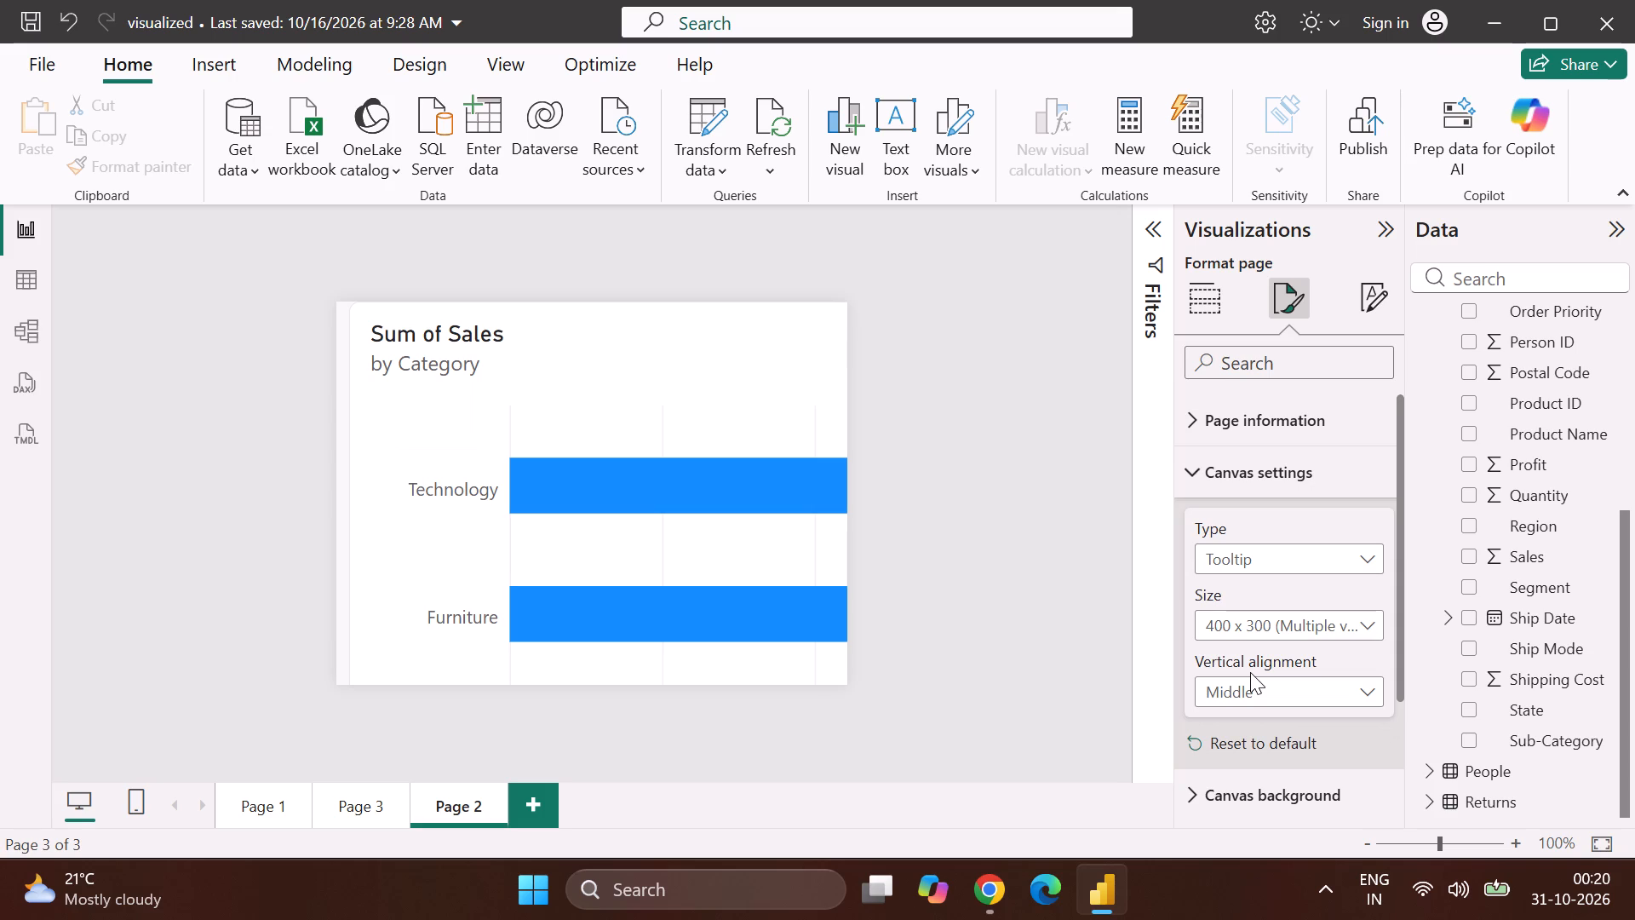
Examine the canvas size and vertical alignment choices available for the tooltip page.
{"action": "scroll", "coordinate": [1129, 658], "scroll_direction": "down", "scroll_amount": 3}
{"action": "left_click", "coordinate": [1364, 619]}
{"action": "double_click", "coordinate": [1364, 619]}
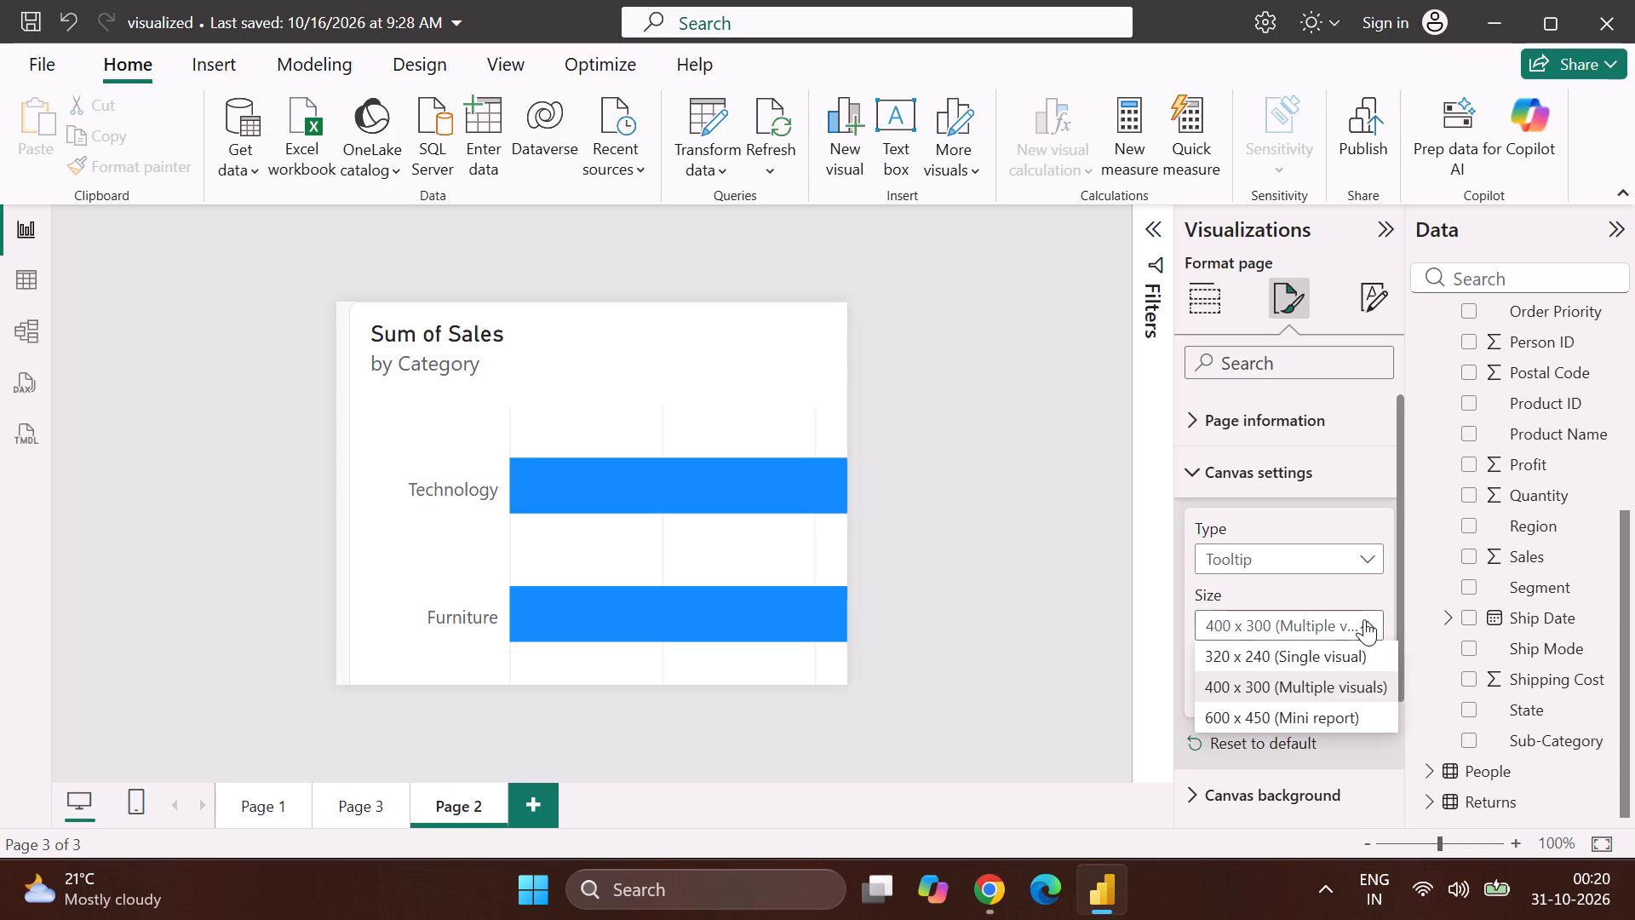
{"action": "left_click", "coordinate": [1364, 619]}
{"action": "scroll", "coordinate": [1334, 644], "scroll_direction": "down", "scroll_amount": 1}
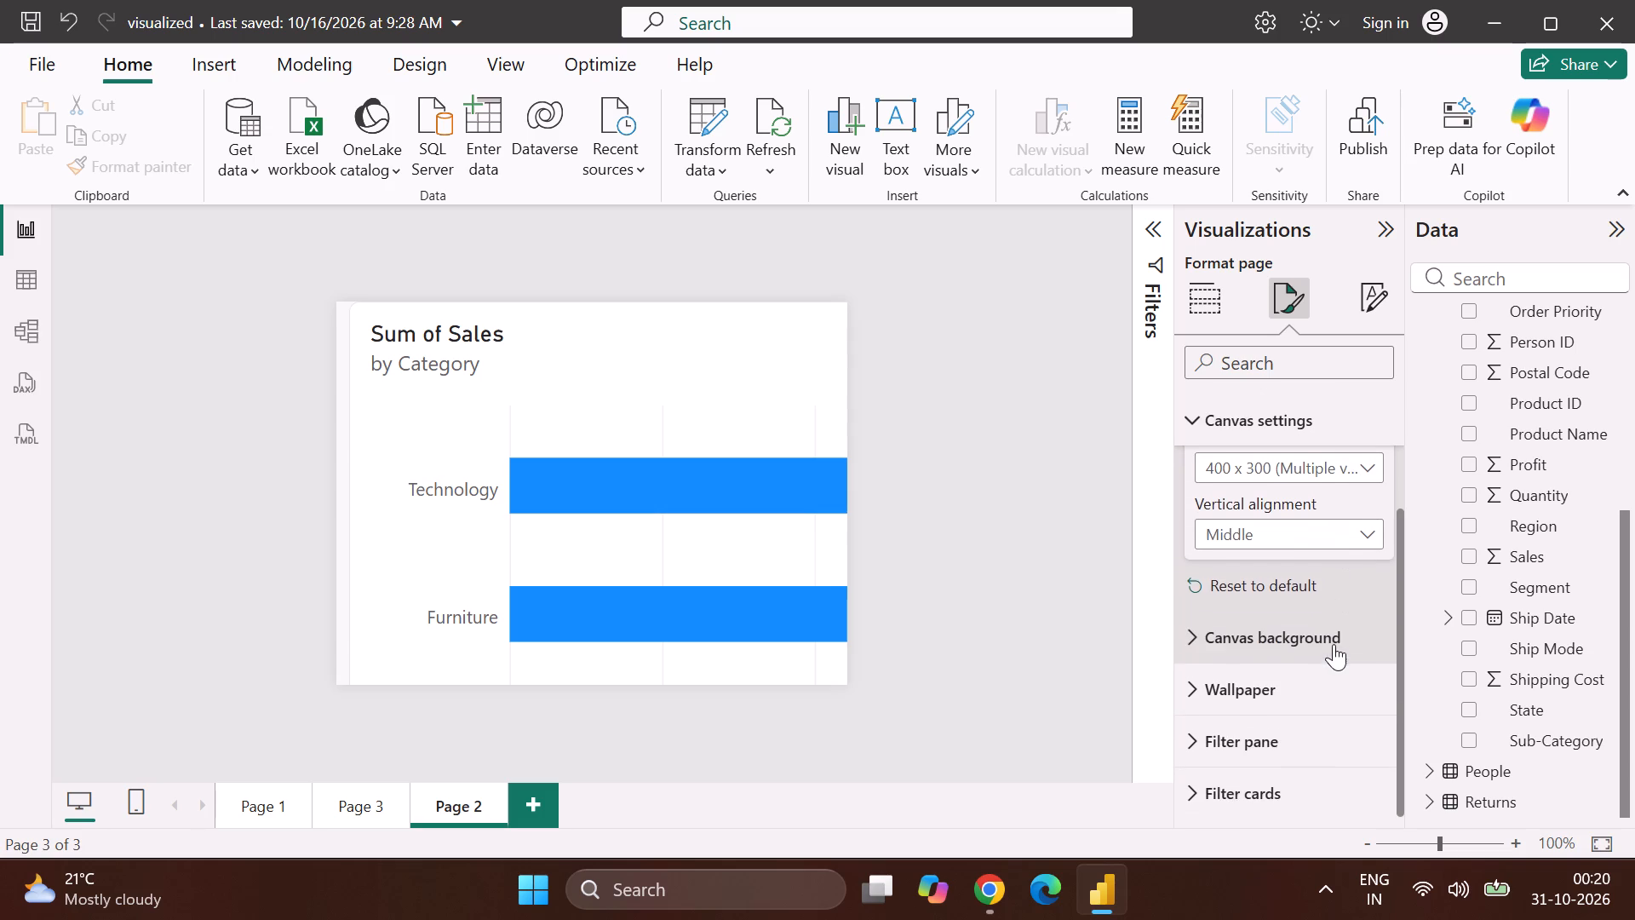
{"action": "left_click", "coordinate": [1361, 522]}
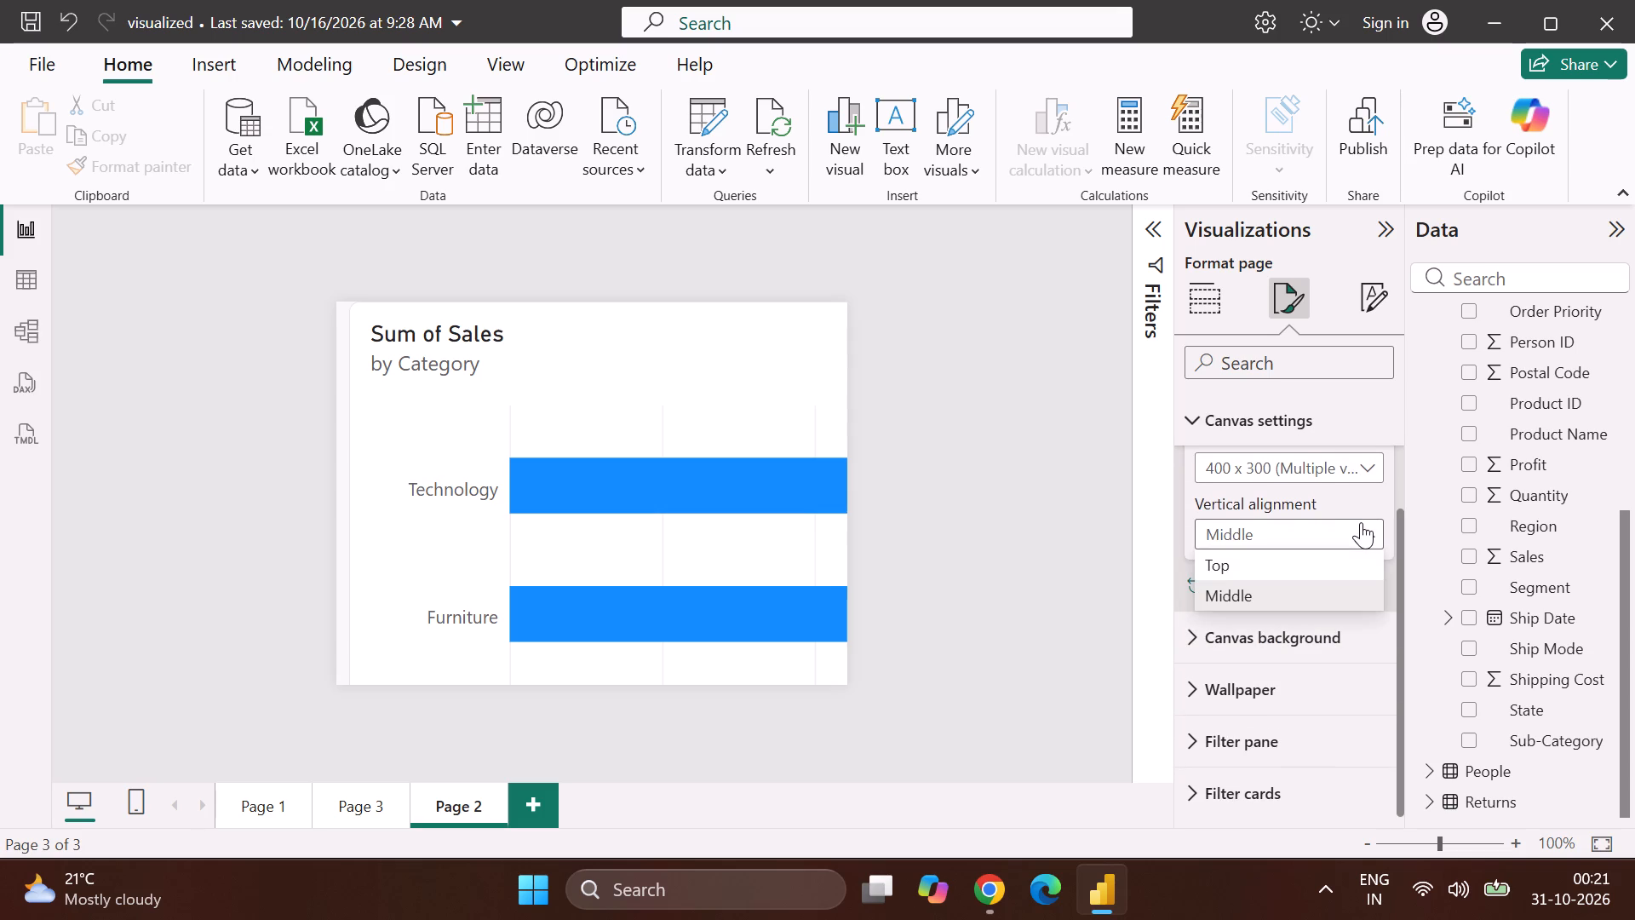
{"action": "left_click", "coordinate": [1361, 522]}
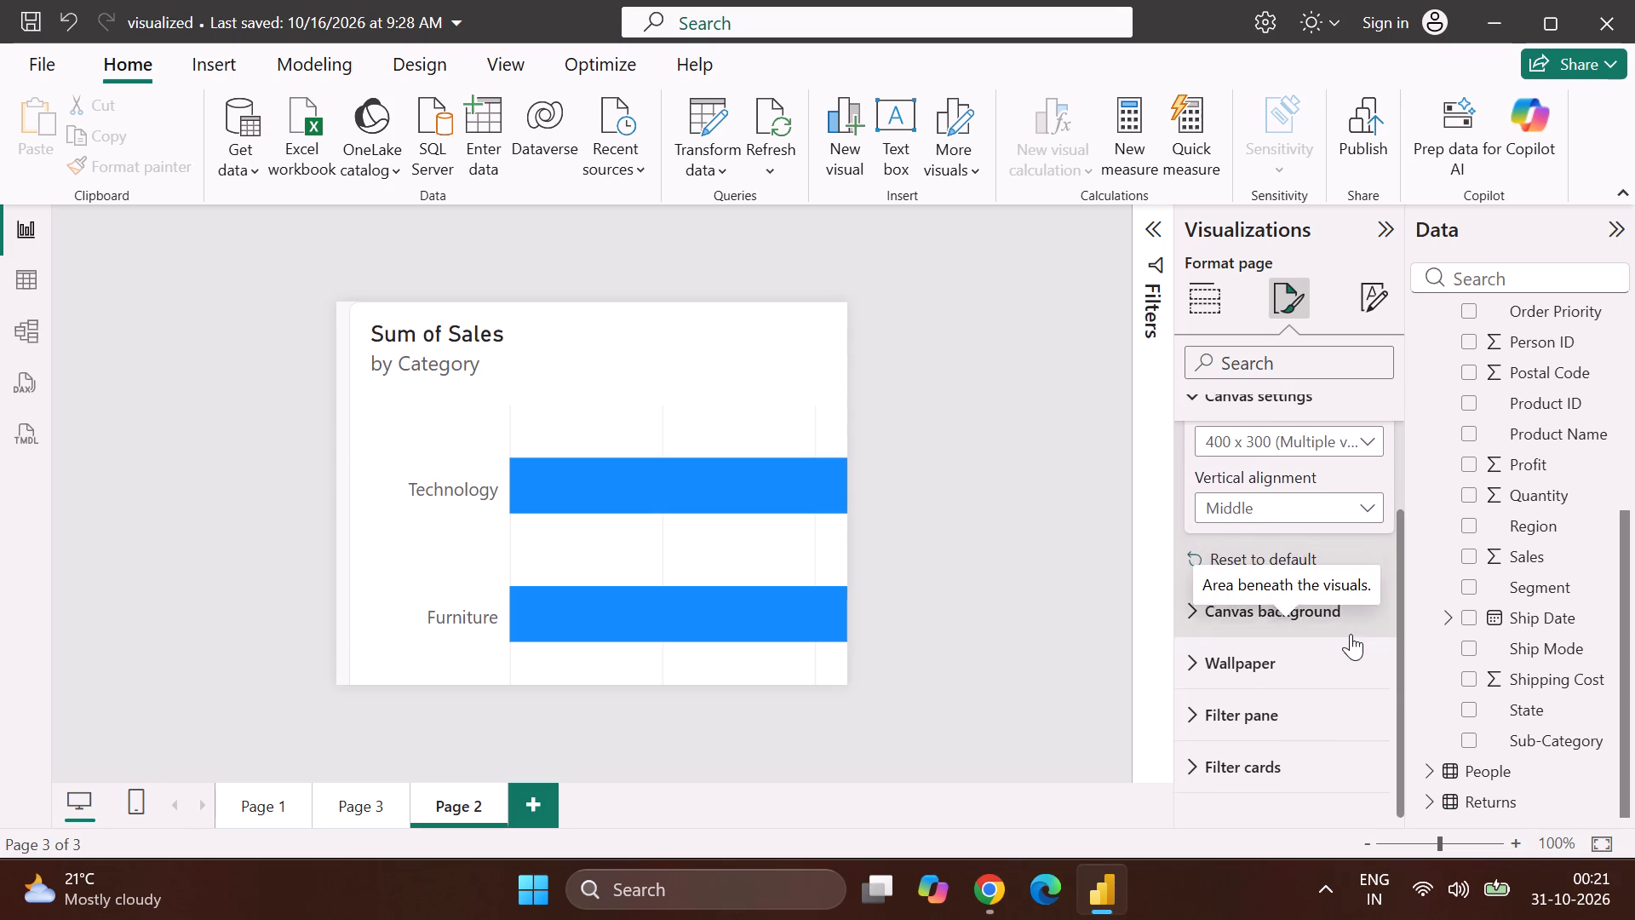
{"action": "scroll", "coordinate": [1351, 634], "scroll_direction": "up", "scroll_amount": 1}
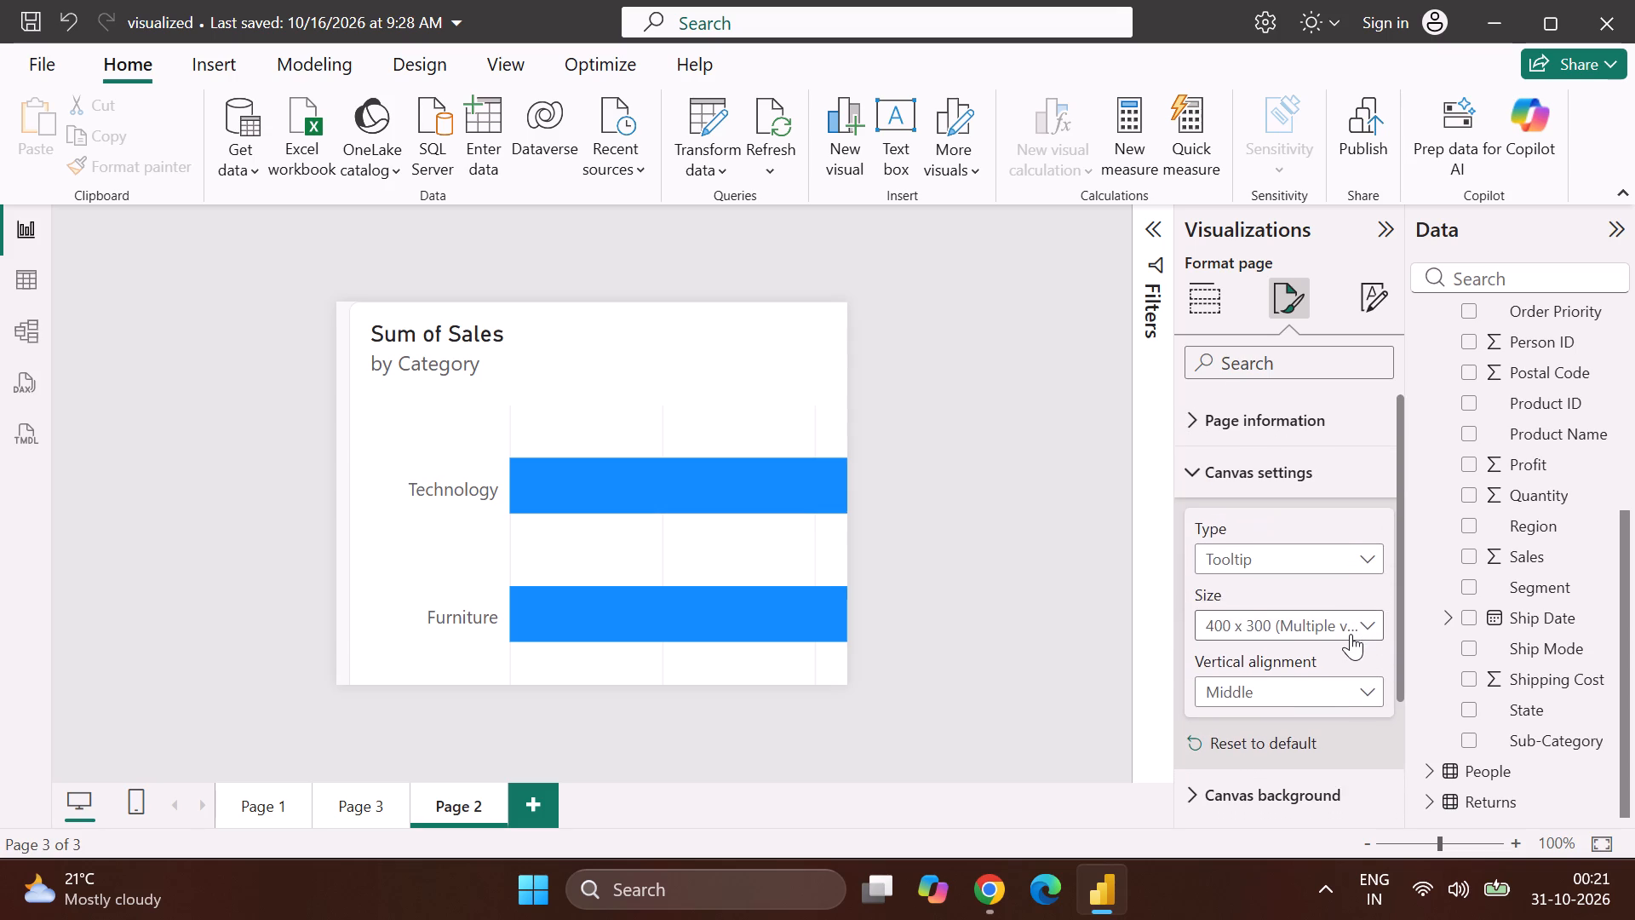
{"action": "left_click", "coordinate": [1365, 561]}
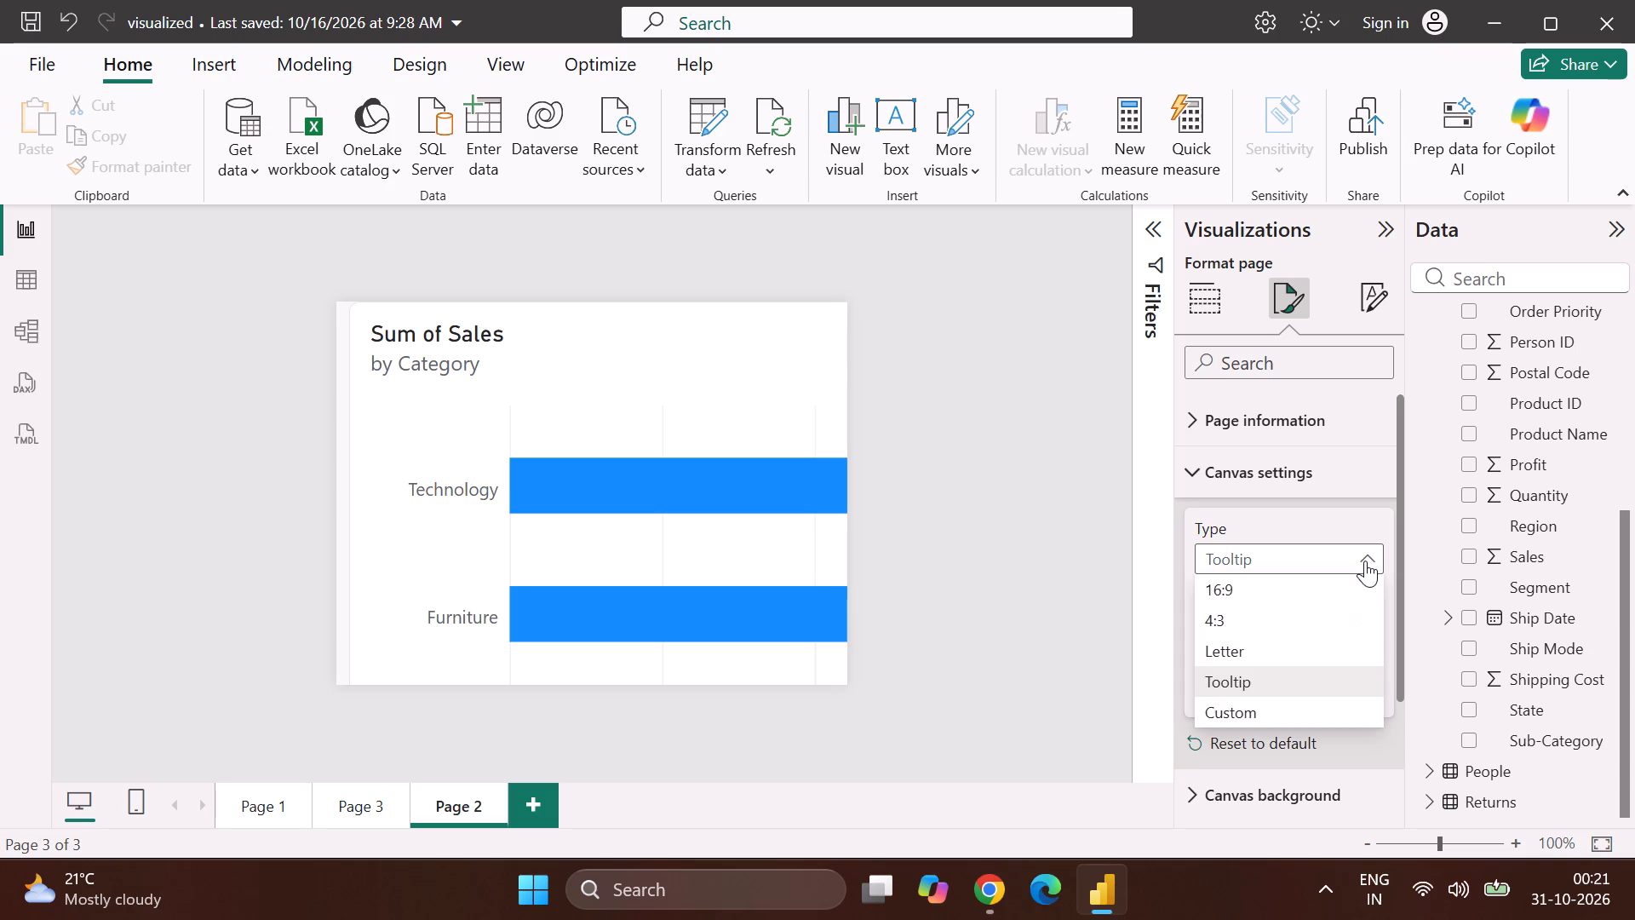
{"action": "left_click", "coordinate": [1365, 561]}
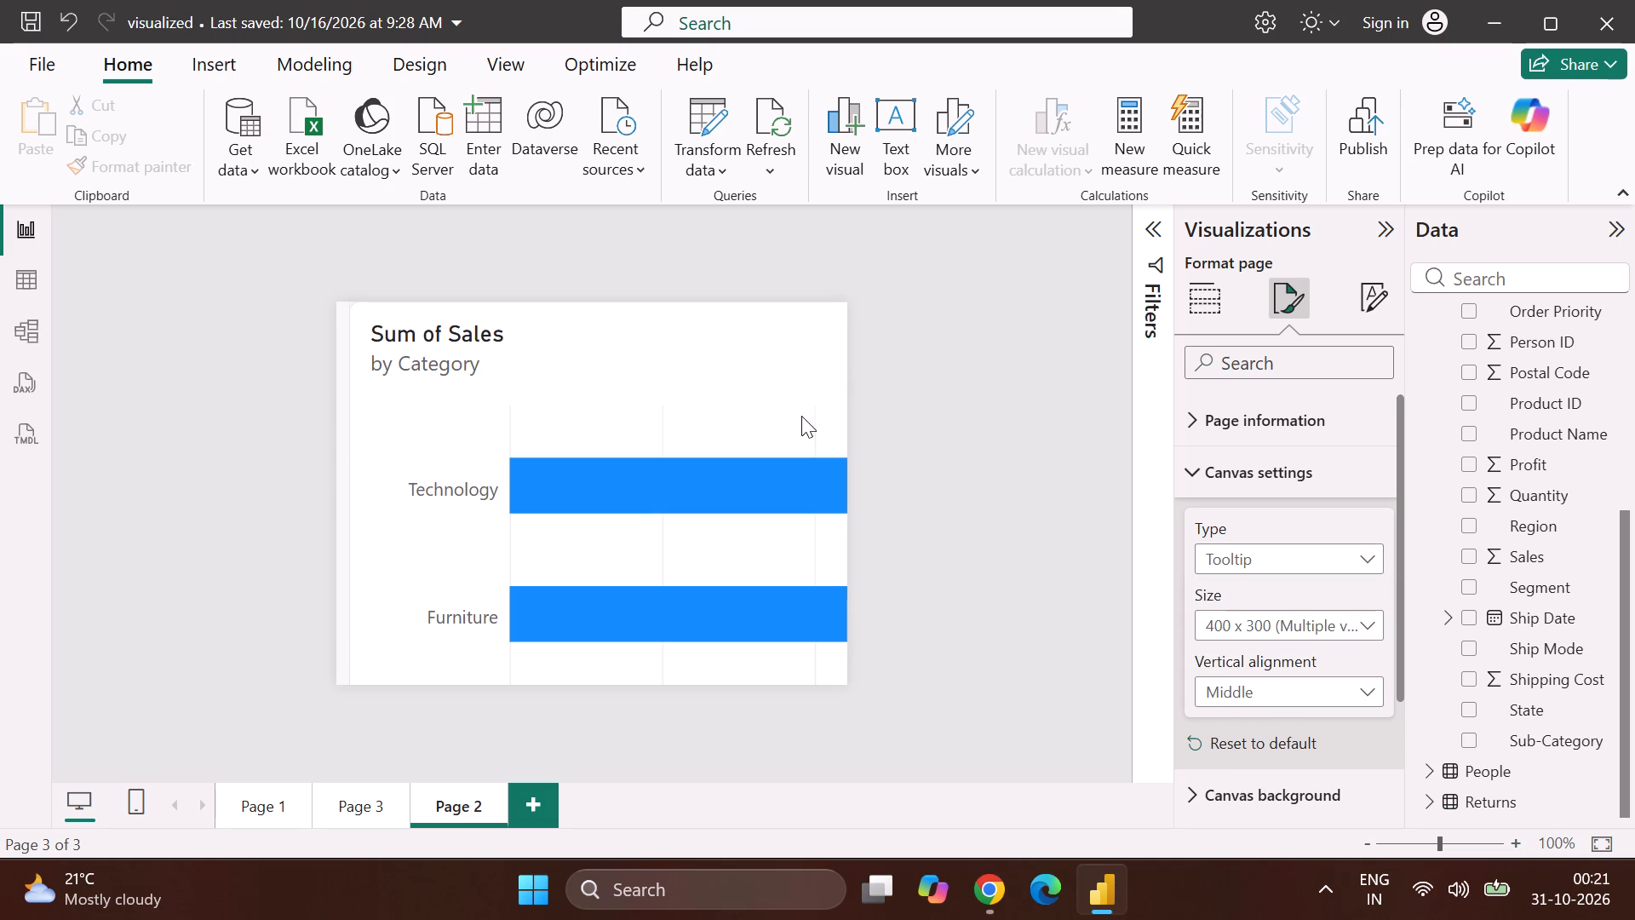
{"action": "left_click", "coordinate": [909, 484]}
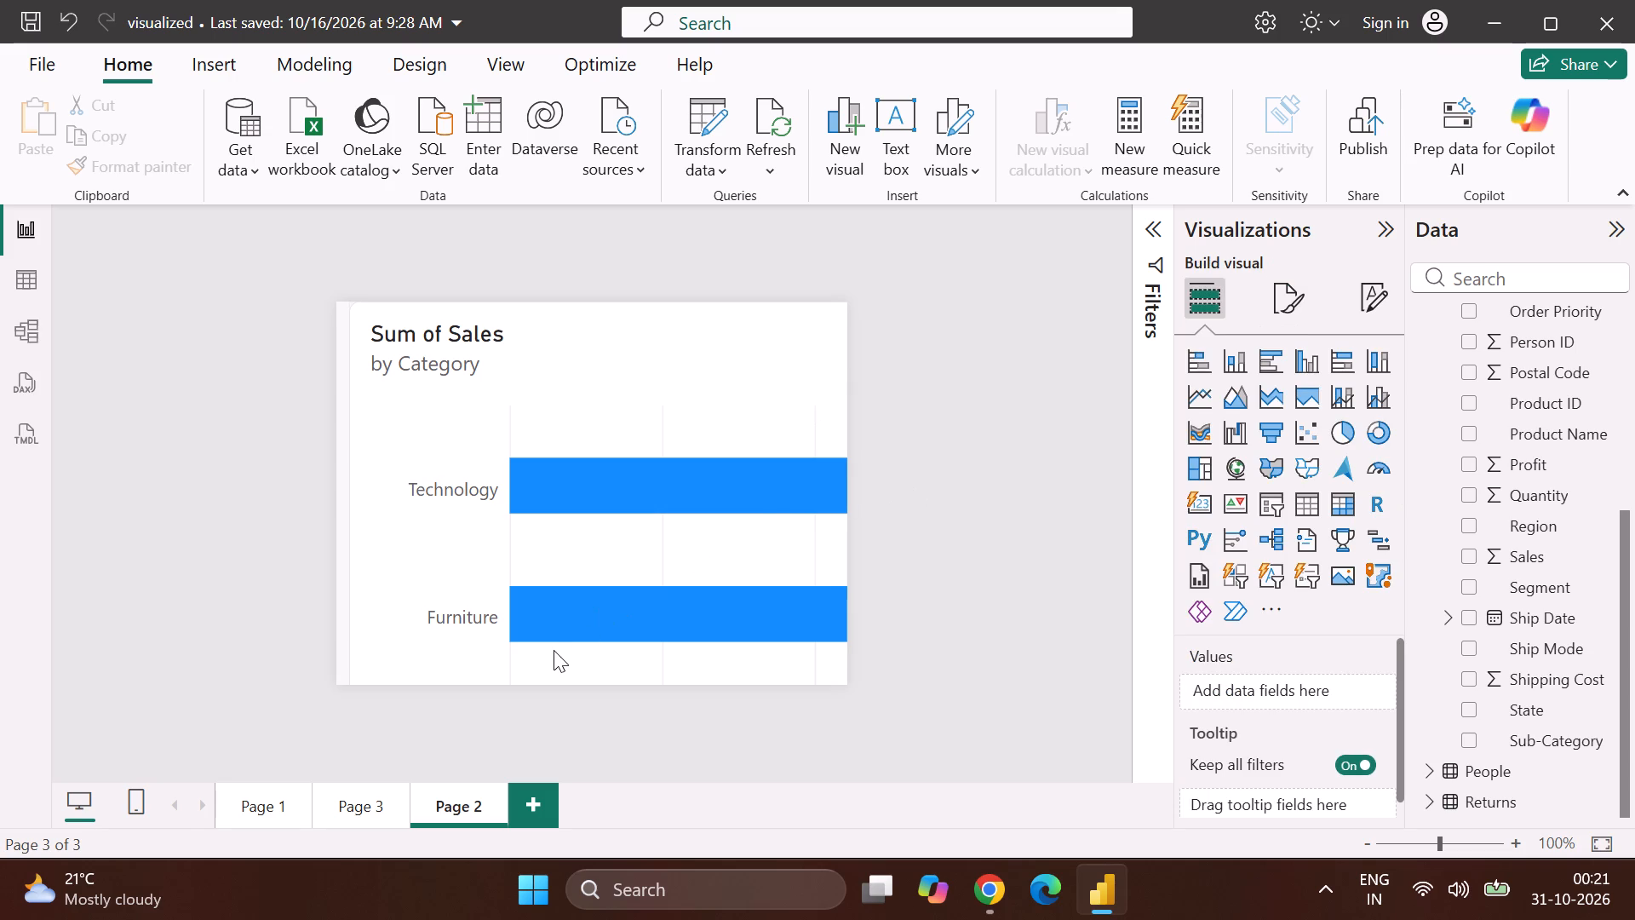
Add a new report page and insert an empty stacked column chart on it.
{"action": "left_click", "coordinate": [536, 790]}
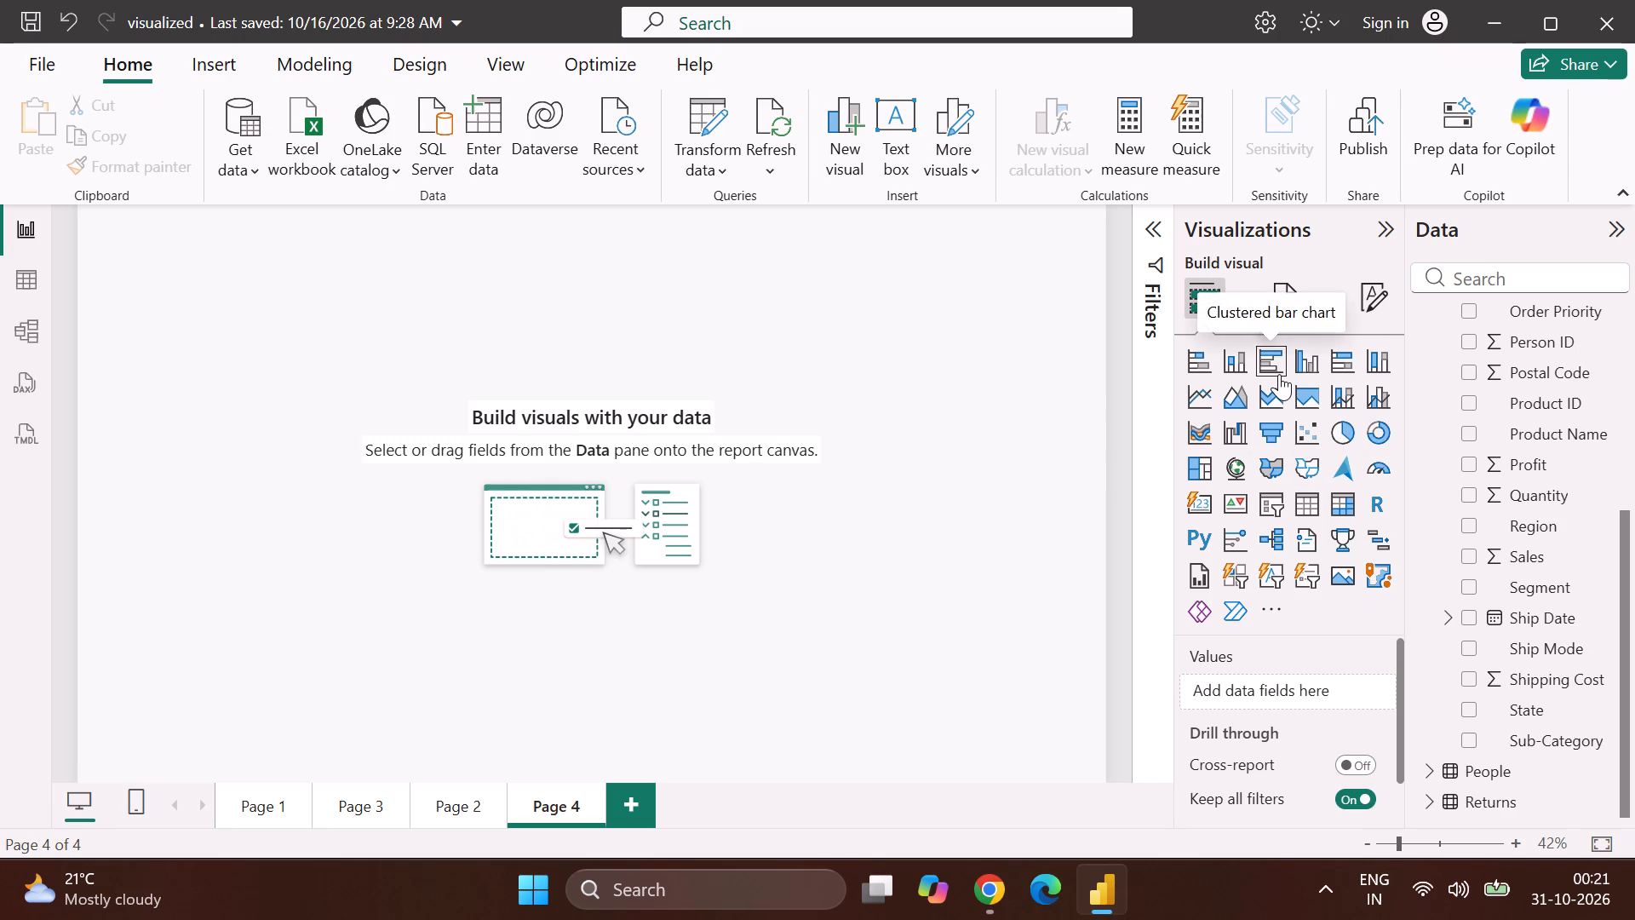
{"action": "left_click", "coordinate": [1248, 370]}
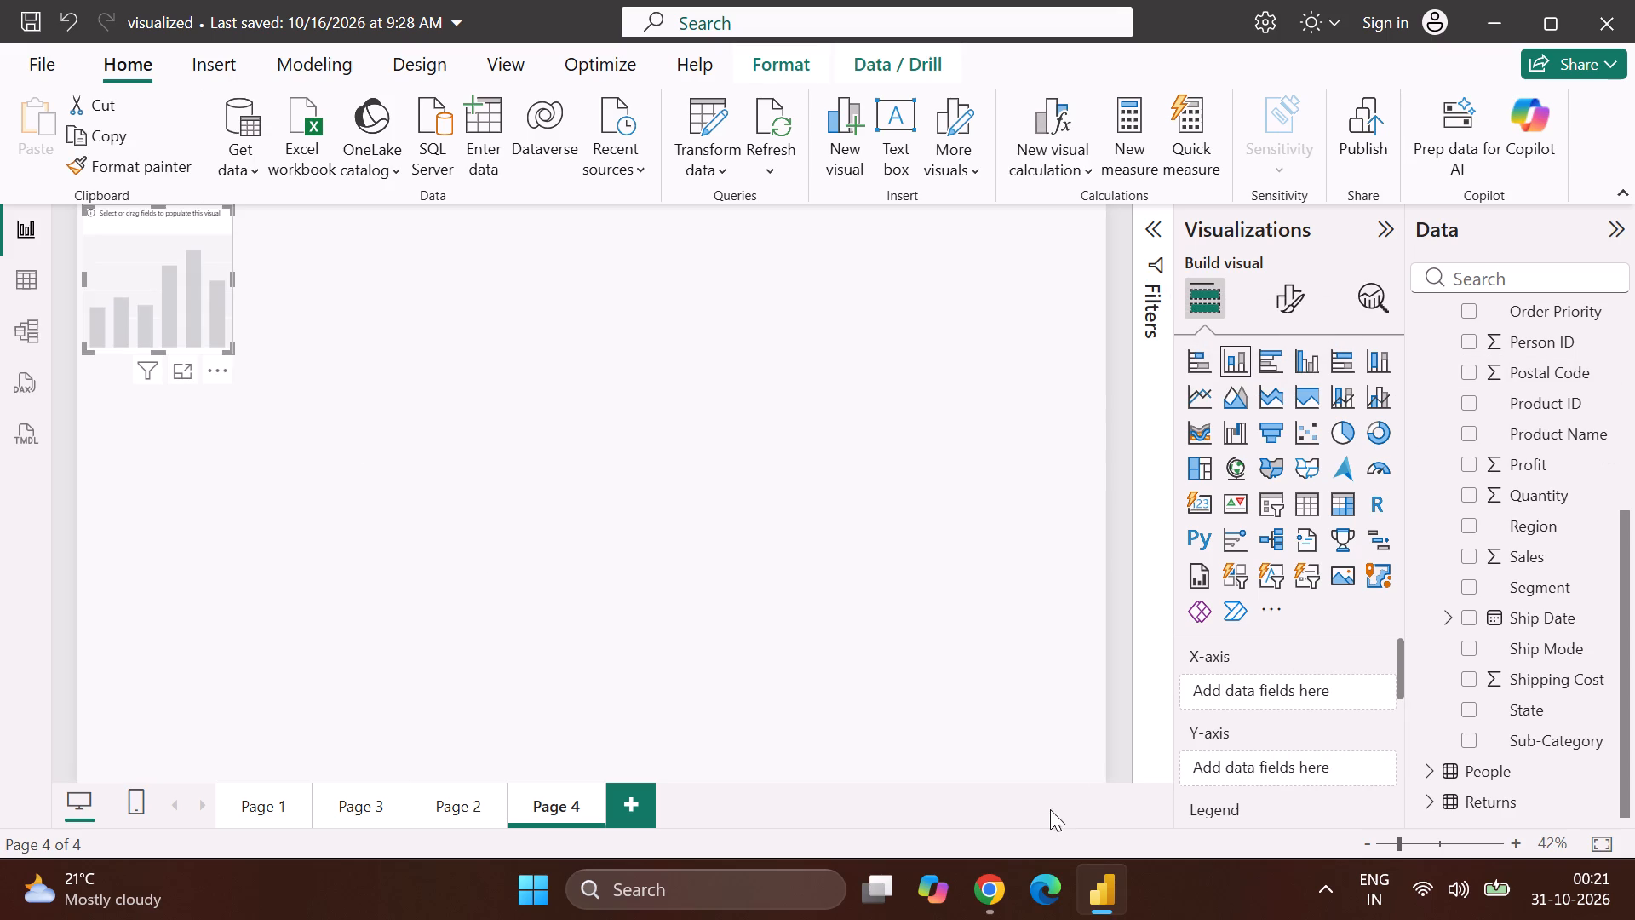
Reread the tooltip example in the class notes in Chrome, and compare Page 2 with the new page in Power BI.
{"action": "left_click", "coordinate": [1004, 911]}
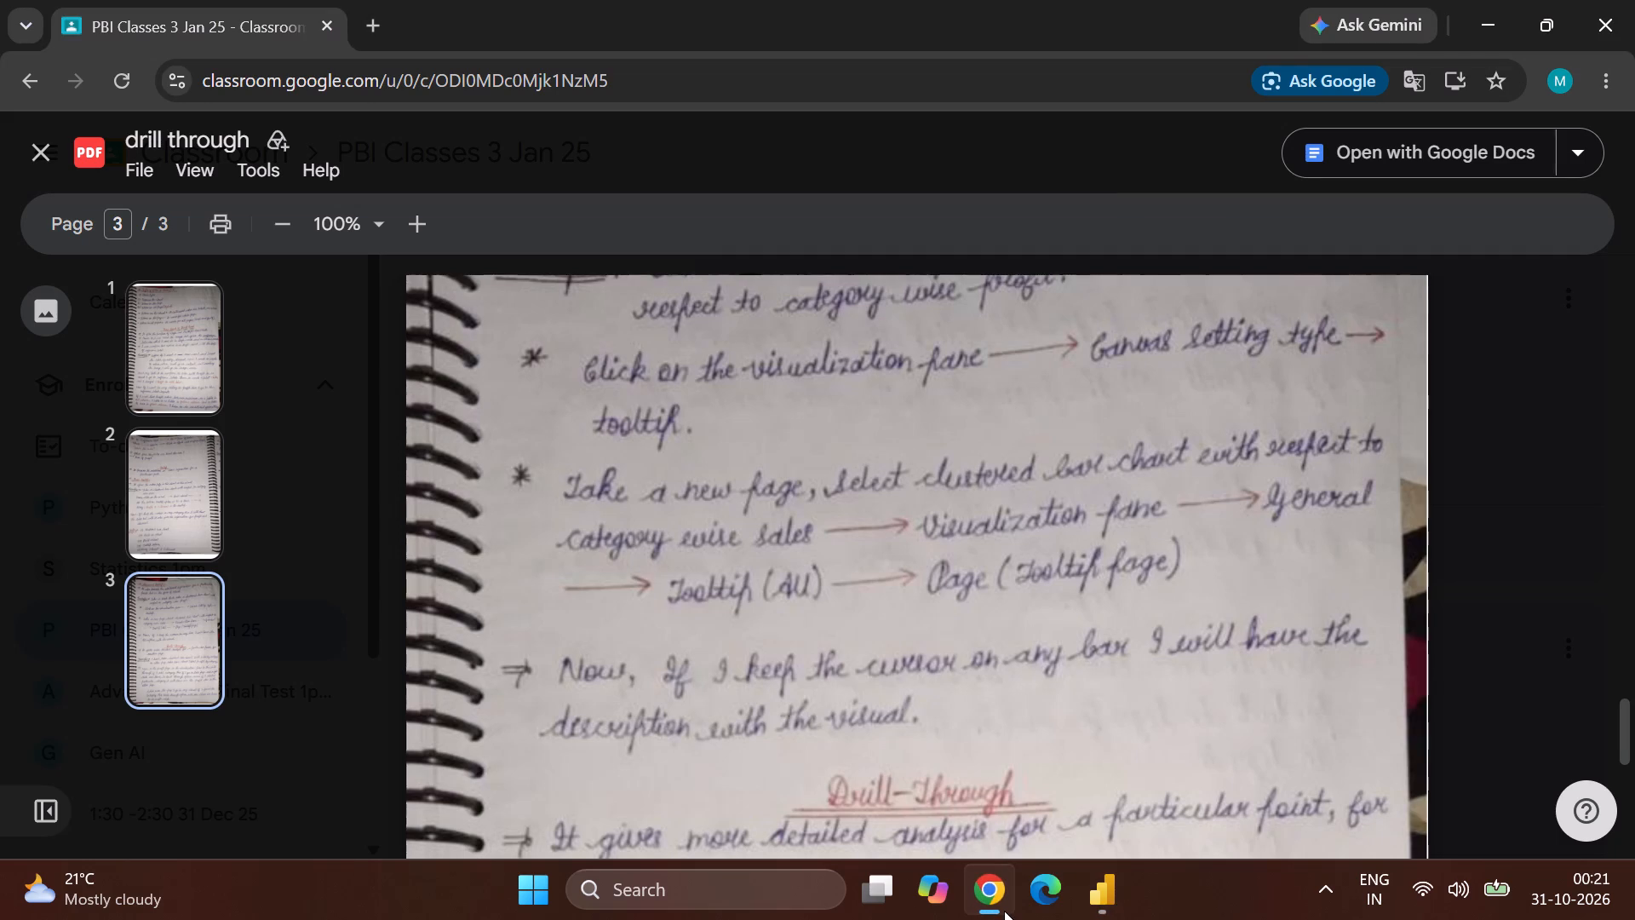
{"action": "scroll", "coordinate": [939, 635], "scroll_direction": "left", "scroll_amount": 1}
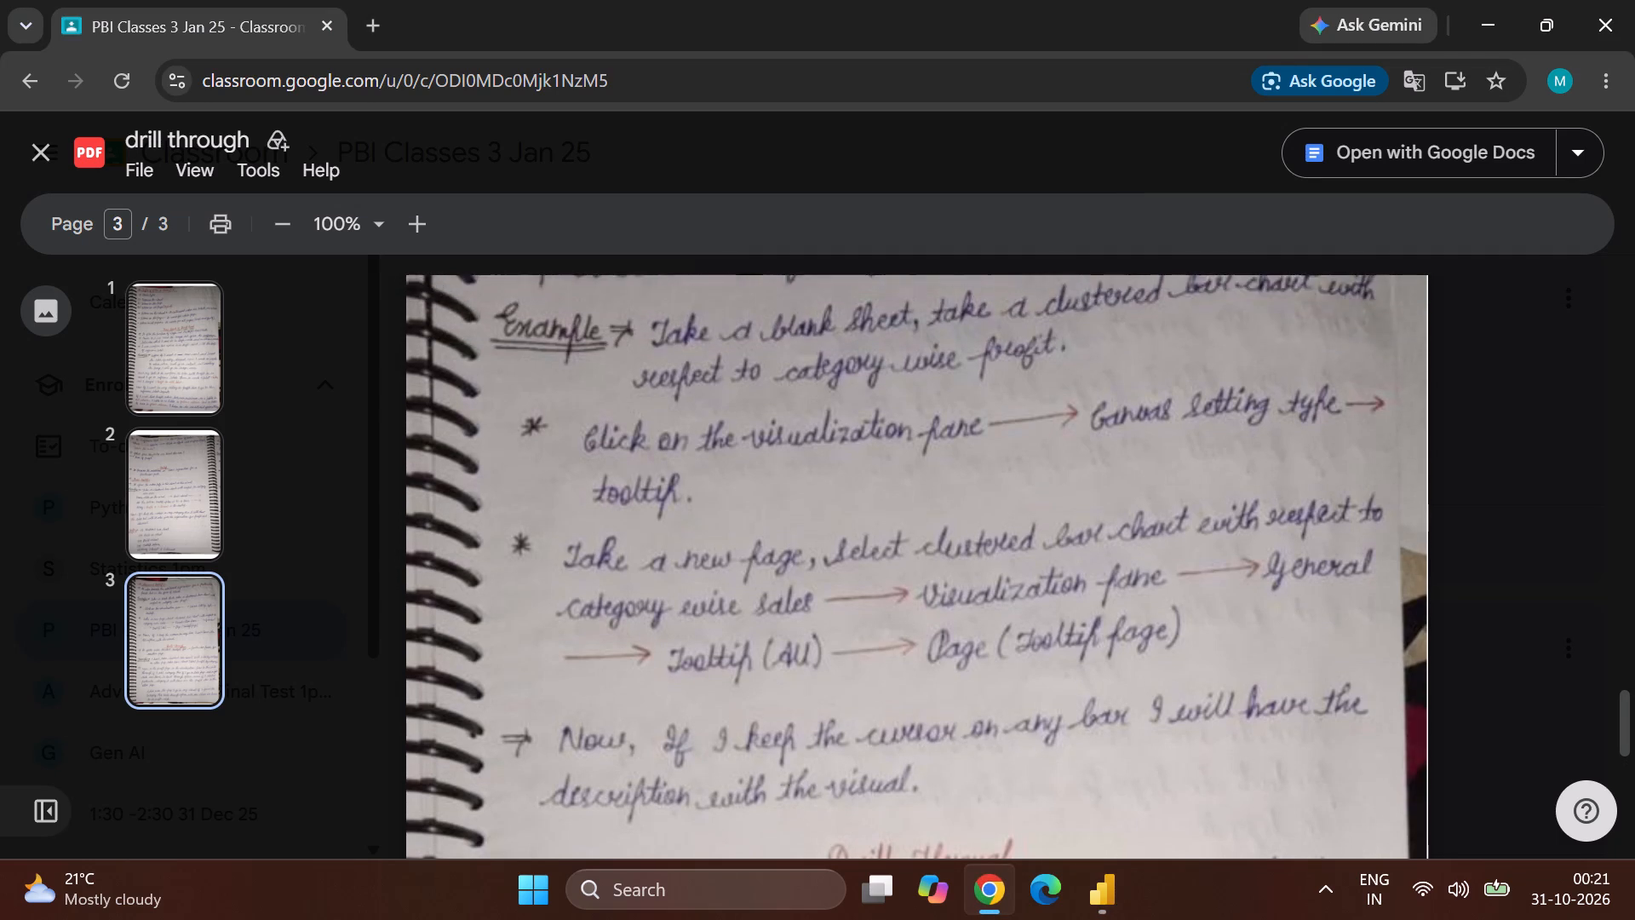
{"action": "scroll", "coordinate": [939, 635], "scroll_direction": "left", "scroll_amount": 1}
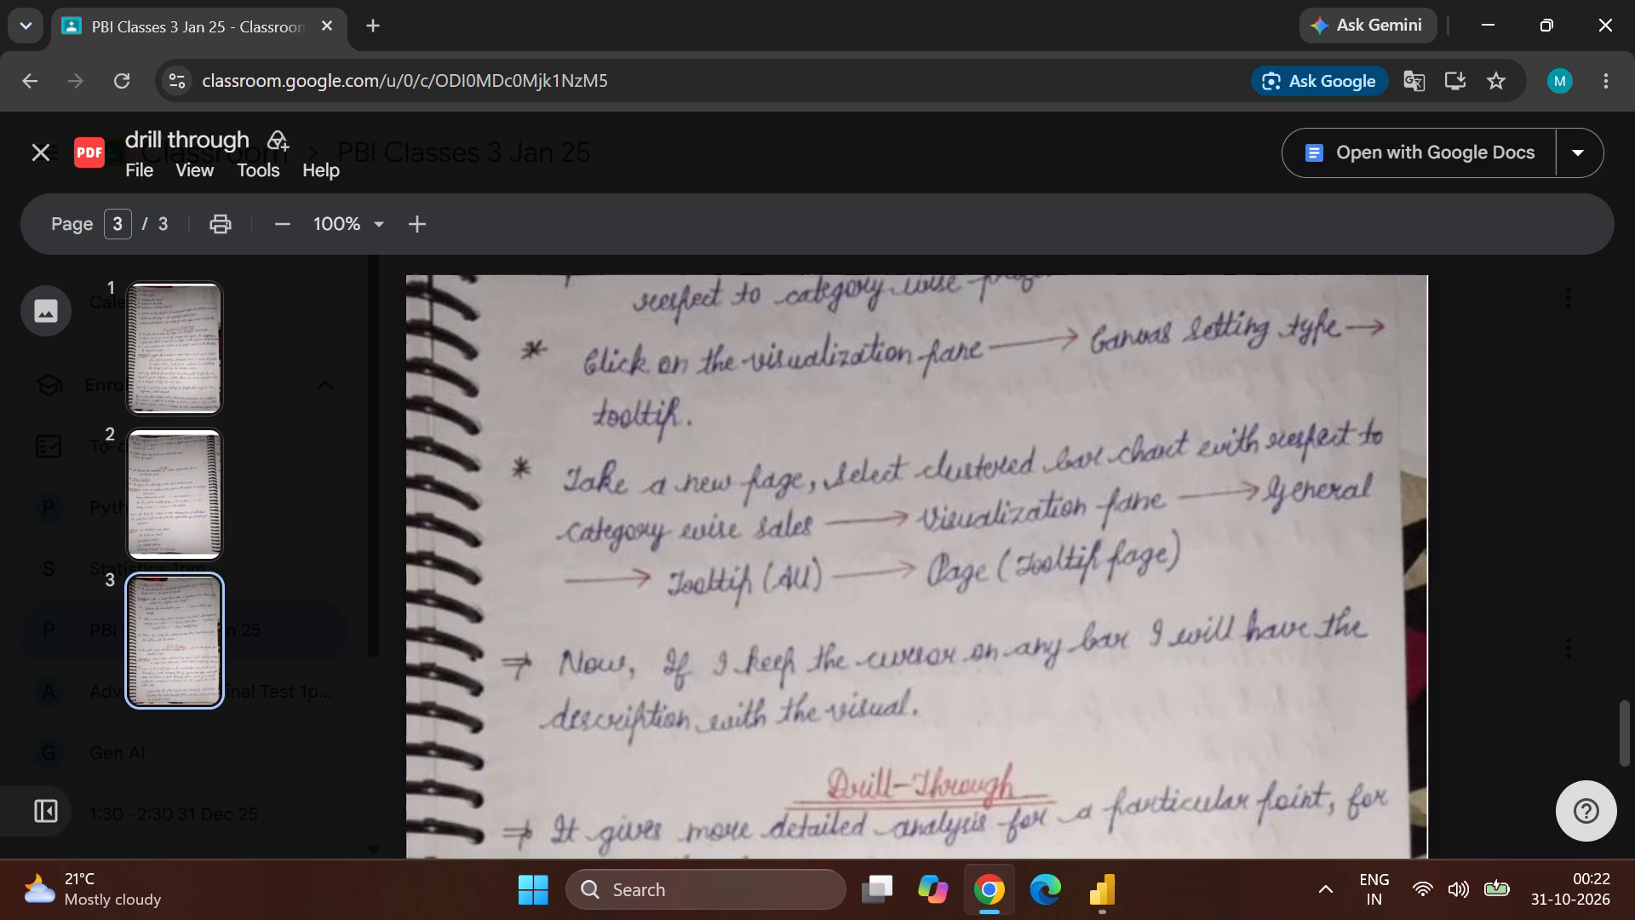
{"action": "left_click", "coordinate": [1115, 883]}
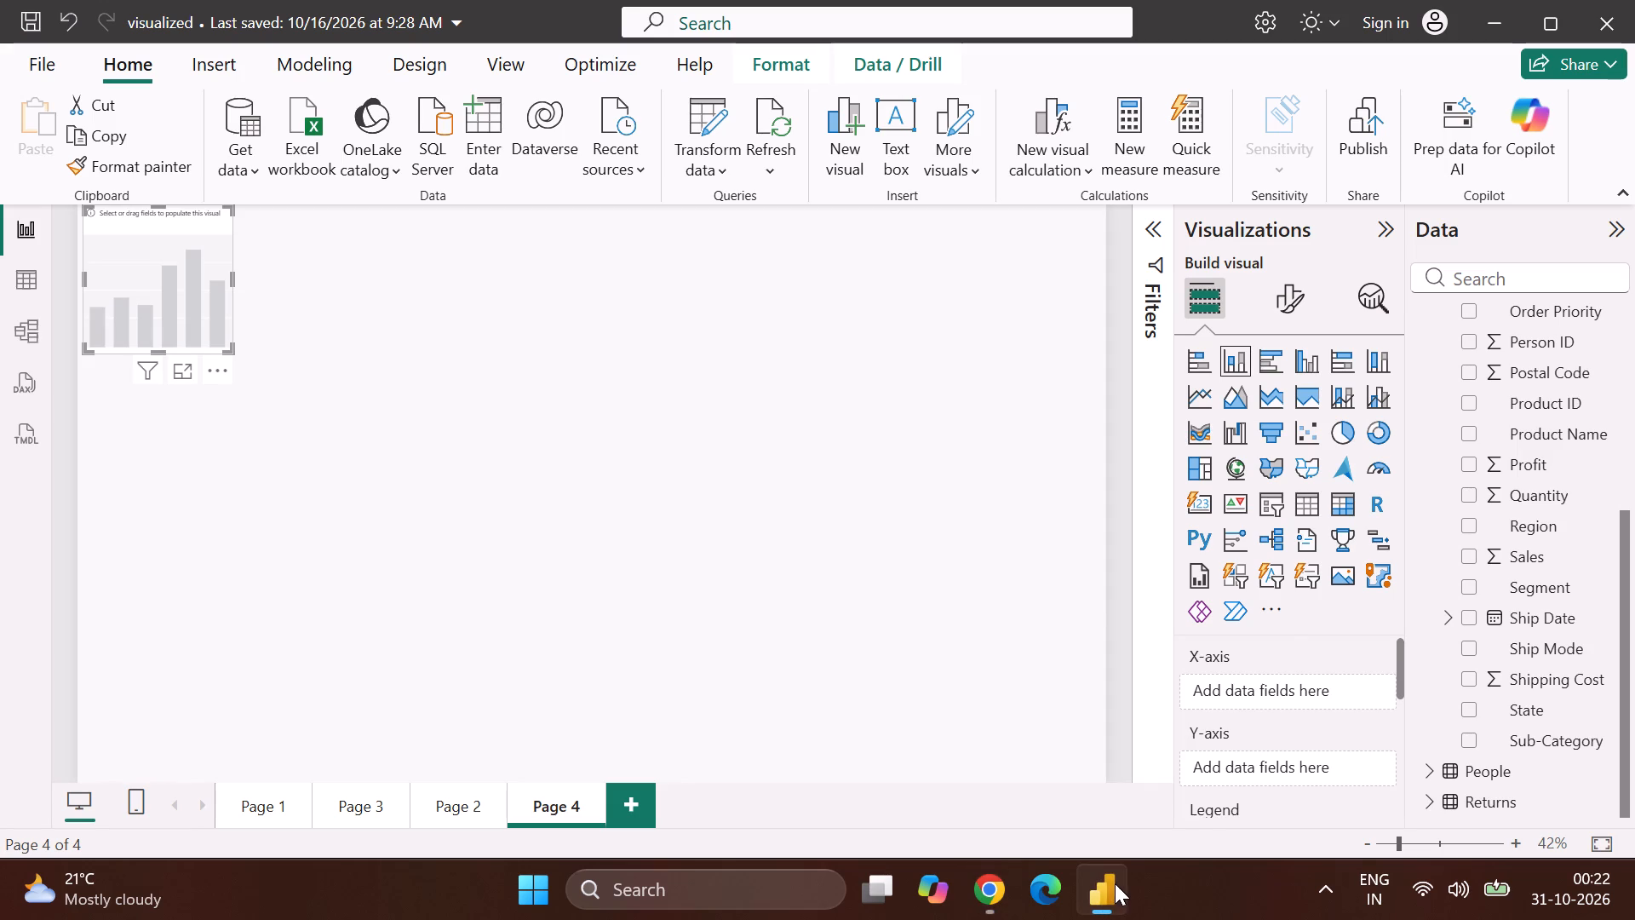
{"action": "left_click", "coordinate": [431, 791]}
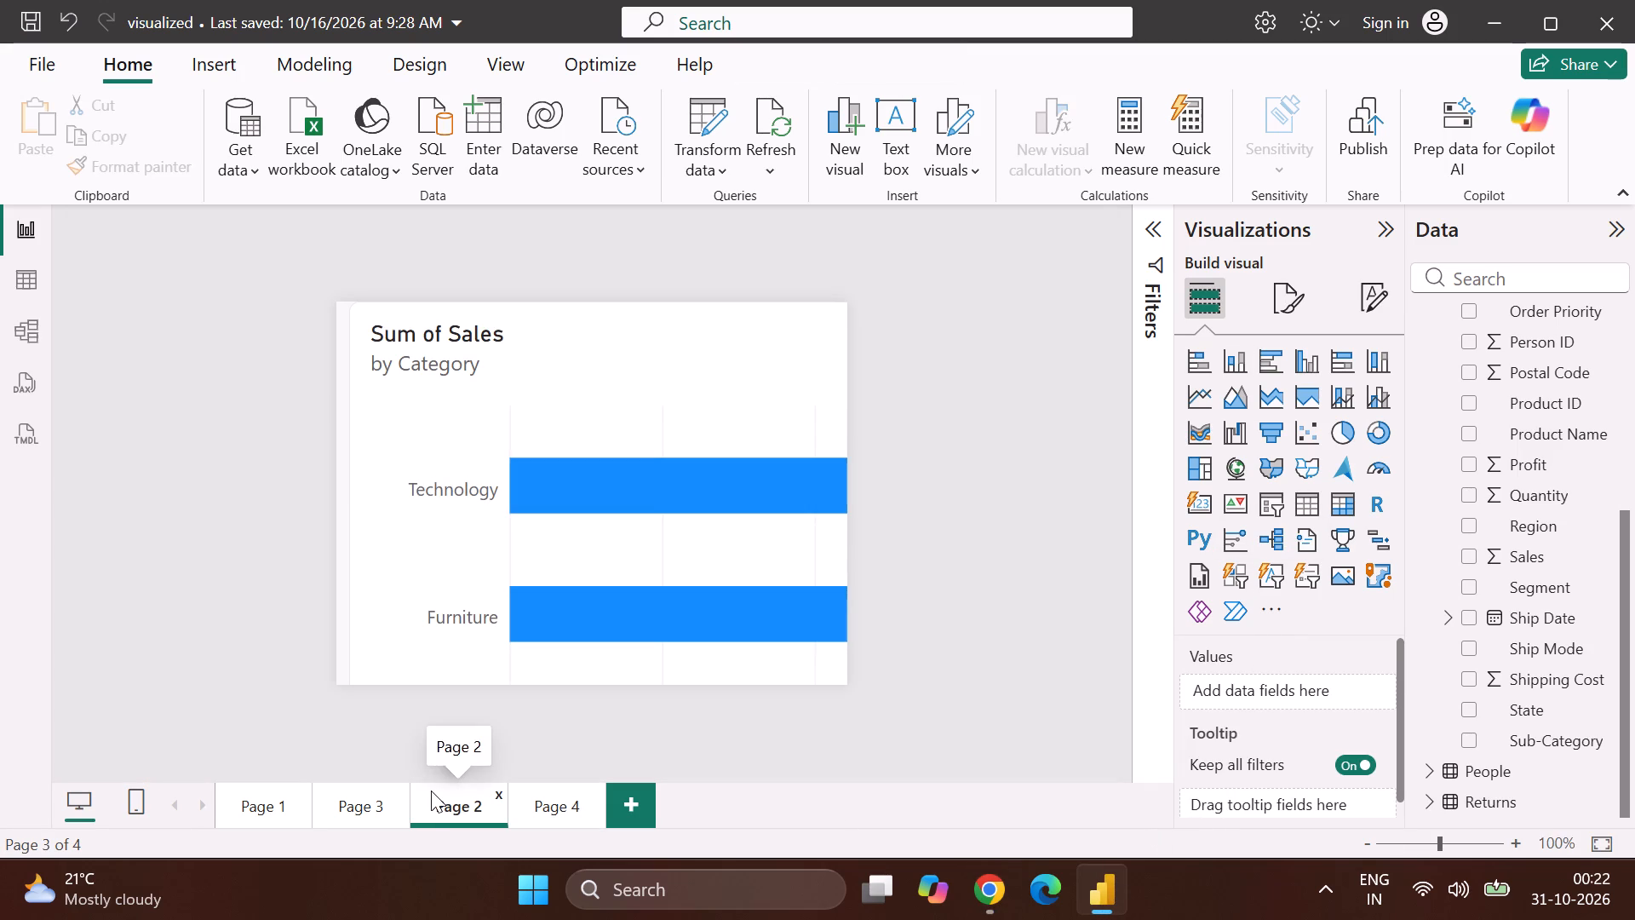
{"action": "left_click", "coordinate": [535, 801]}
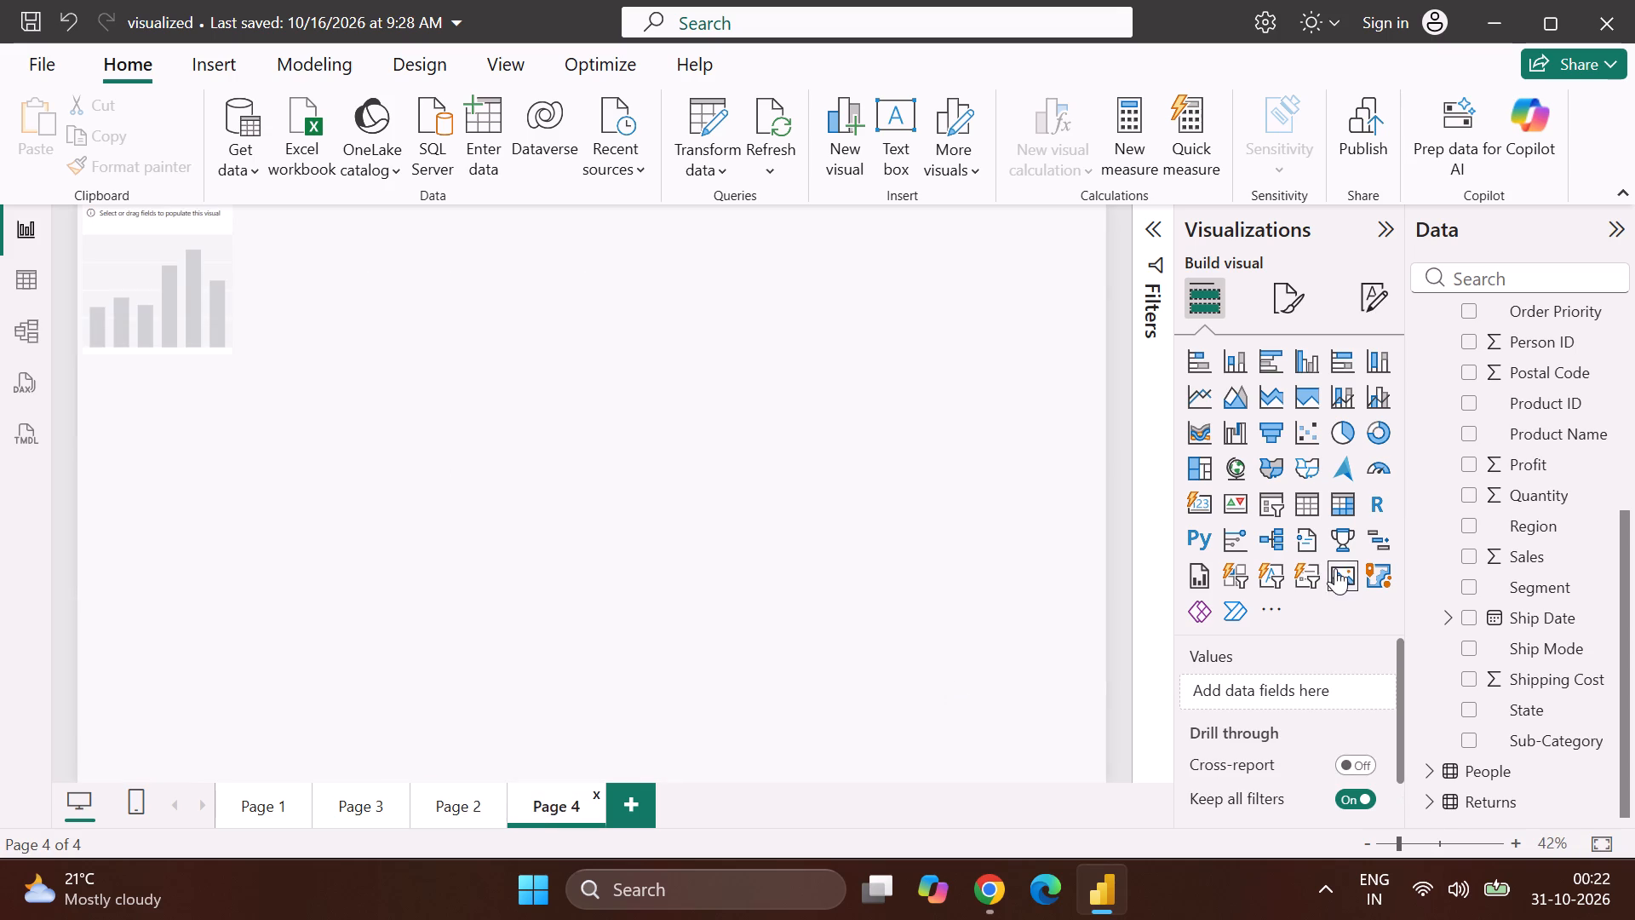
Create a stacked column chart on Page 4 showing Profit by Category from the Orders table.
{"action": "scroll", "coordinate": [1457, 356], "scroll_direction": "up", "scroll_amount": 5}
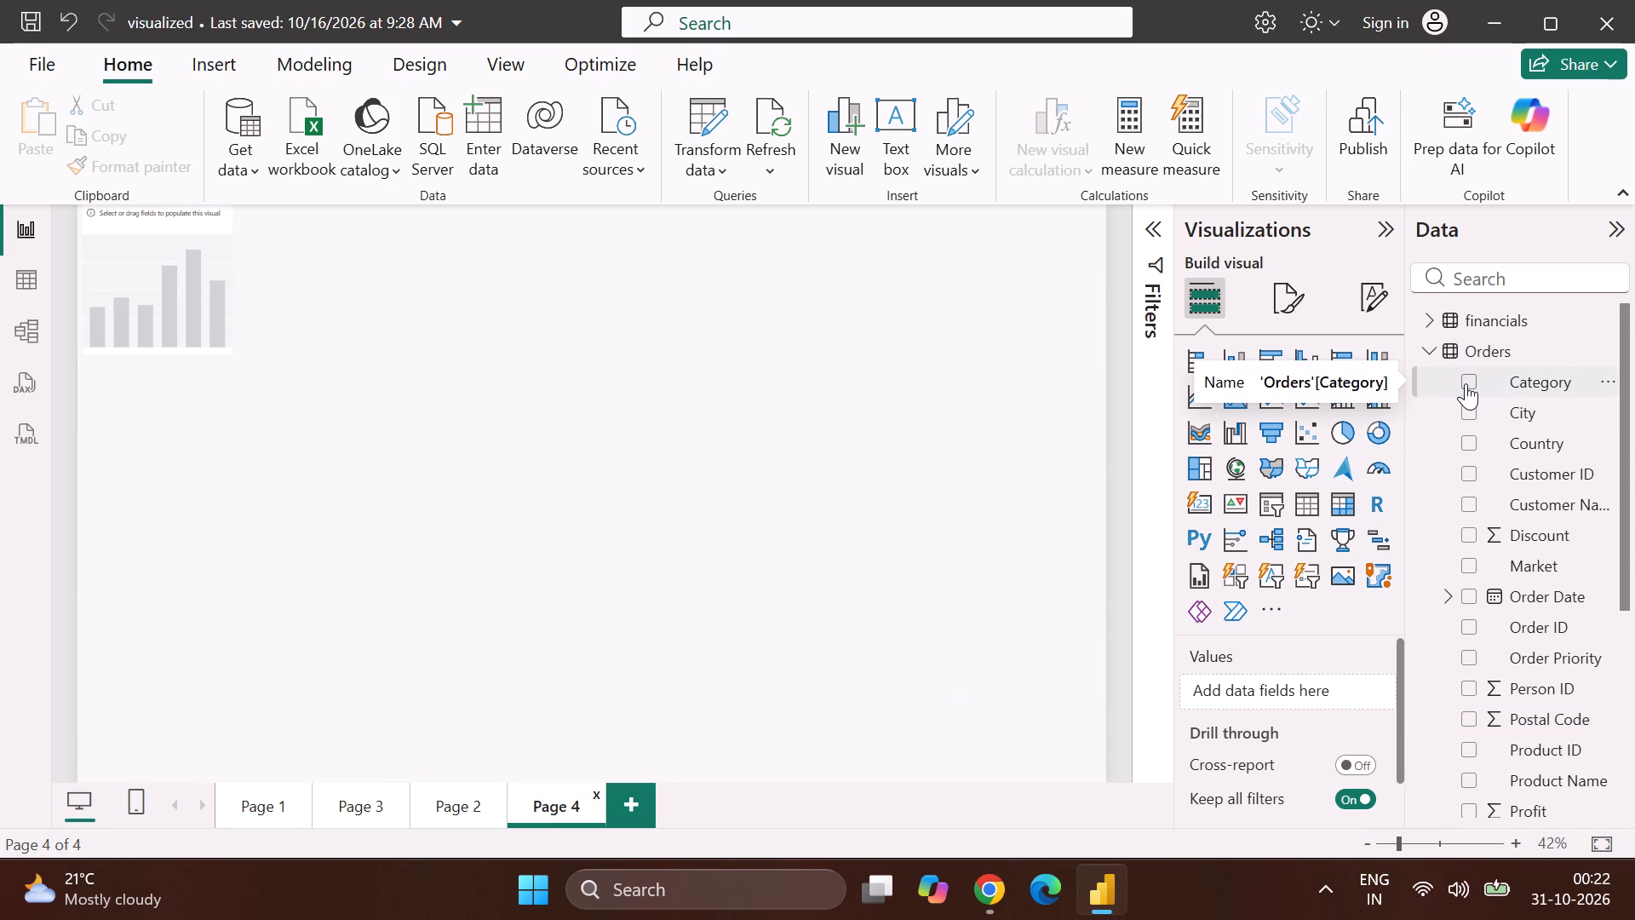
{"action": "left_click", "coordinate": [1466, 383]}
{"action": "scroll", "coordinate": [1483, 580], "scroll_direction": "down", "scroll_amount": 4}
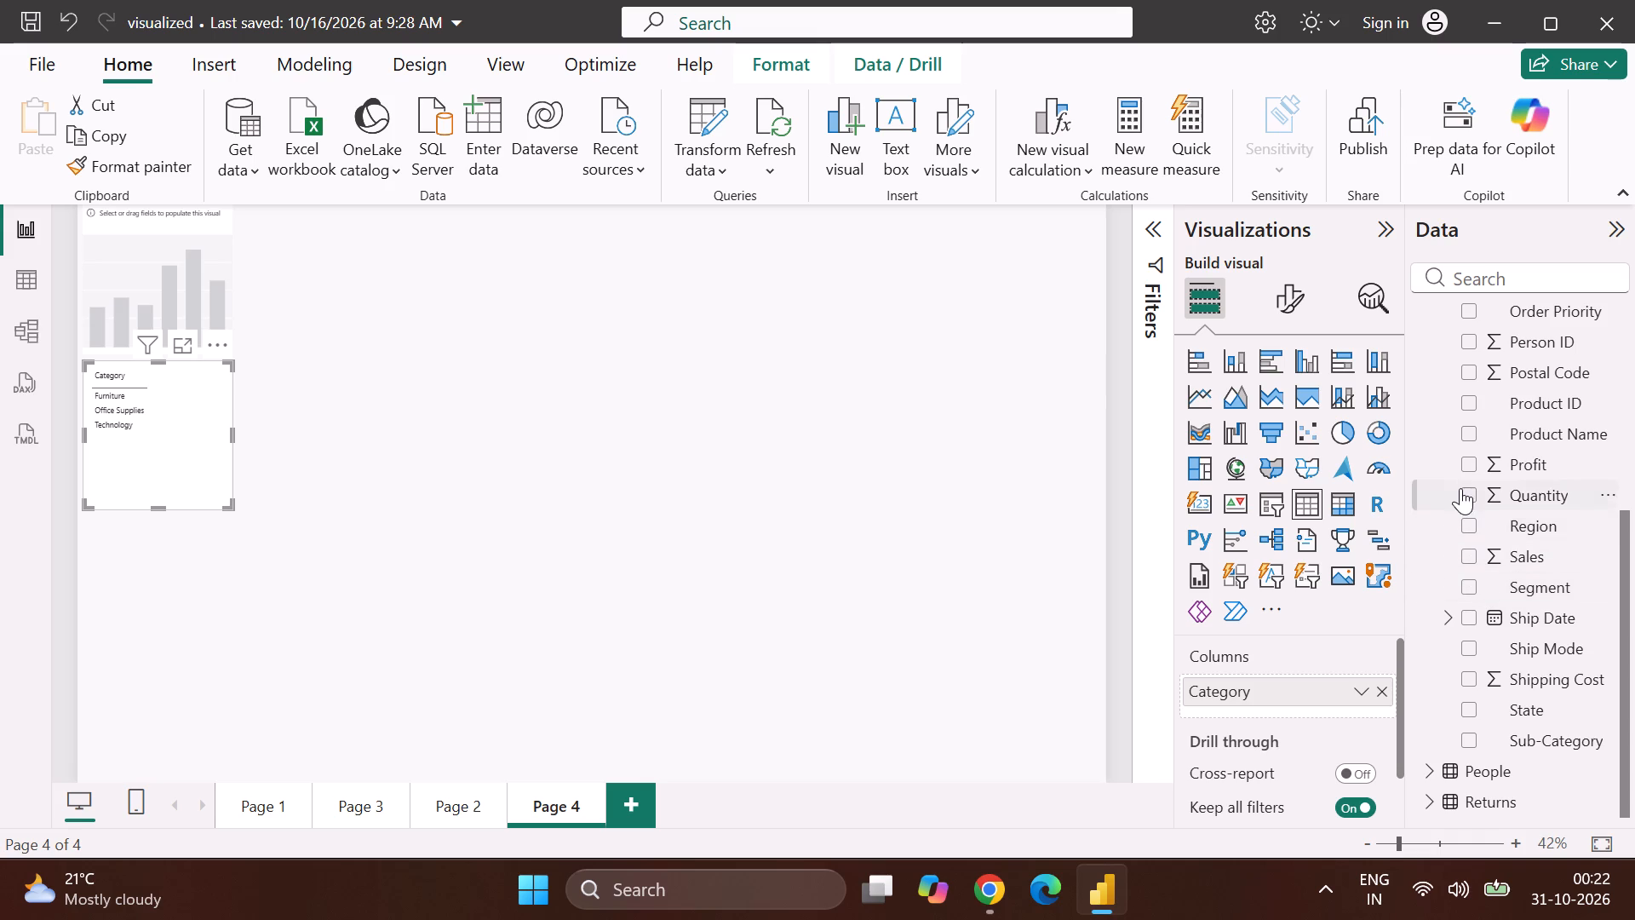
{"action": "left_click", "coordinate": [1467, 465]}
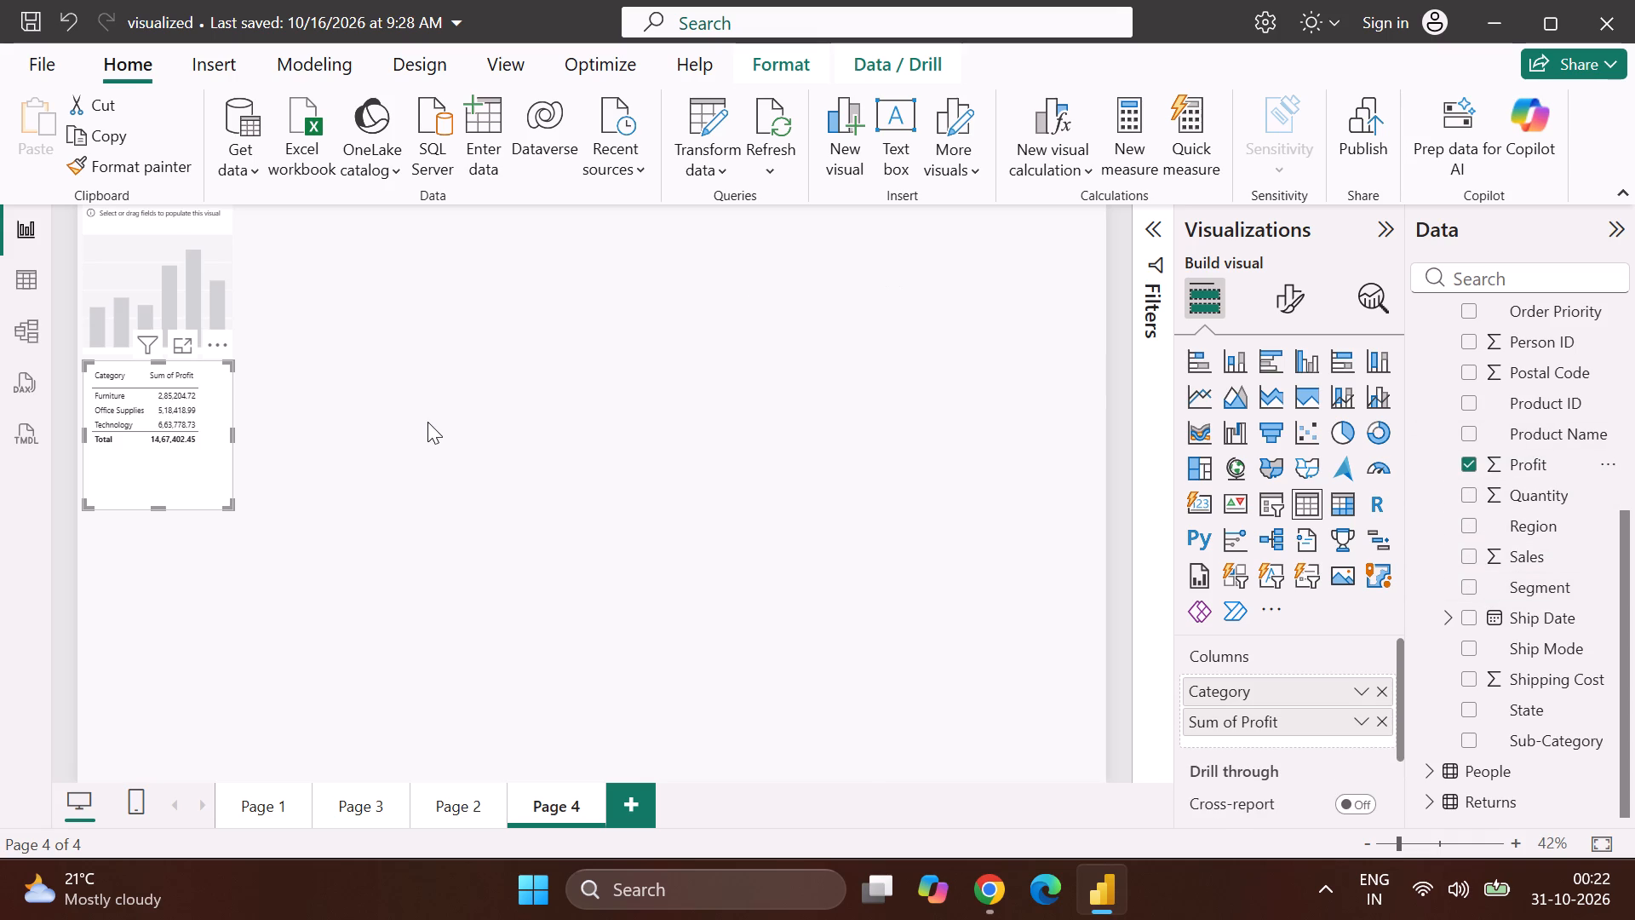
{"action": "left_click", "coordinate": [1231, 365]}
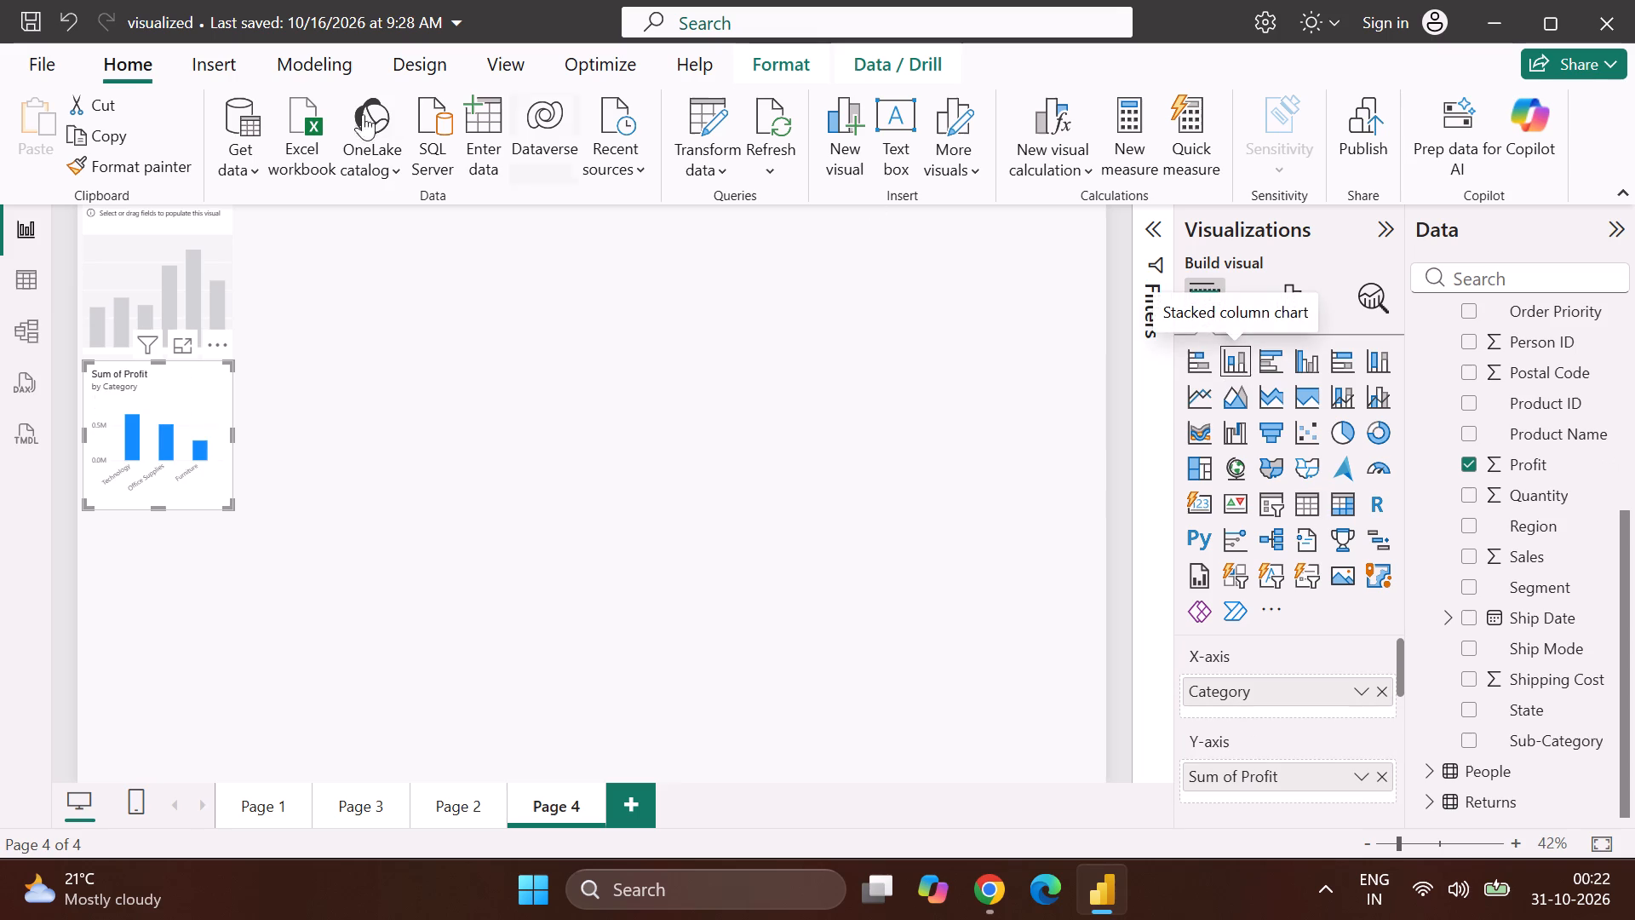
Delete the empty column chart above the profit chart on Page 4.
{"action": "left_click", "coordinate": [150, 237]}
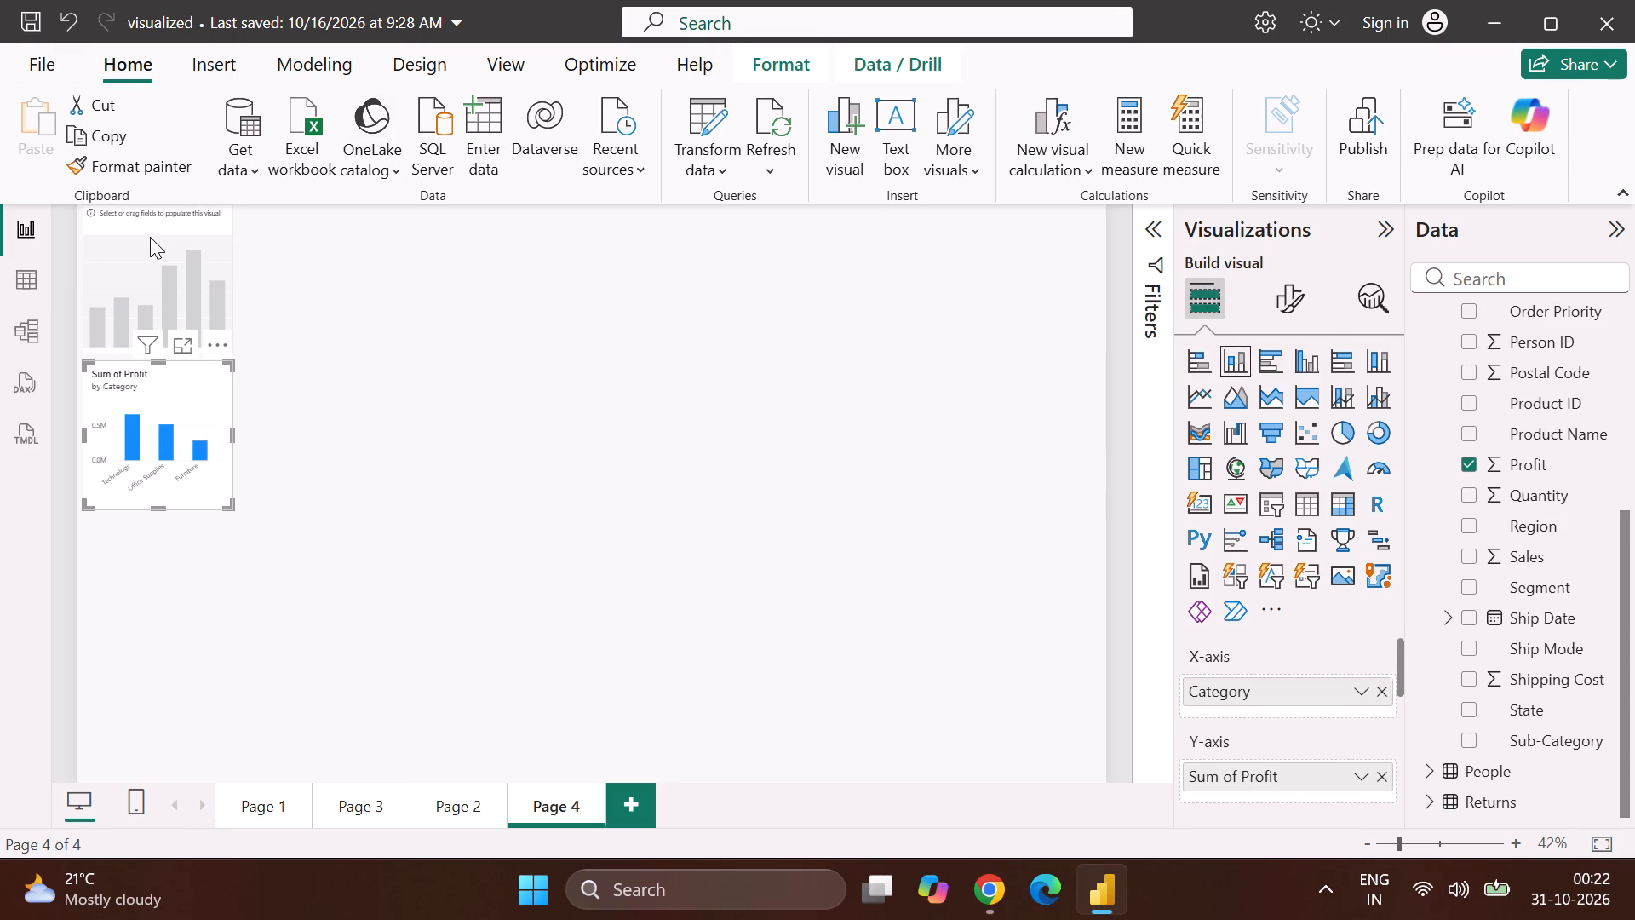
{"action": "key", "text": "Delete"}
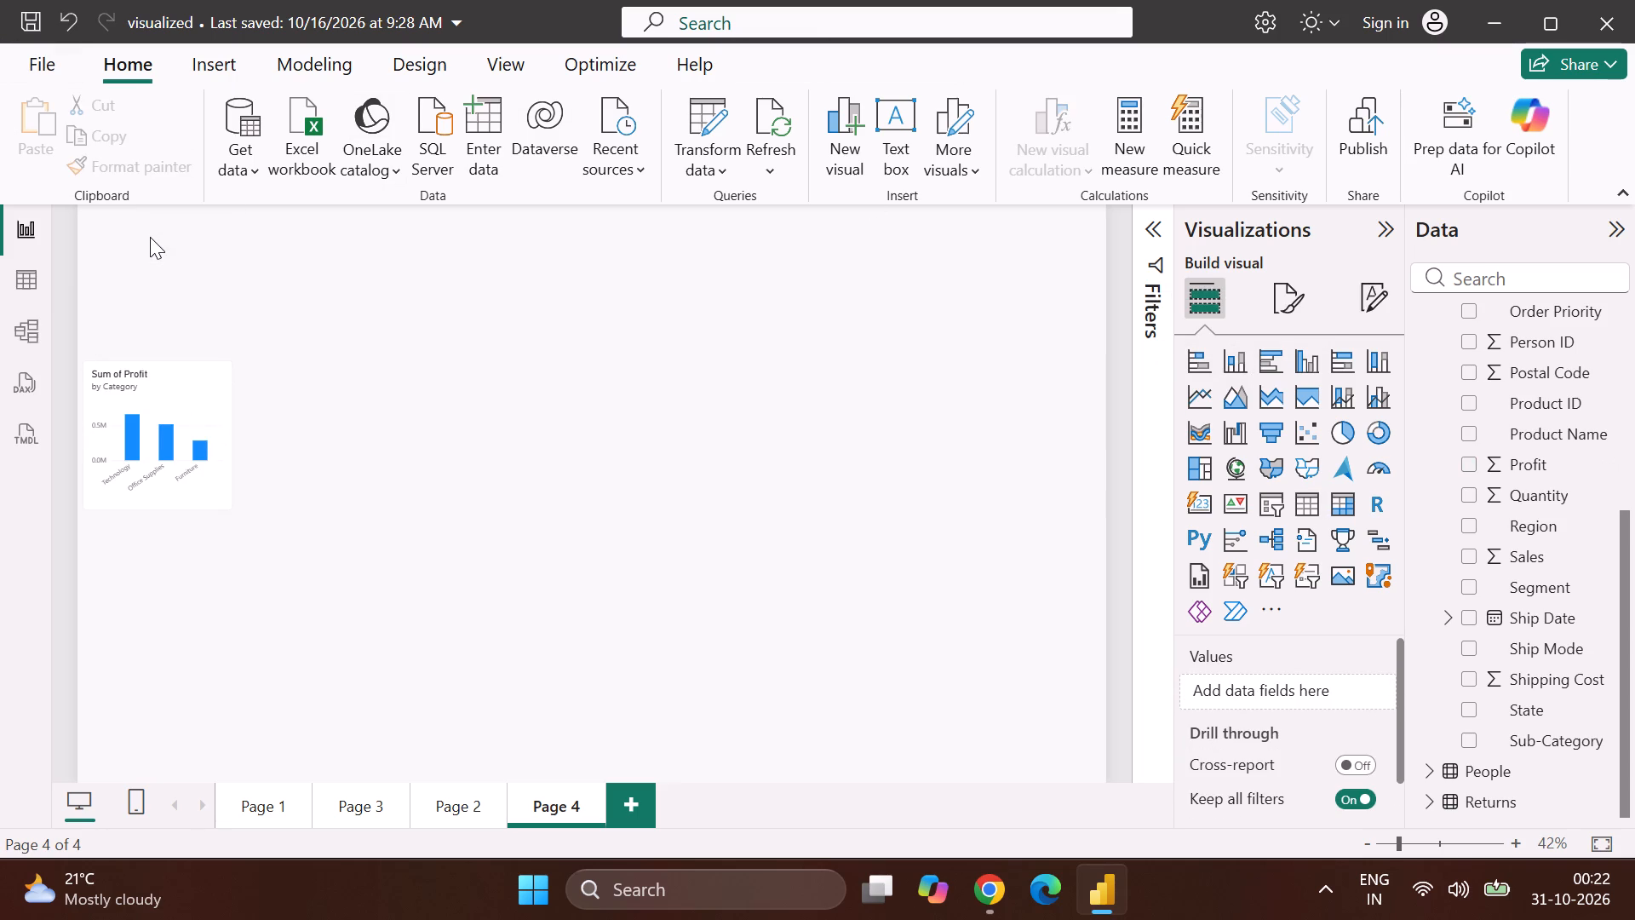
Examine the profit chart's visual and general formatting options to locate the tooltip settings.
{"action": "left_click", "coordinate": [200, 413]}
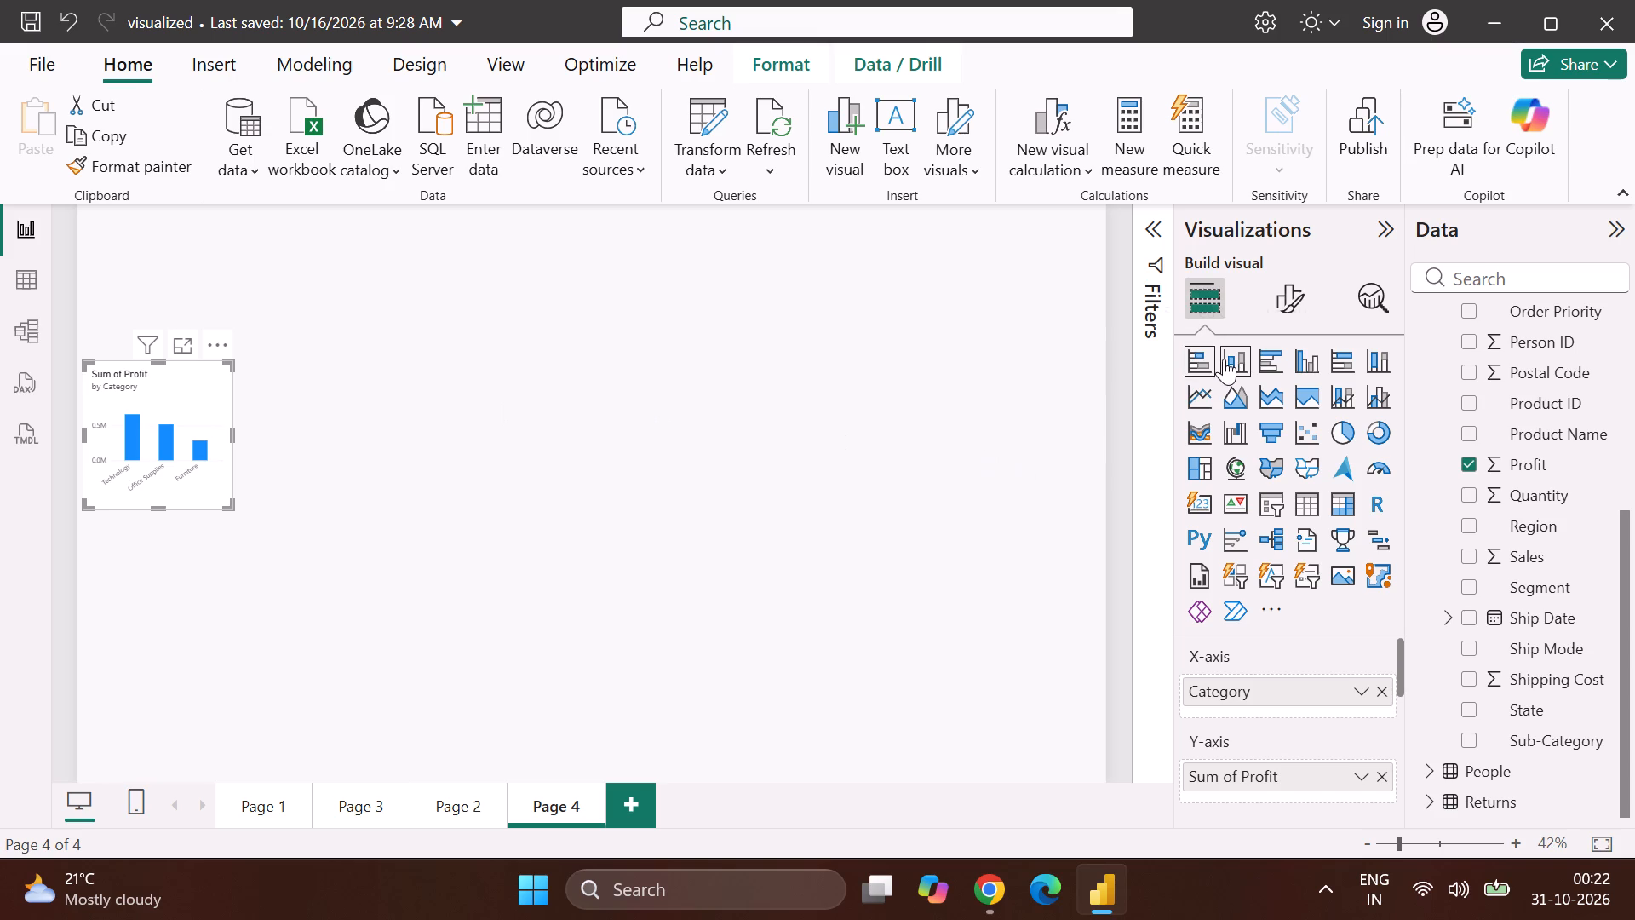
{"action": "left_click", "coordinate": [1305, 294]}
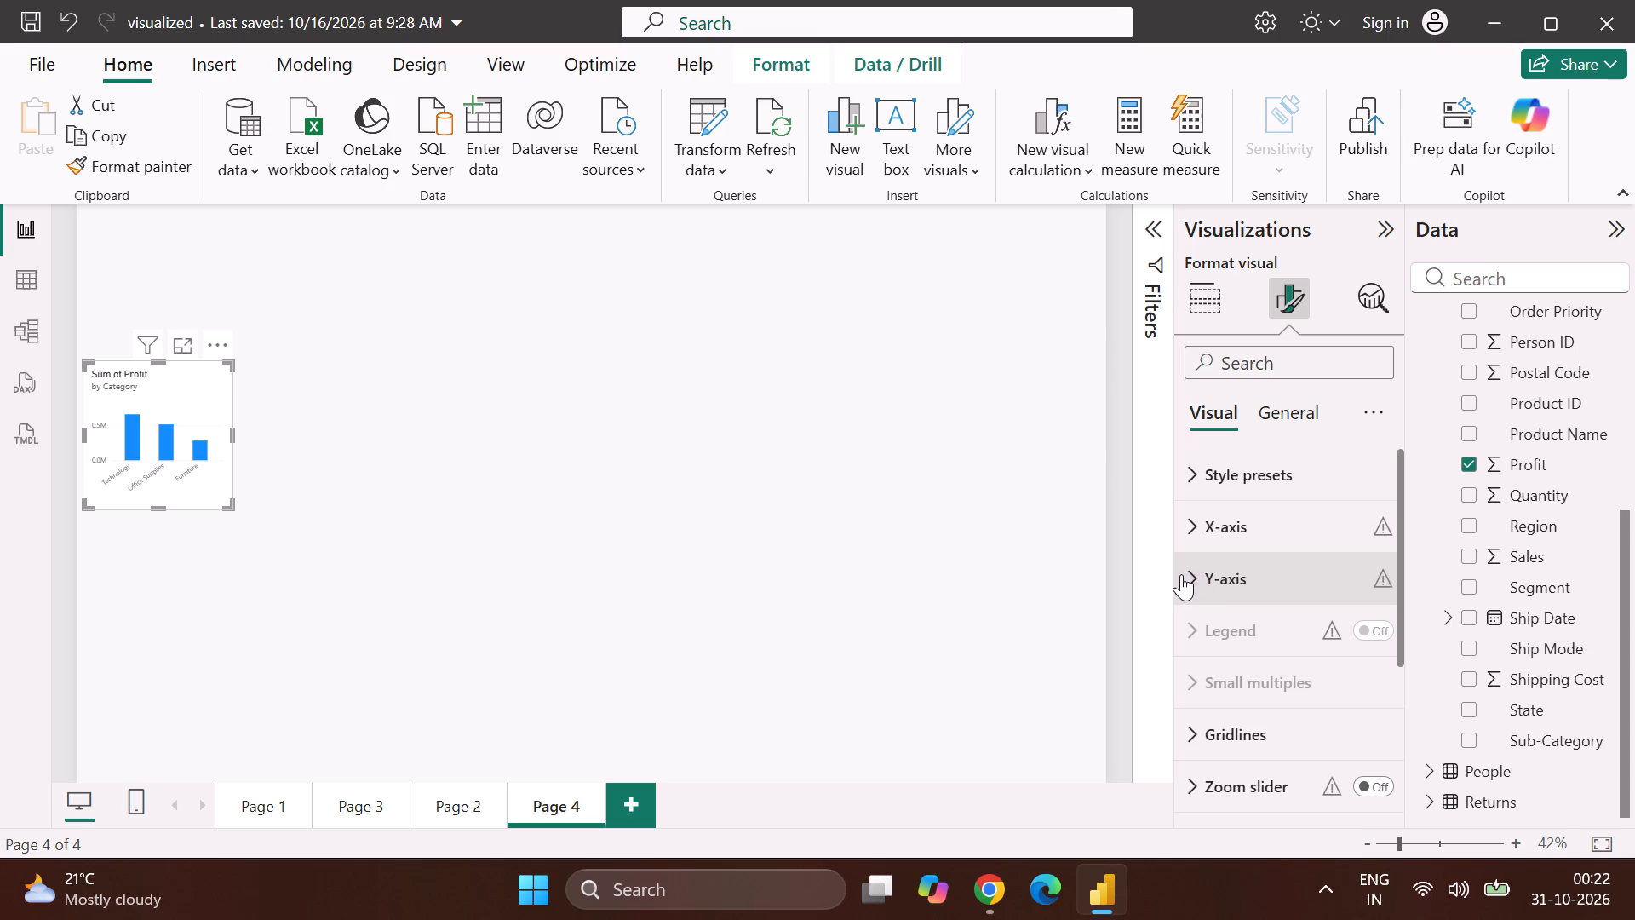
{"action": "left_click", "coordinate": [1181, 574]}
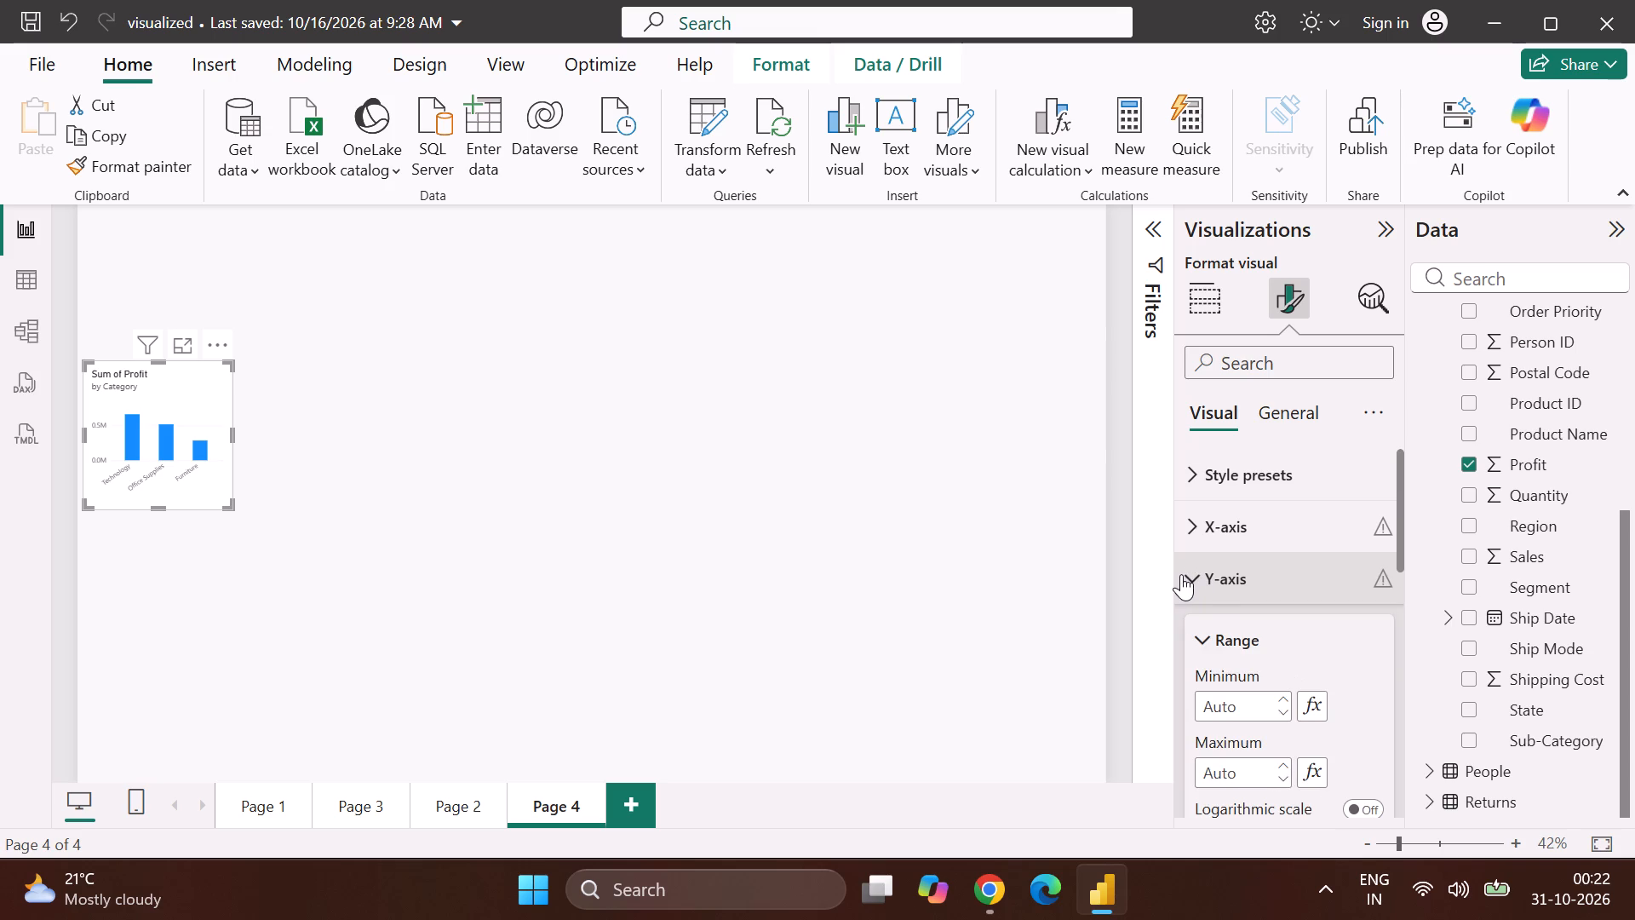
{"action": "left_click", "coordinate": [1181, 574]}
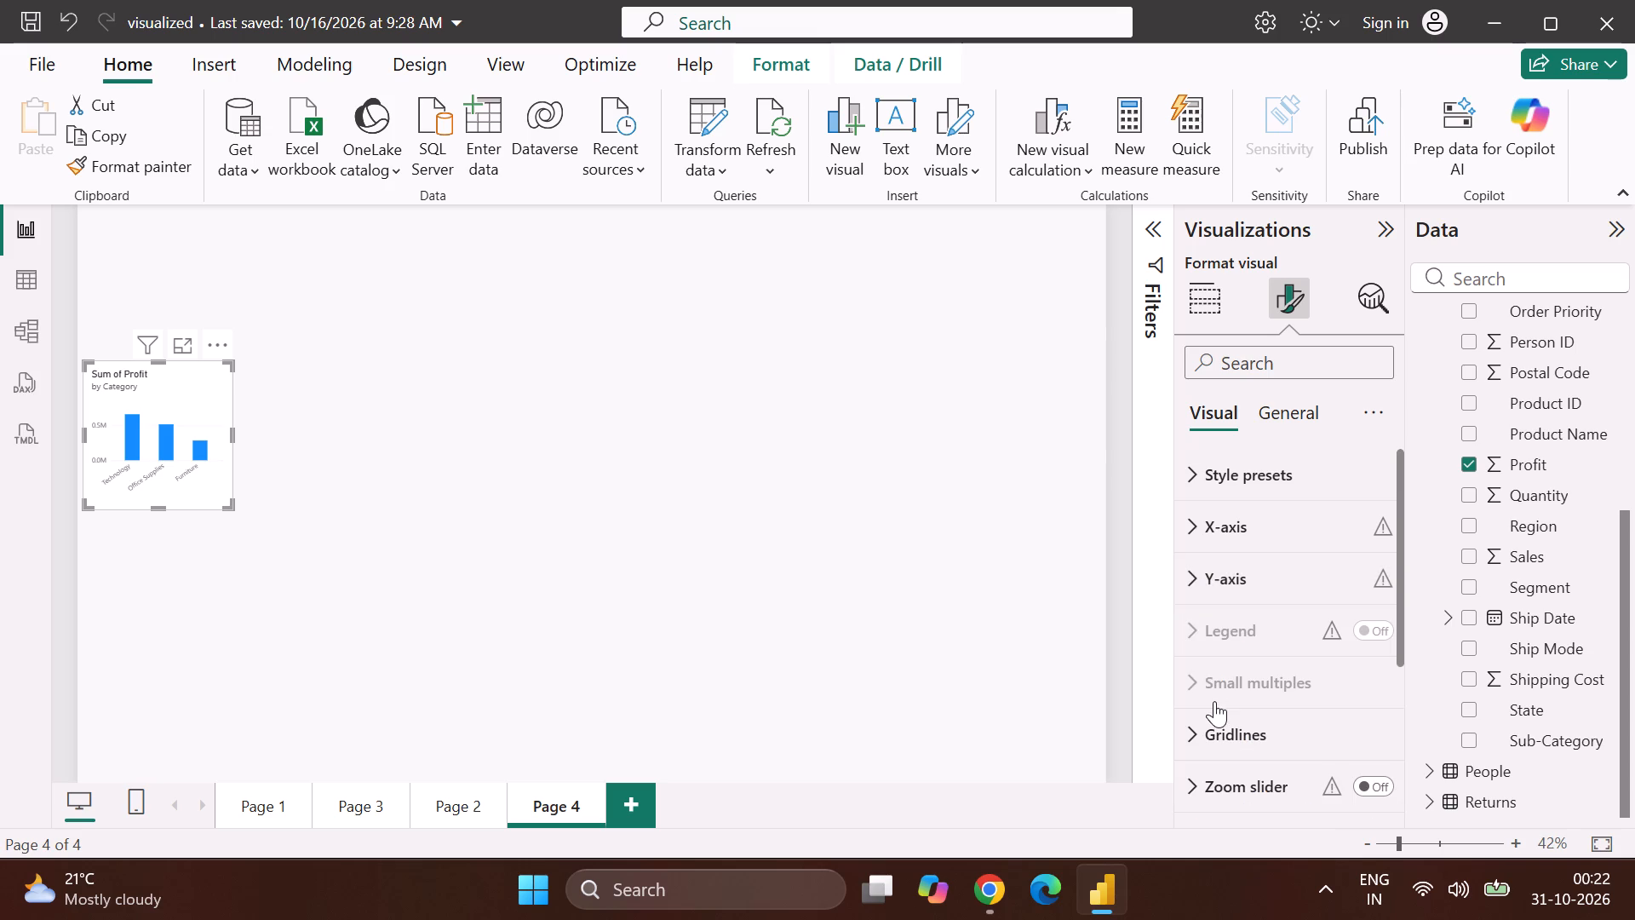
{"action": "scroll", "coordinate": [1214, 701], "scroll_direction": "down", "scroll_amount": 4}
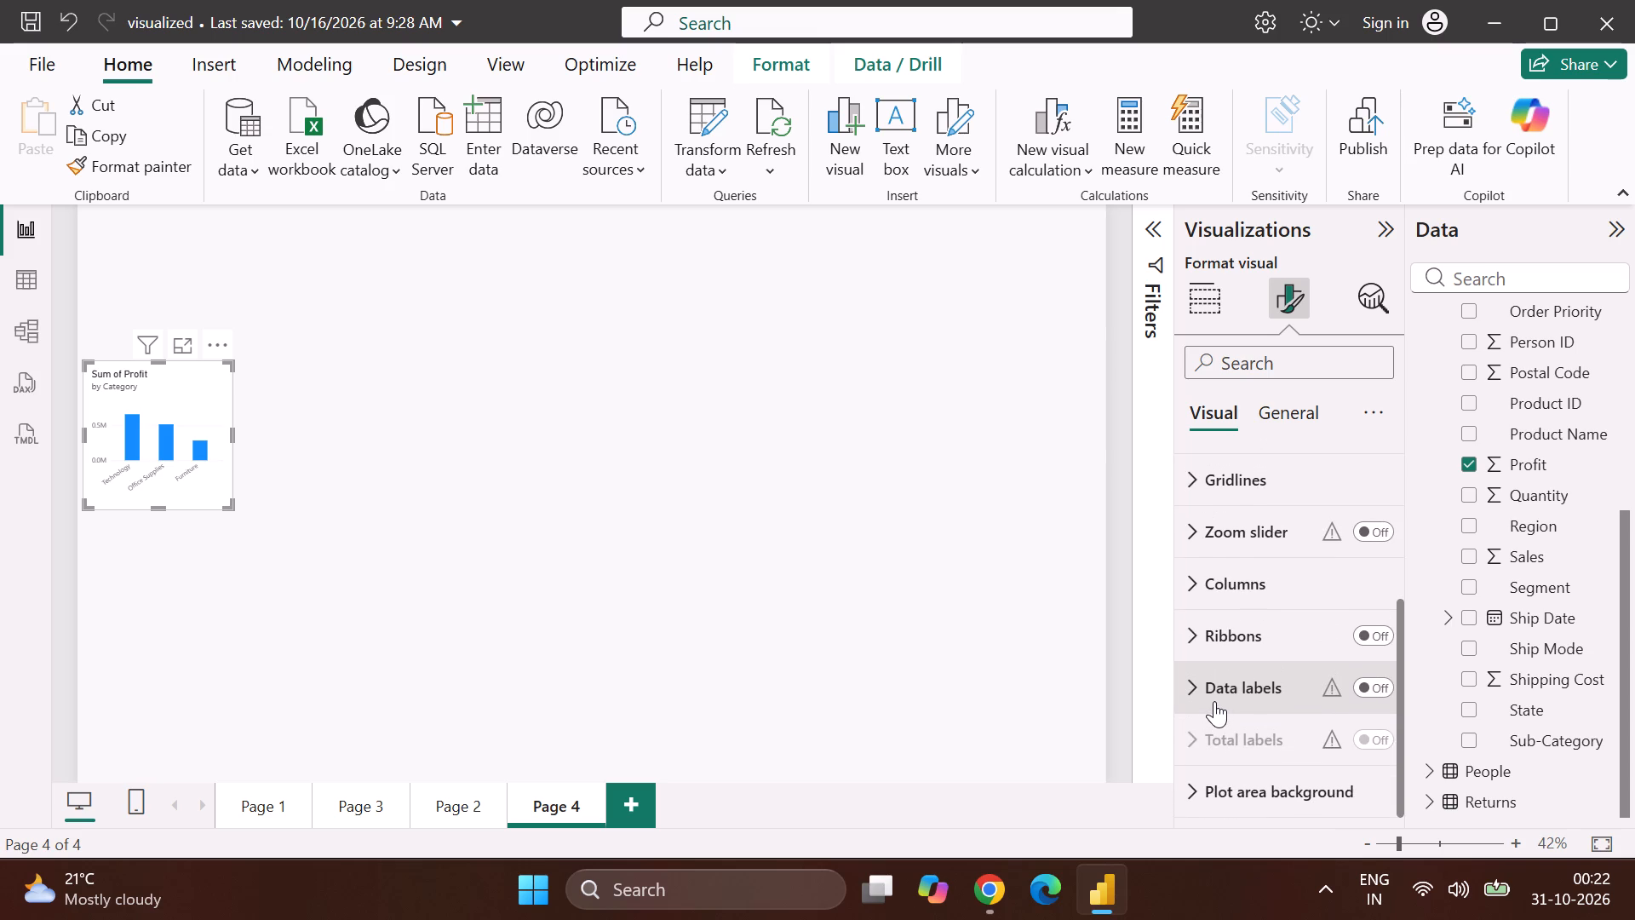
{"action": "left_click", "coordinate": [1302, 422]}
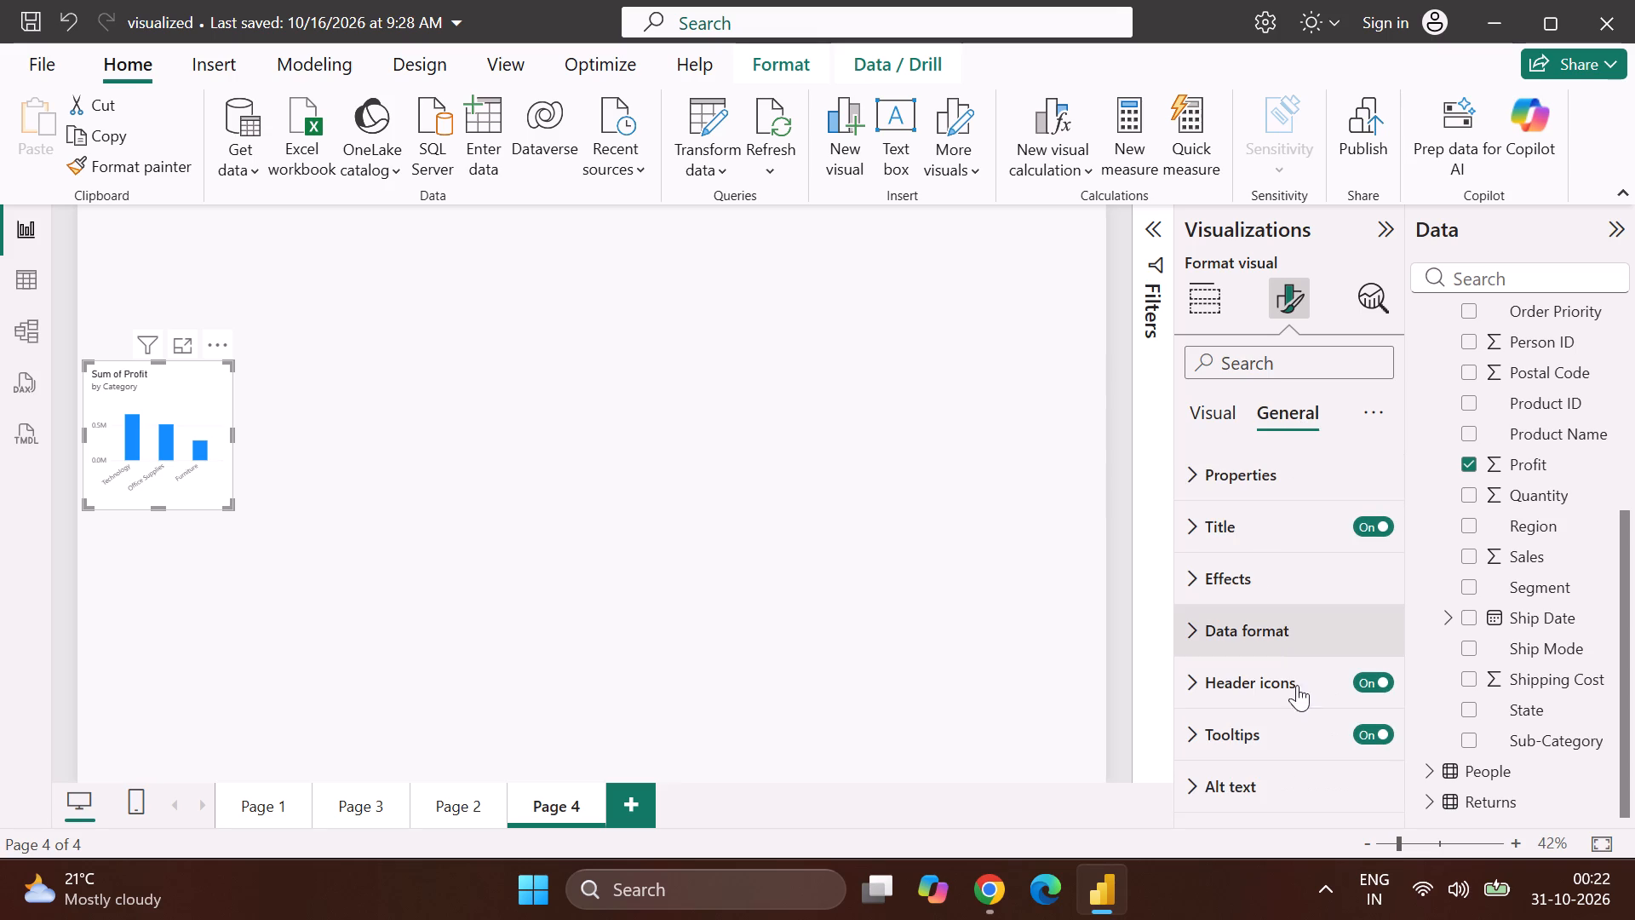
{"action": "scroll", "coordinate": [1302, 702], "scroll_direction": "down", "scroll_amount": 5}
{"action": "scroll", "coordinate": [1302, 702], "scroll_direction": "up", "scroll_amount": 4}
{"action": "scroll", "coordinate": [1302, 702], "scroll_direction": "down", "scroll_amount": 11}
{"action": "scroll", "coordinate": [1161, 539], "scroll_direction": "down", "scroll_amount": 5}
{"action": "scroll", "coordinate": [1304, 631], "scroll_direction": "down", "scroll_amount": 5}
{"action": "scroll", "coordinate": [1304, 631], "scroll_direction": "up", "scroll_amount": 5}
{"action": "scroll", "coordinate": [1304, 631], "scroll_direction": "down", "scroll_amount": 5}
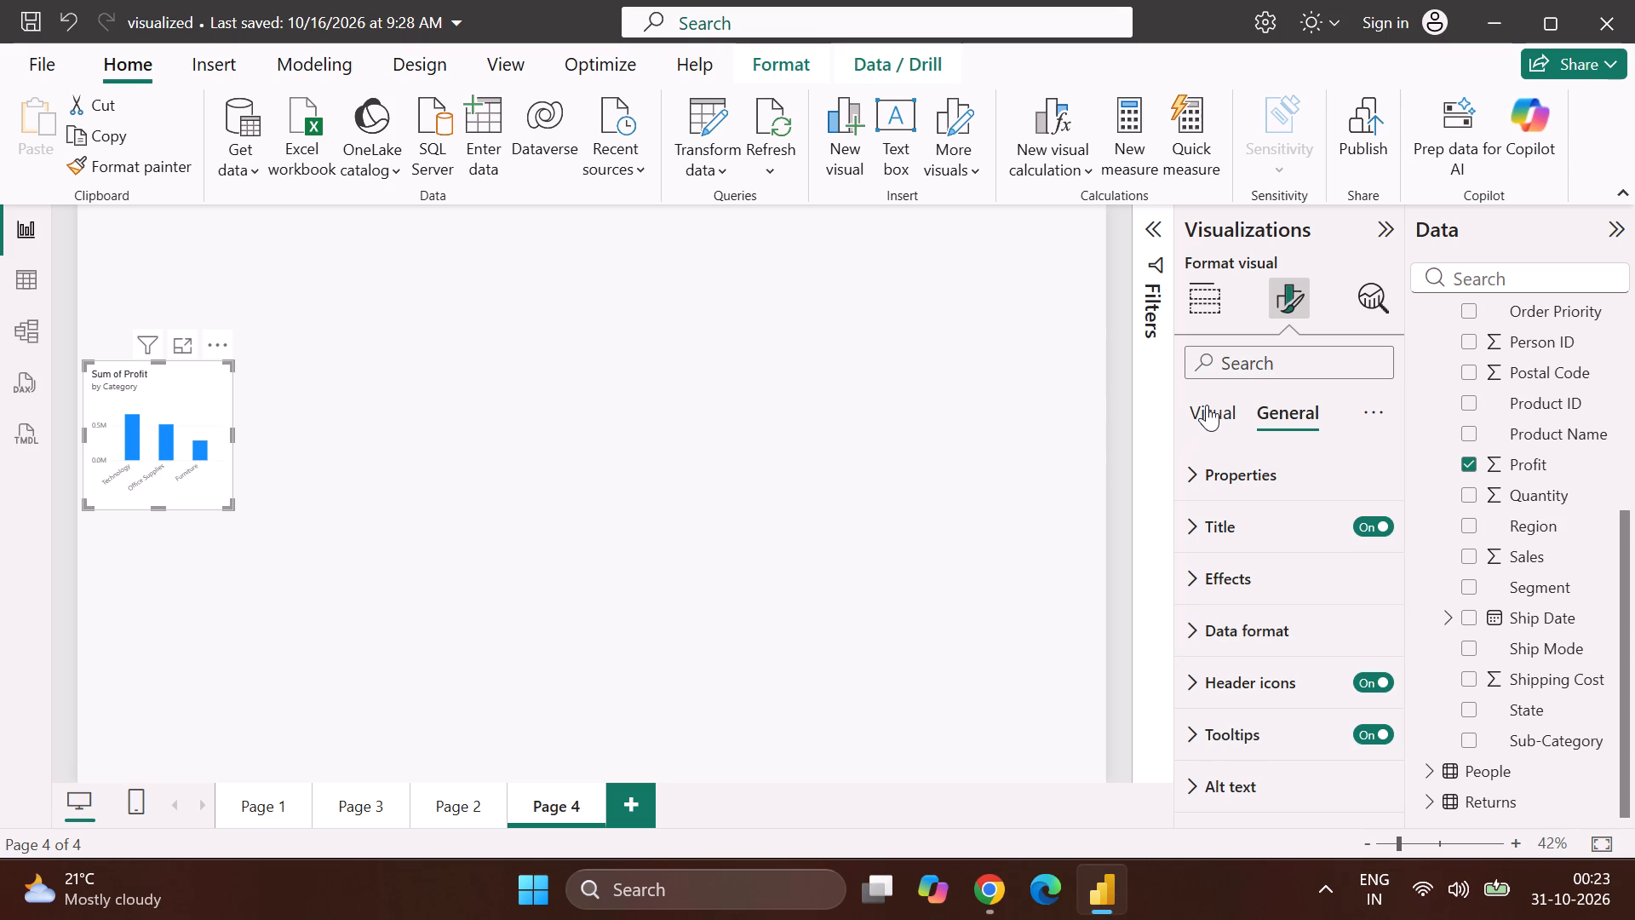
{"action": "left_click", "coordinate": [1207, 405]}
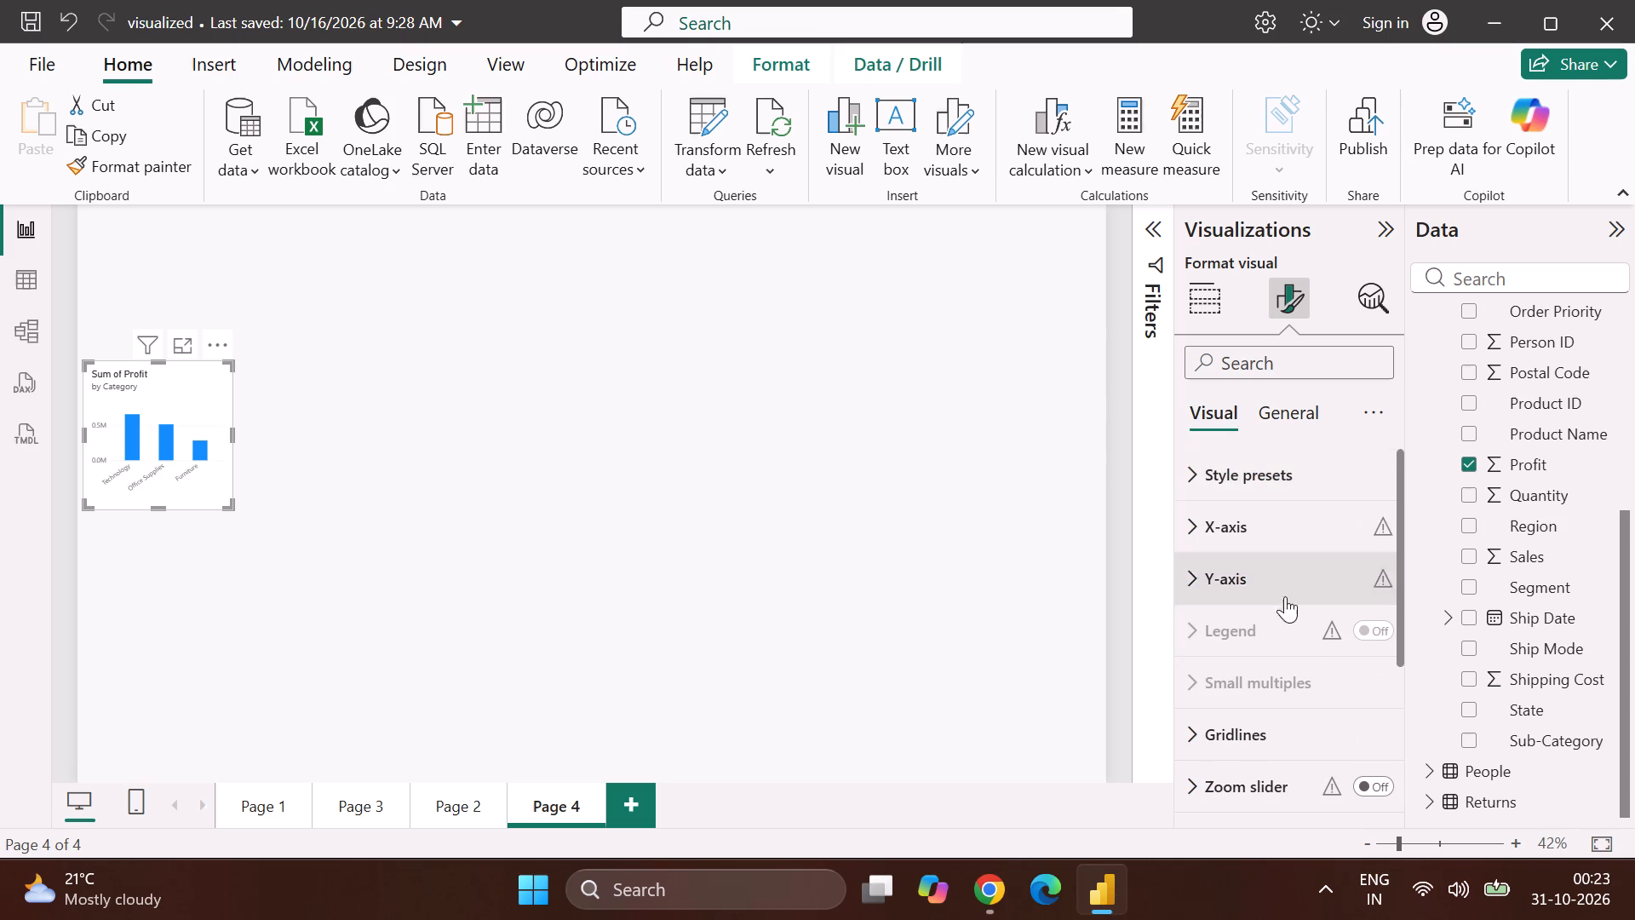
{"action": "scroll", "coordinate": [1299, 643], "scroll_direction": "down", "scroll_amount": 8}
{"action": "scroll", "coordinate": [1299, 643], "scroll_direction": "up", "scroll_amount": 3}
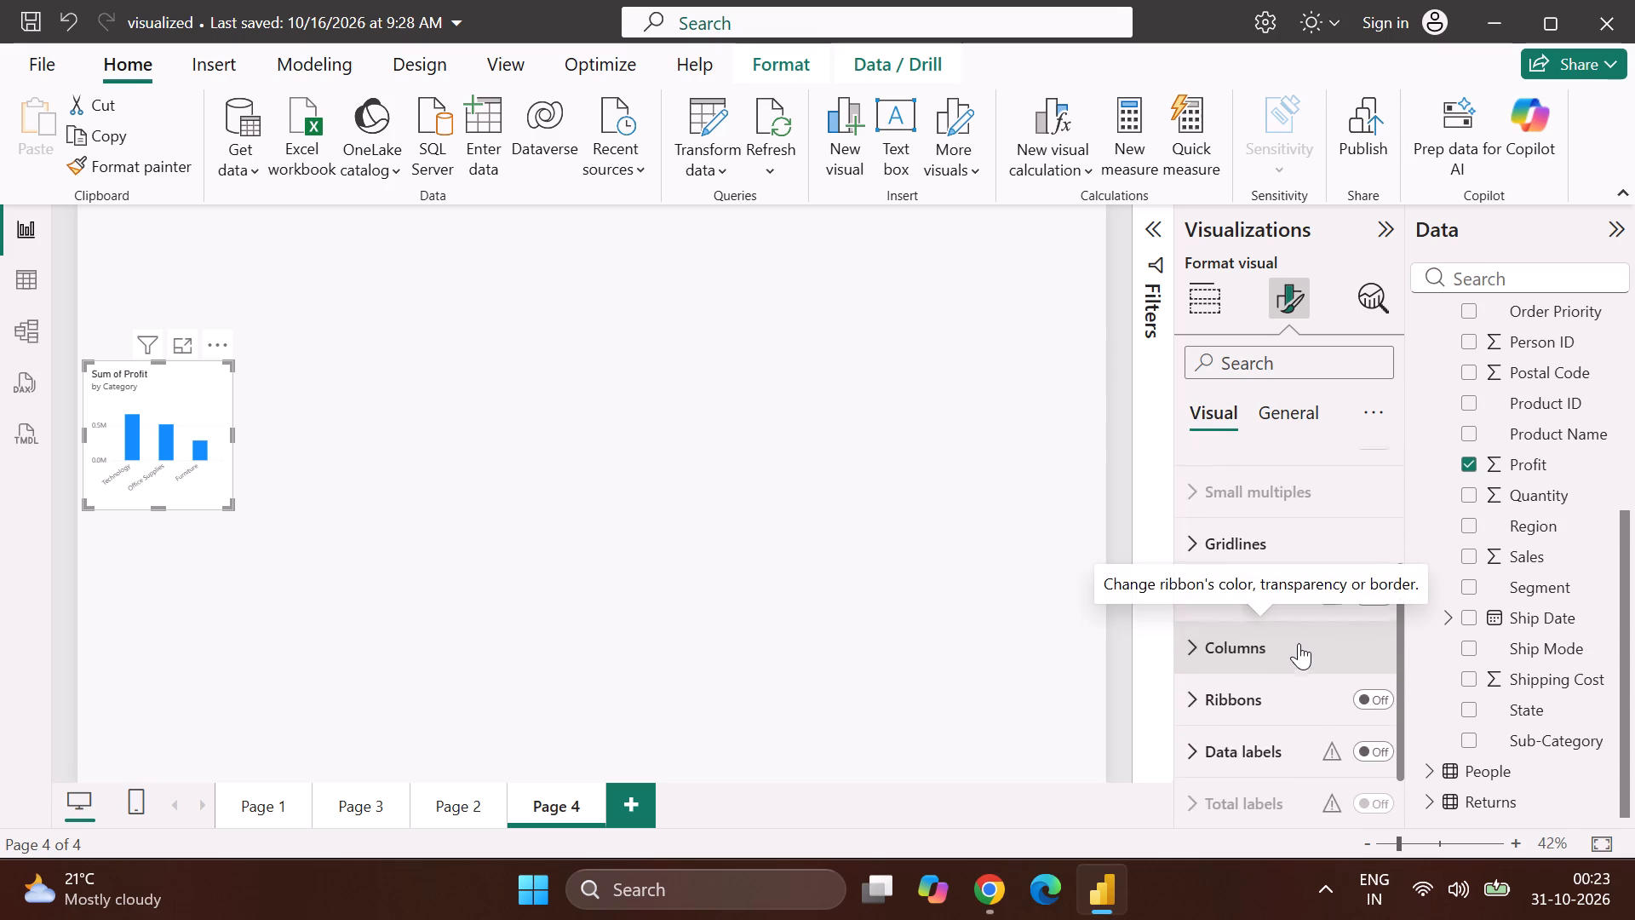
{"action": "scroll", "coordinate": [1299, 643], "scroll_direction": "up", "scroll_amount": 3}
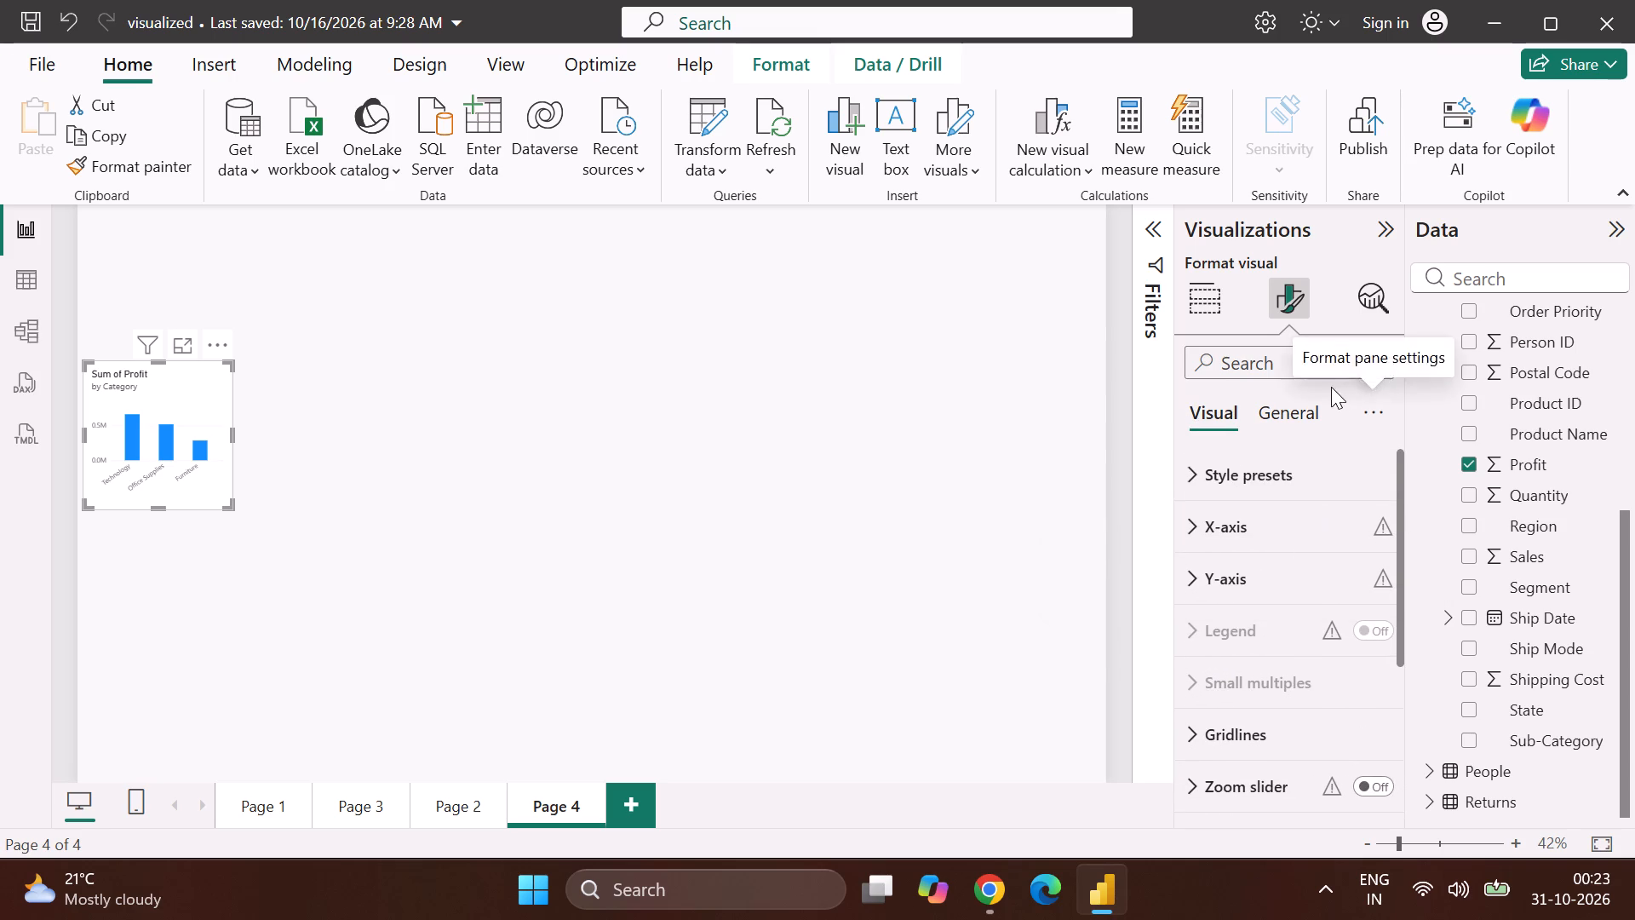
Set the profit chart's report page tooltip to use Page 2.
{"action": "left_click", "coordinate": [1313, 409]}
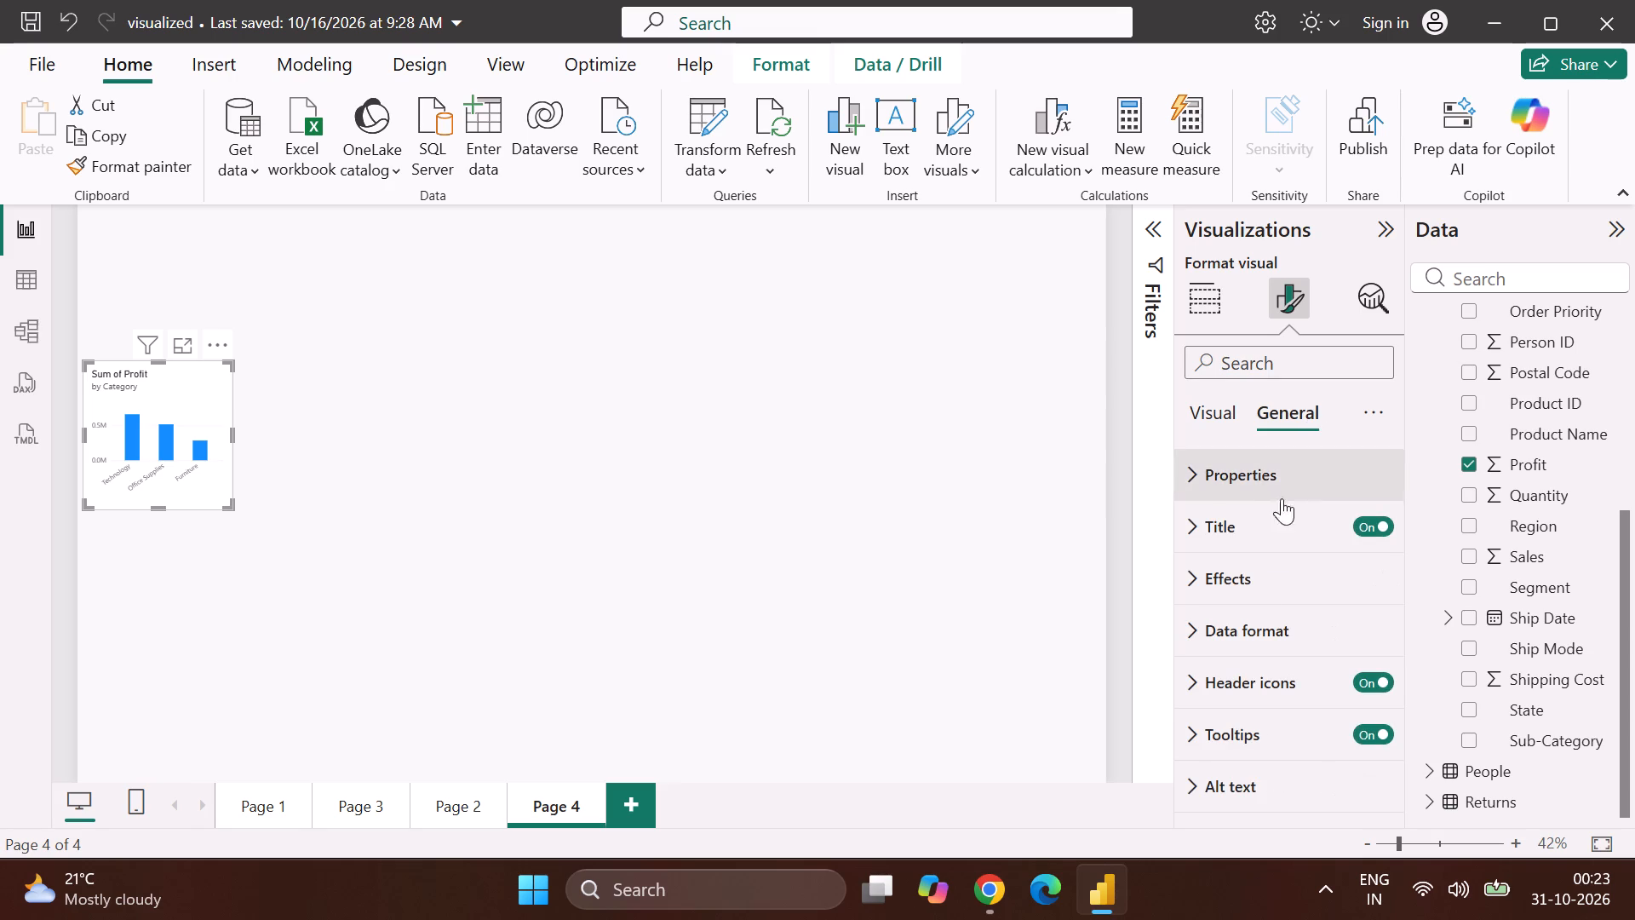
{"action": "left_click", "coordinate": [1264, 581]}
{"action": "scroll", "coordinate": [1264, 581], "scroll_direction": "down", "scroll_amount": 3}
{"action": "scroll", "coordinate": [1264, 581], "scroll_direction": "up", "scroll_amount": 2}
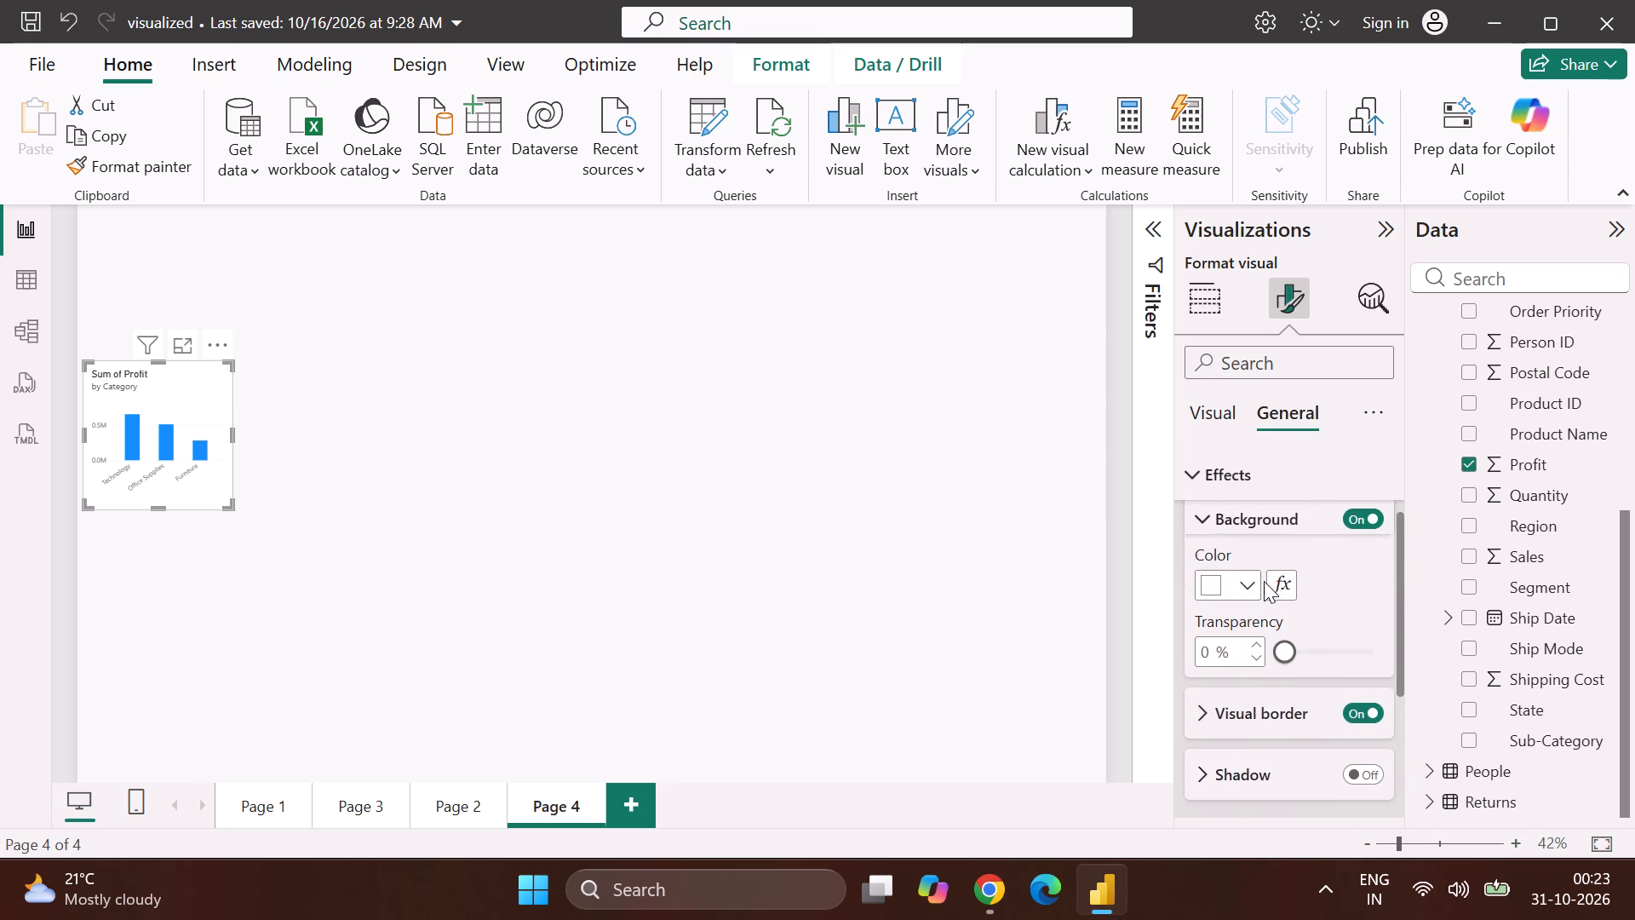
{"action": "scroll", "coordinate": [1264, 581], "scroll_direction": "up", "scroll_amount": 2}
{"action": "scroll", "coordinate": [1265, 585], "scroll_direction": "down", "scroll_amount": 6}
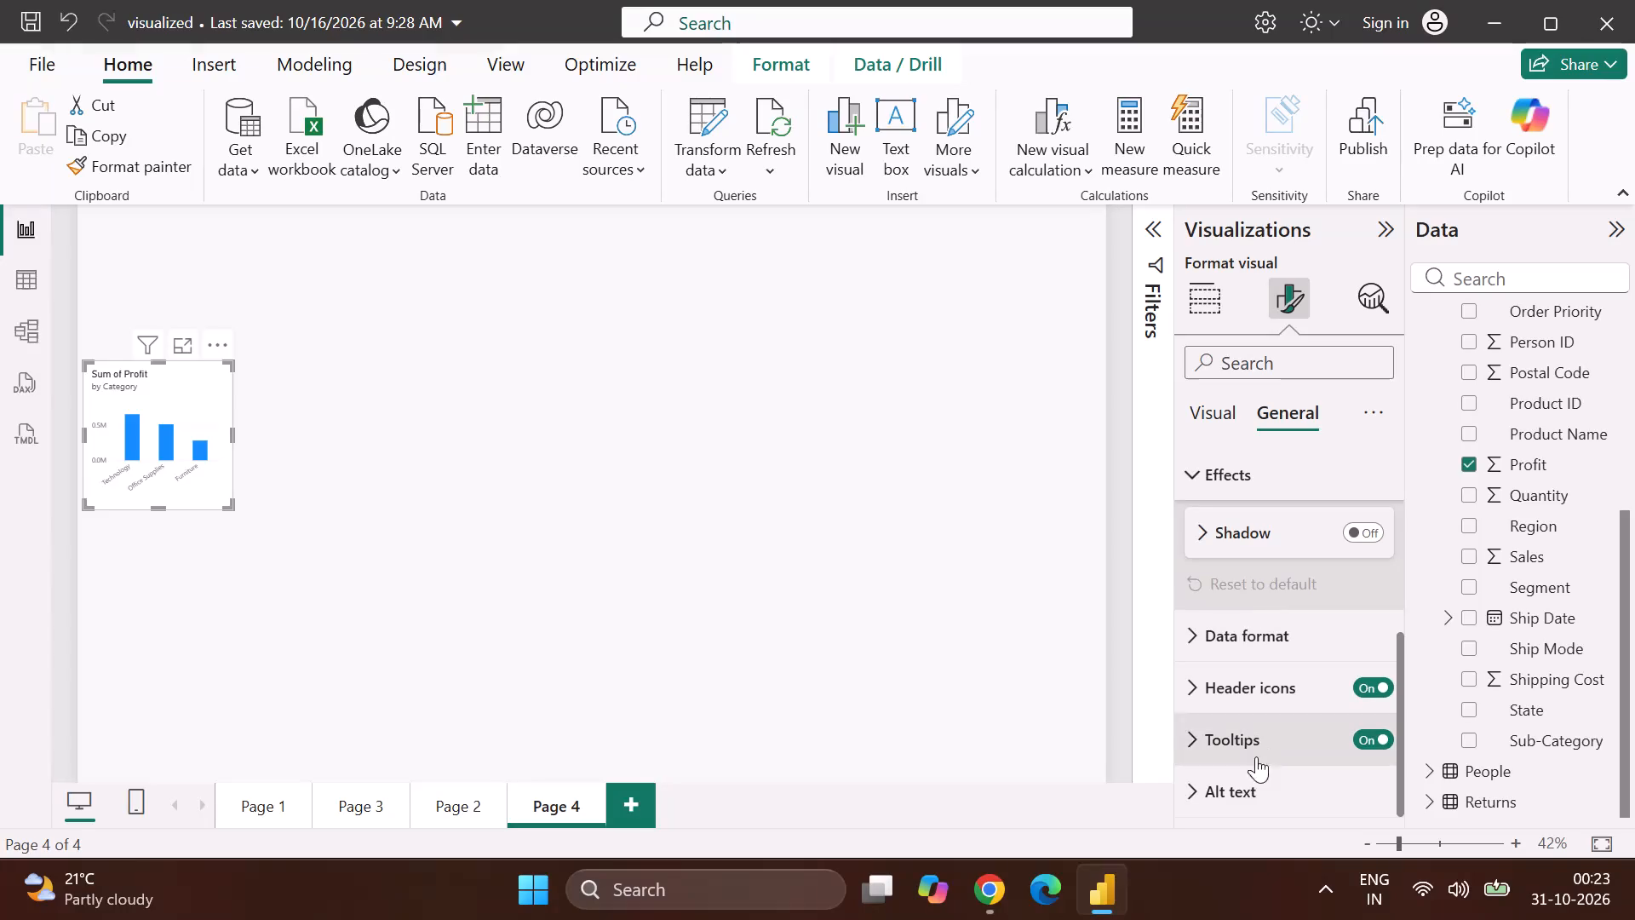
{"action": "left_click", "coordinate": [1185, 745]}
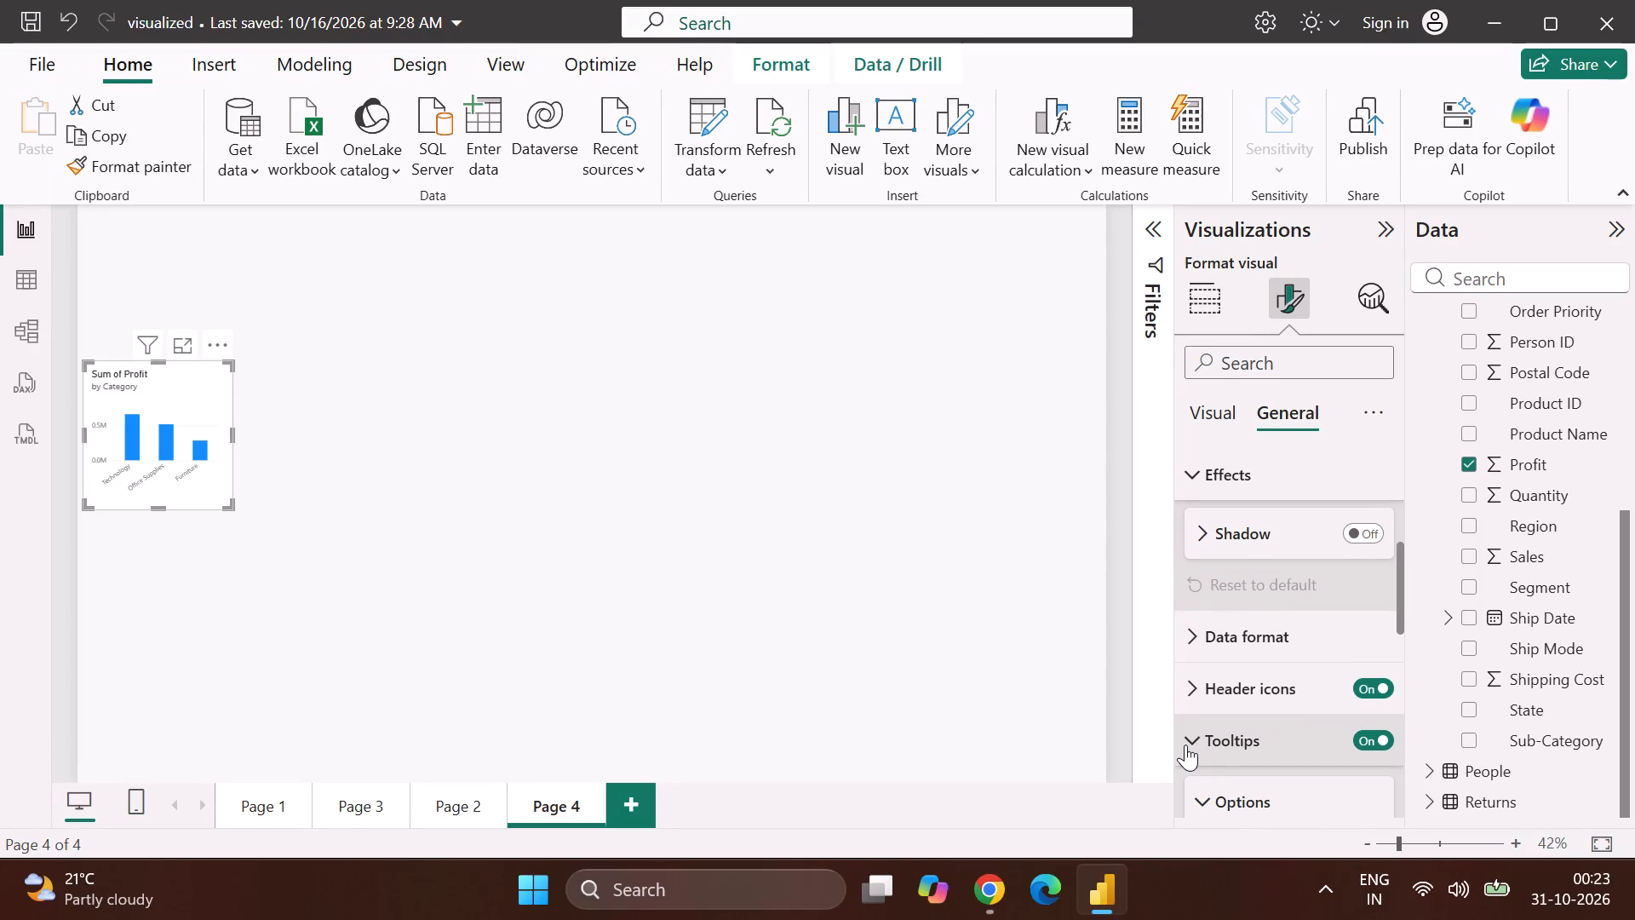
{"action": "scroll", "coordinate": [1213, 762], "scroll_direction": "down", "scroll_amount": 2}
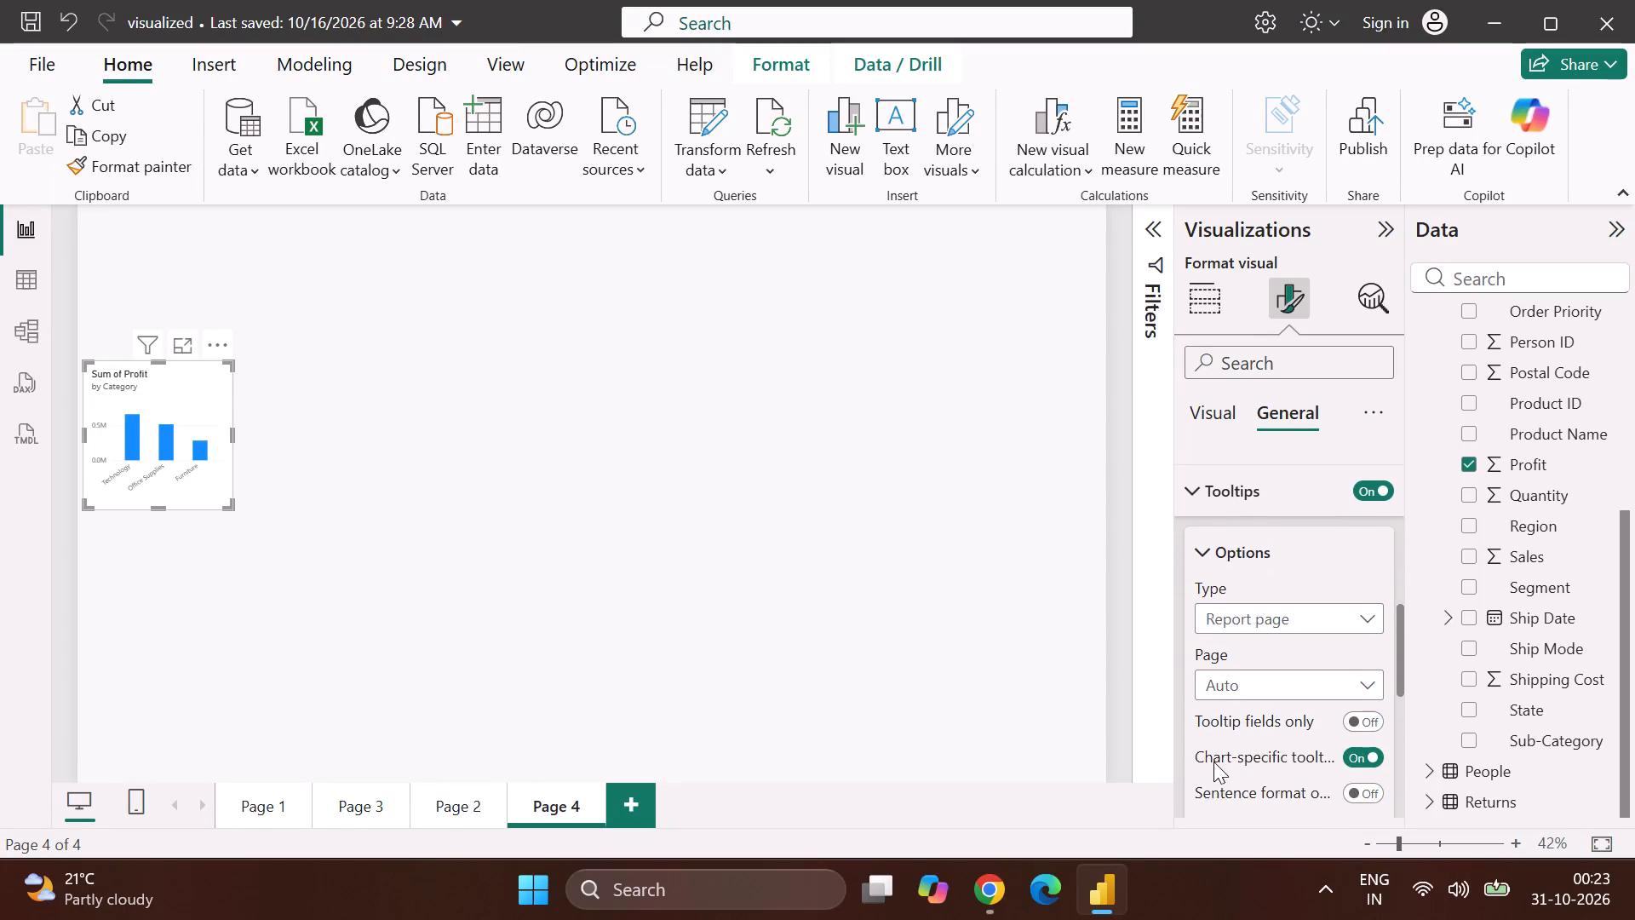
{"action": "scroll", "coordinate": [1213, 762], "scroll_direction": "down", "scroll_amount": 1}
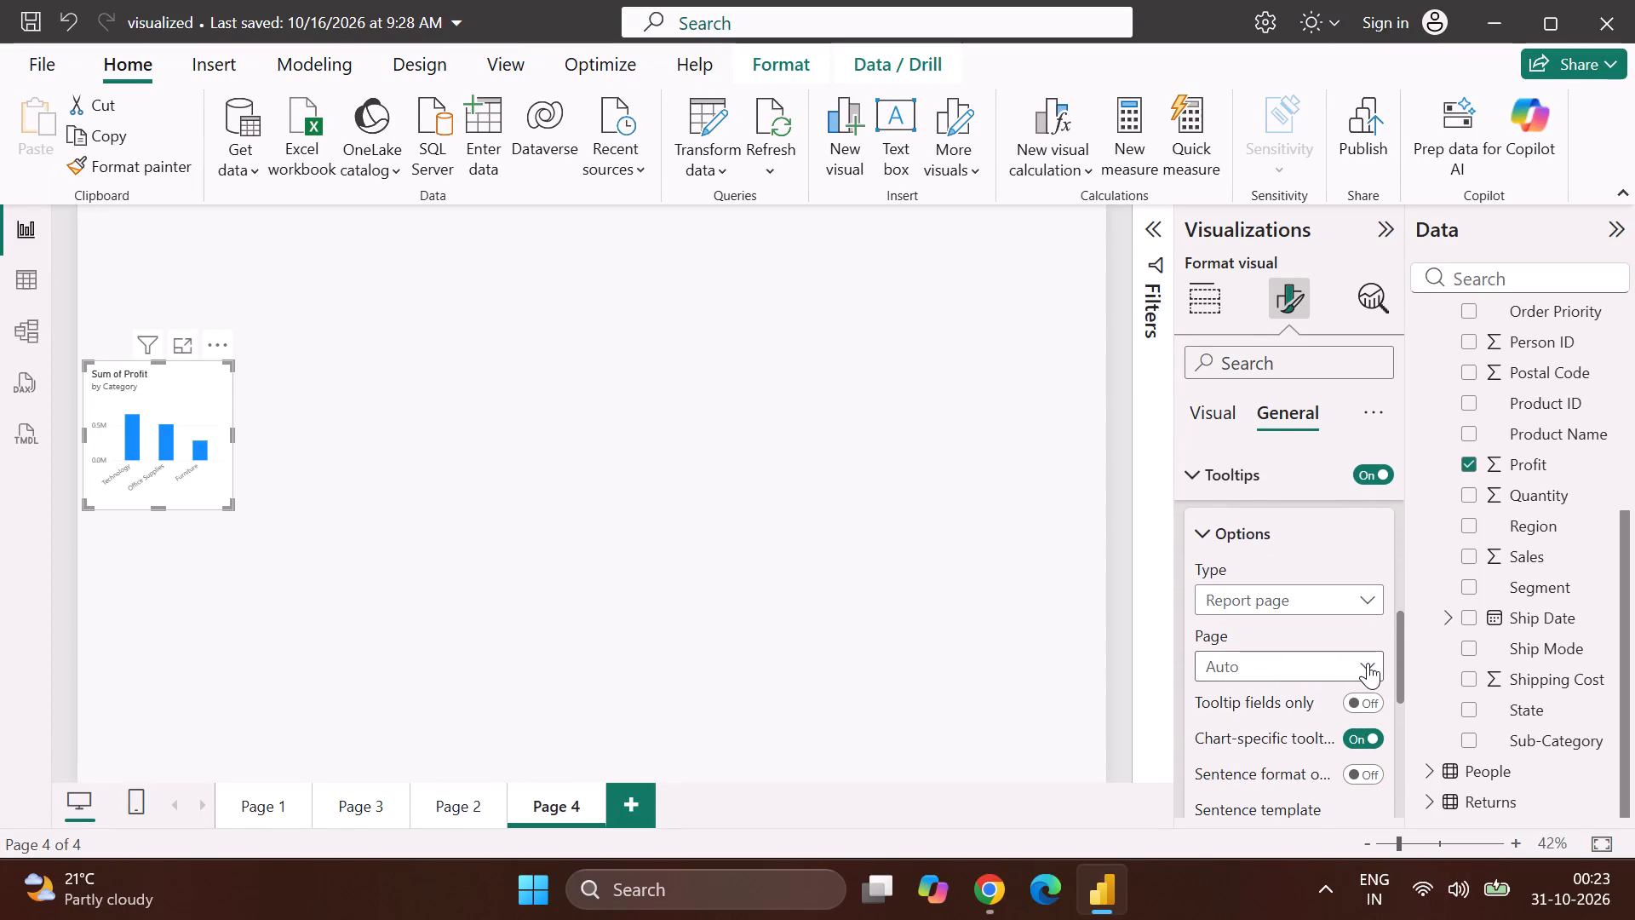
{"action": "left_click", "coordinate": [1367, 663]}
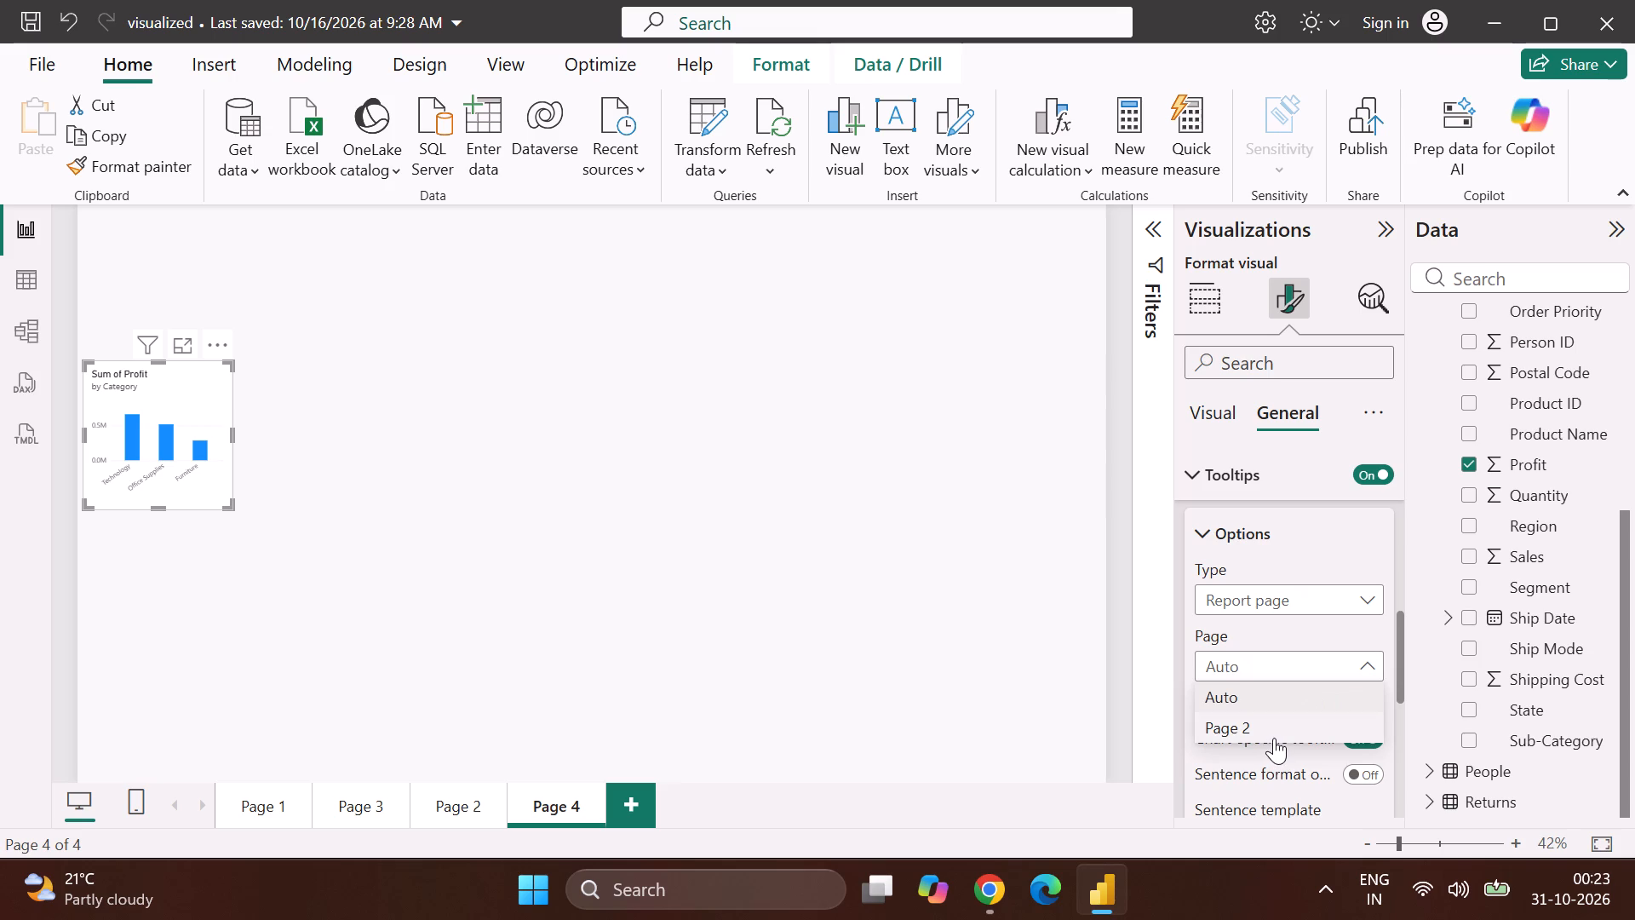
{"action": "left_click", "coordinate": [1274, 738]}
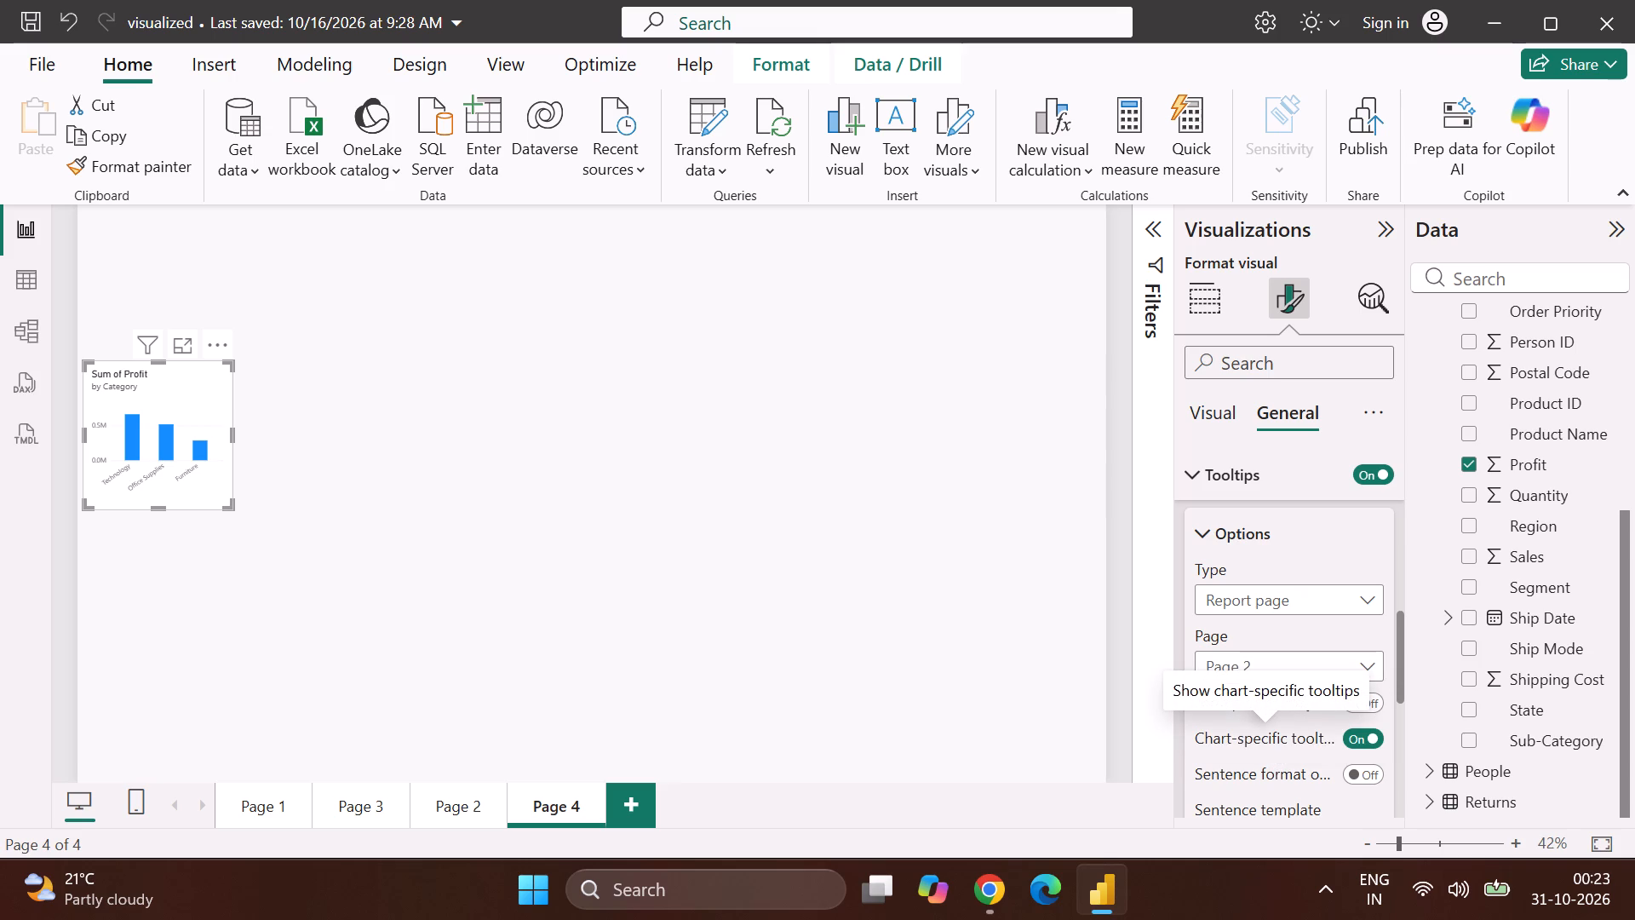
Switch to the class notes in Chrome to check the tooltip example.
{"action": "left_click", "coordinate": [1113, 888]}
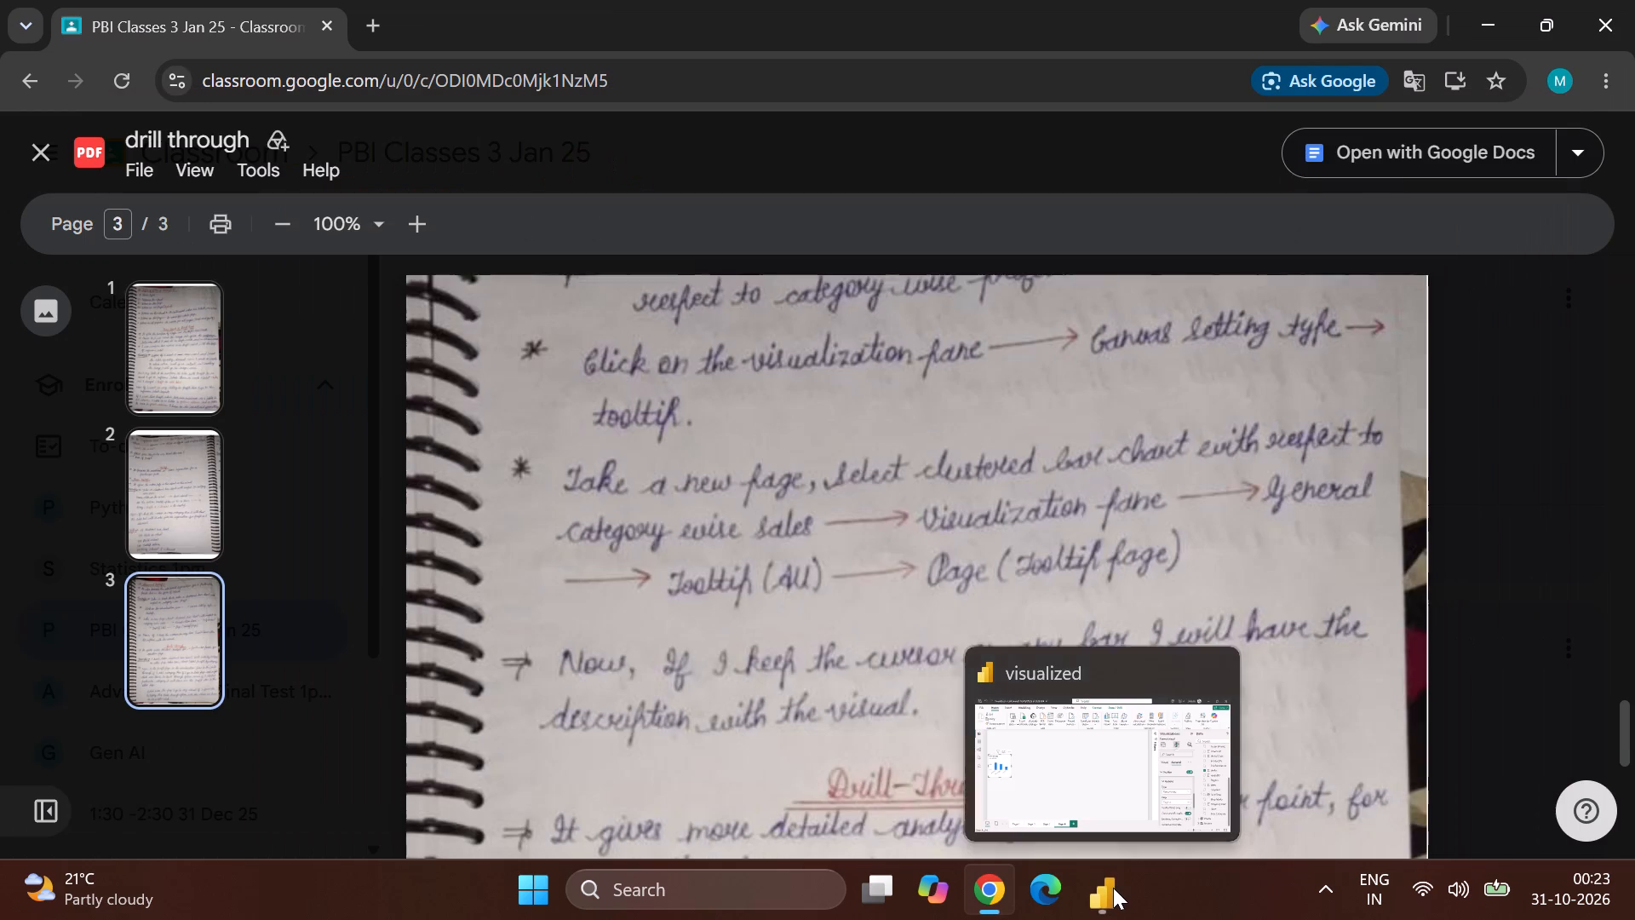
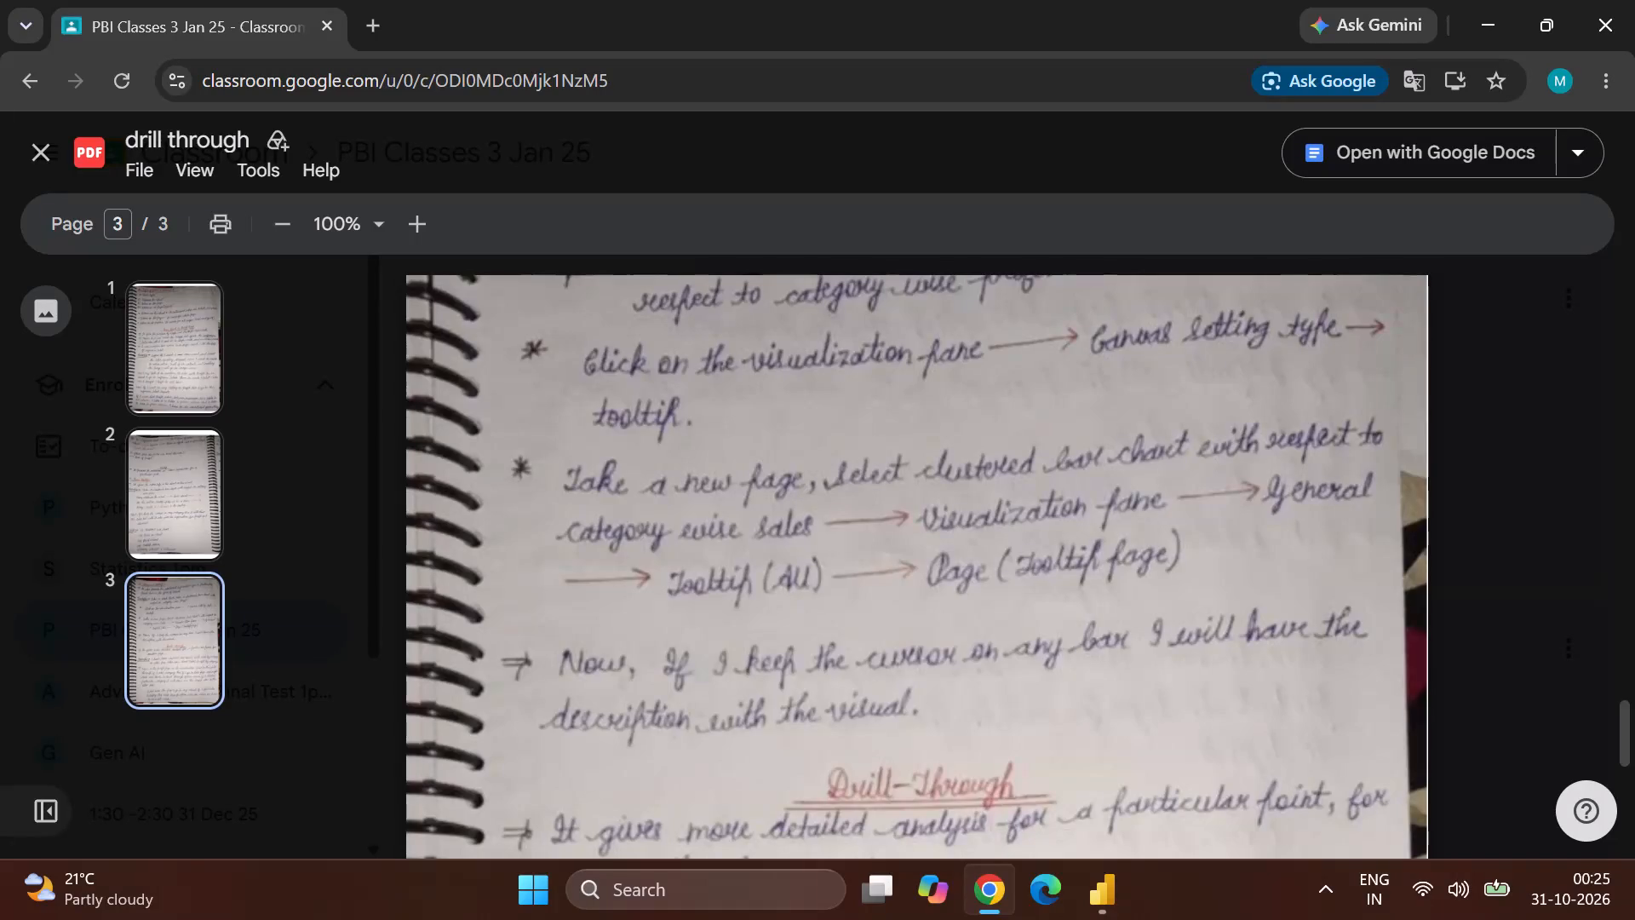
Read the rest of the notes' tooltip instructions and the Drill-Through section with its category example on page 3.
{"action": "scroll", "coordinate": [1020, 623], "scroll_direction": "down", "scroll_amount": 1}
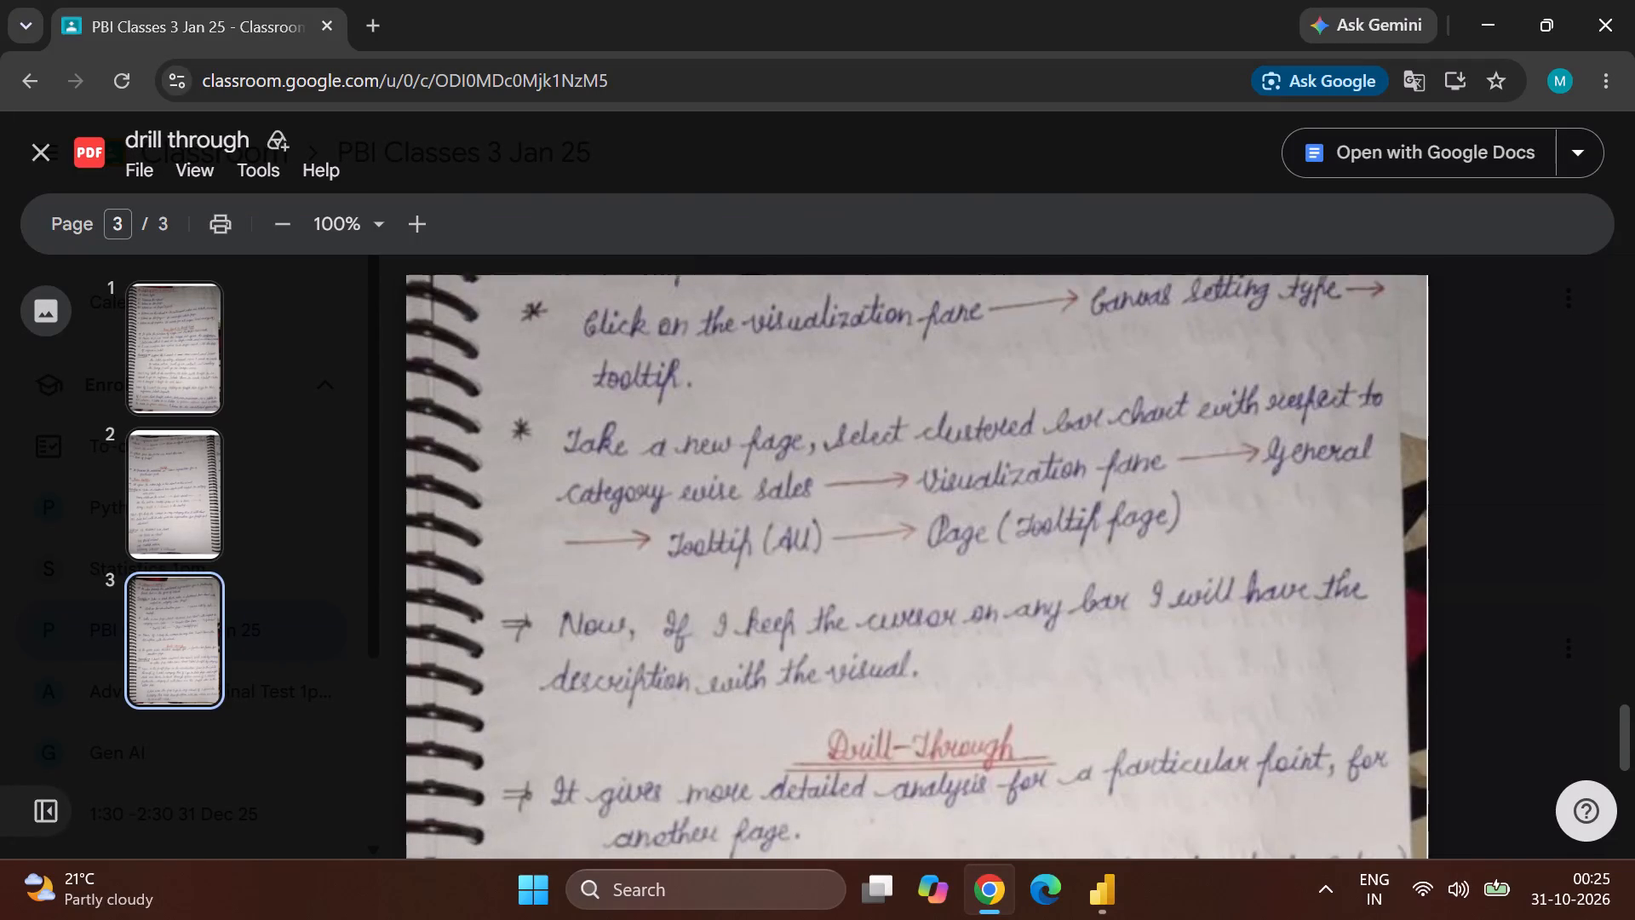
{"action": "scroll", "coordinate": [1020, 623], "scroll_direction": "down", "scroll_amount": 1}
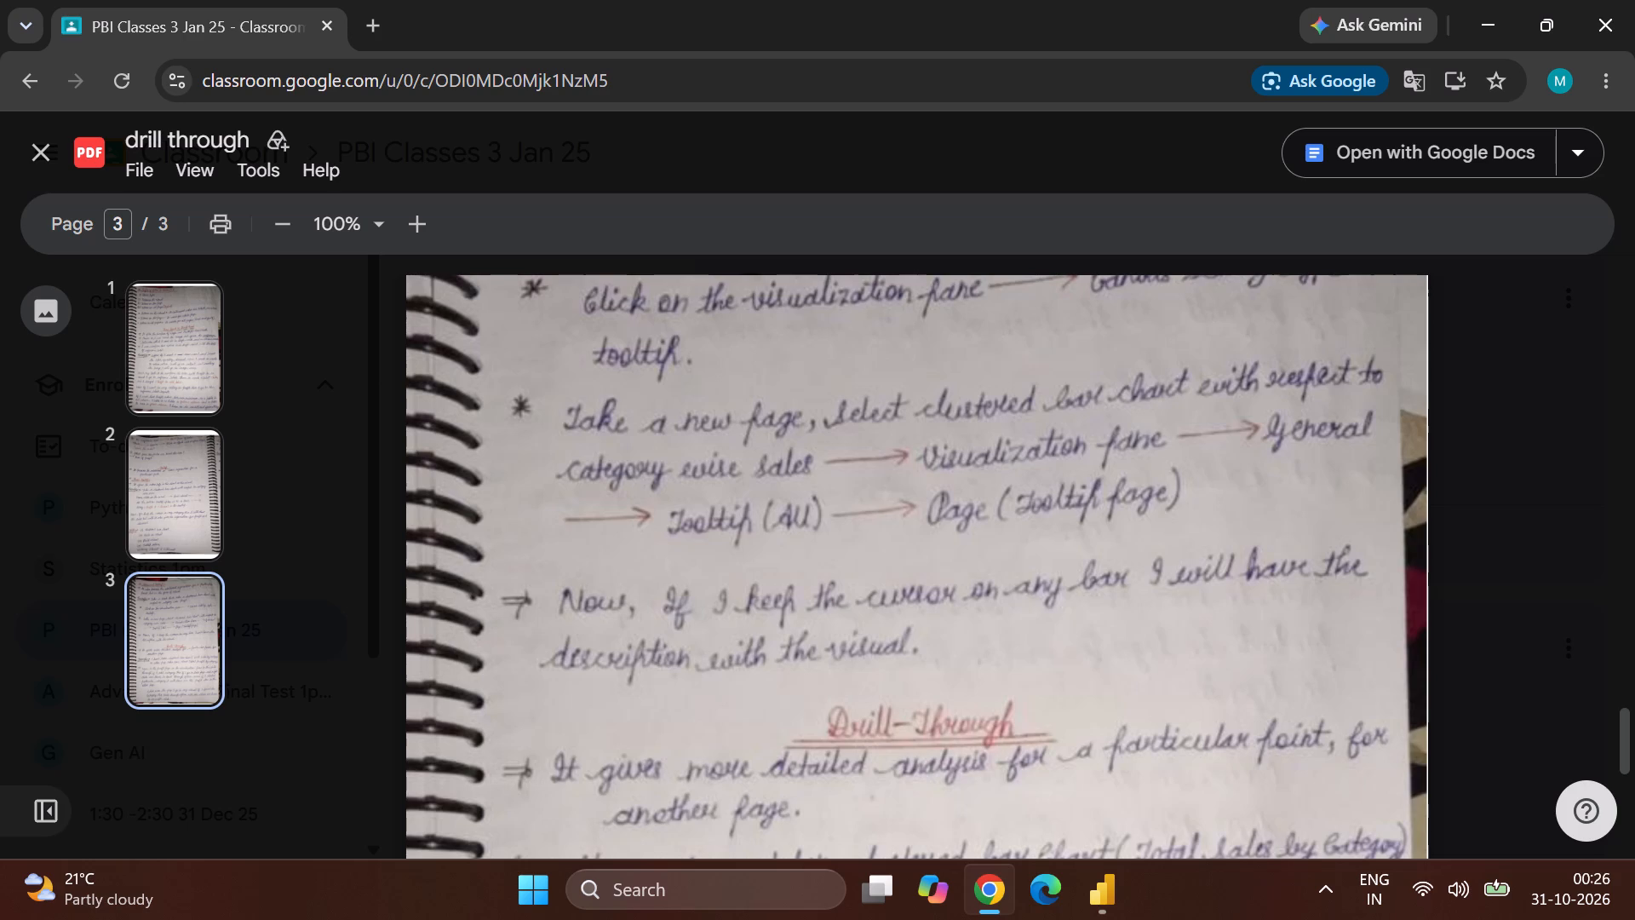
{"action": "scroll", "coordinate": [961, 611], "scroll_direction": "down", "scroll_amount": 1}
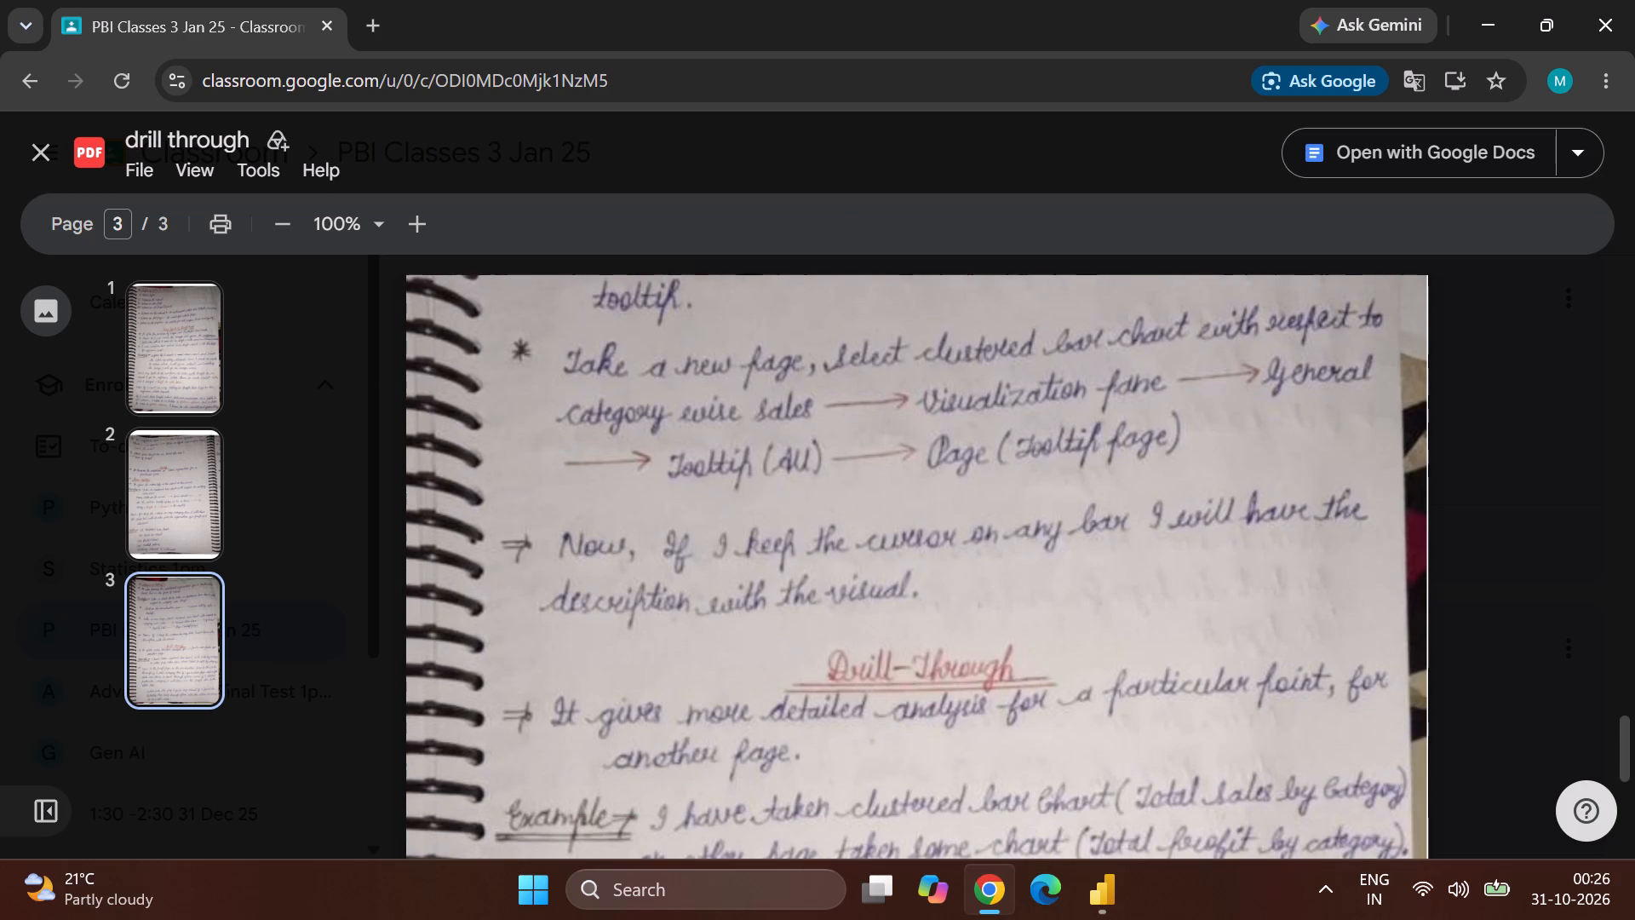
{"action": "scroll", "coordinate": [961, 611], "scroll_direction": "down", "scroll_amount": 2}
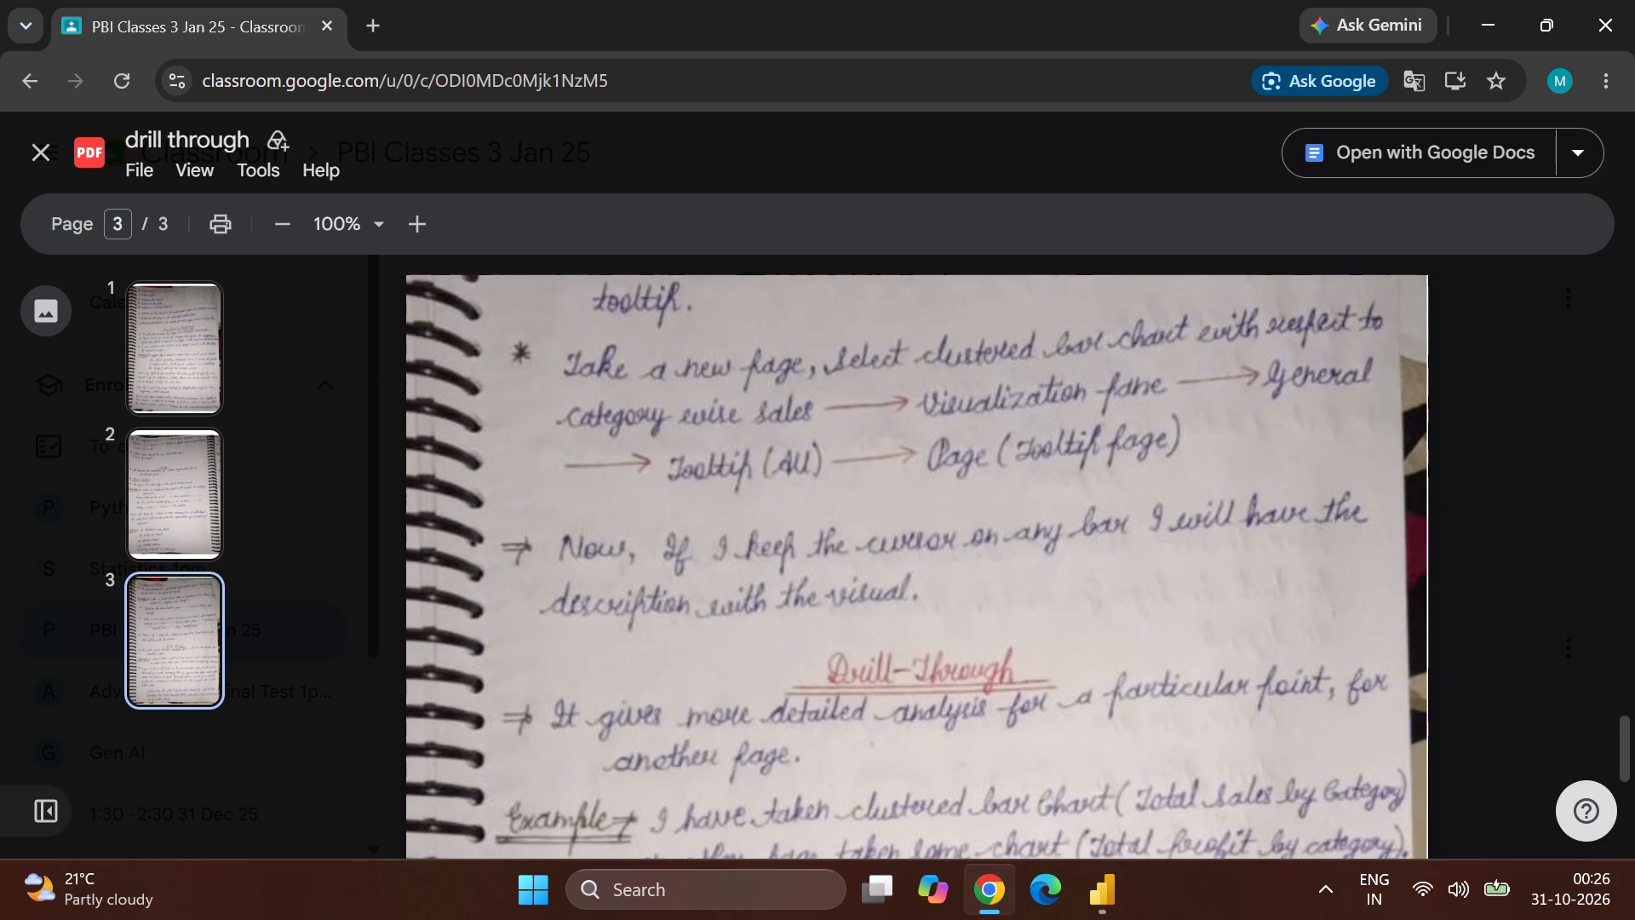
{"action": "scroll", "coordinate": [961, 611], "scroll_direction": "down", "scroll_amount": 2}
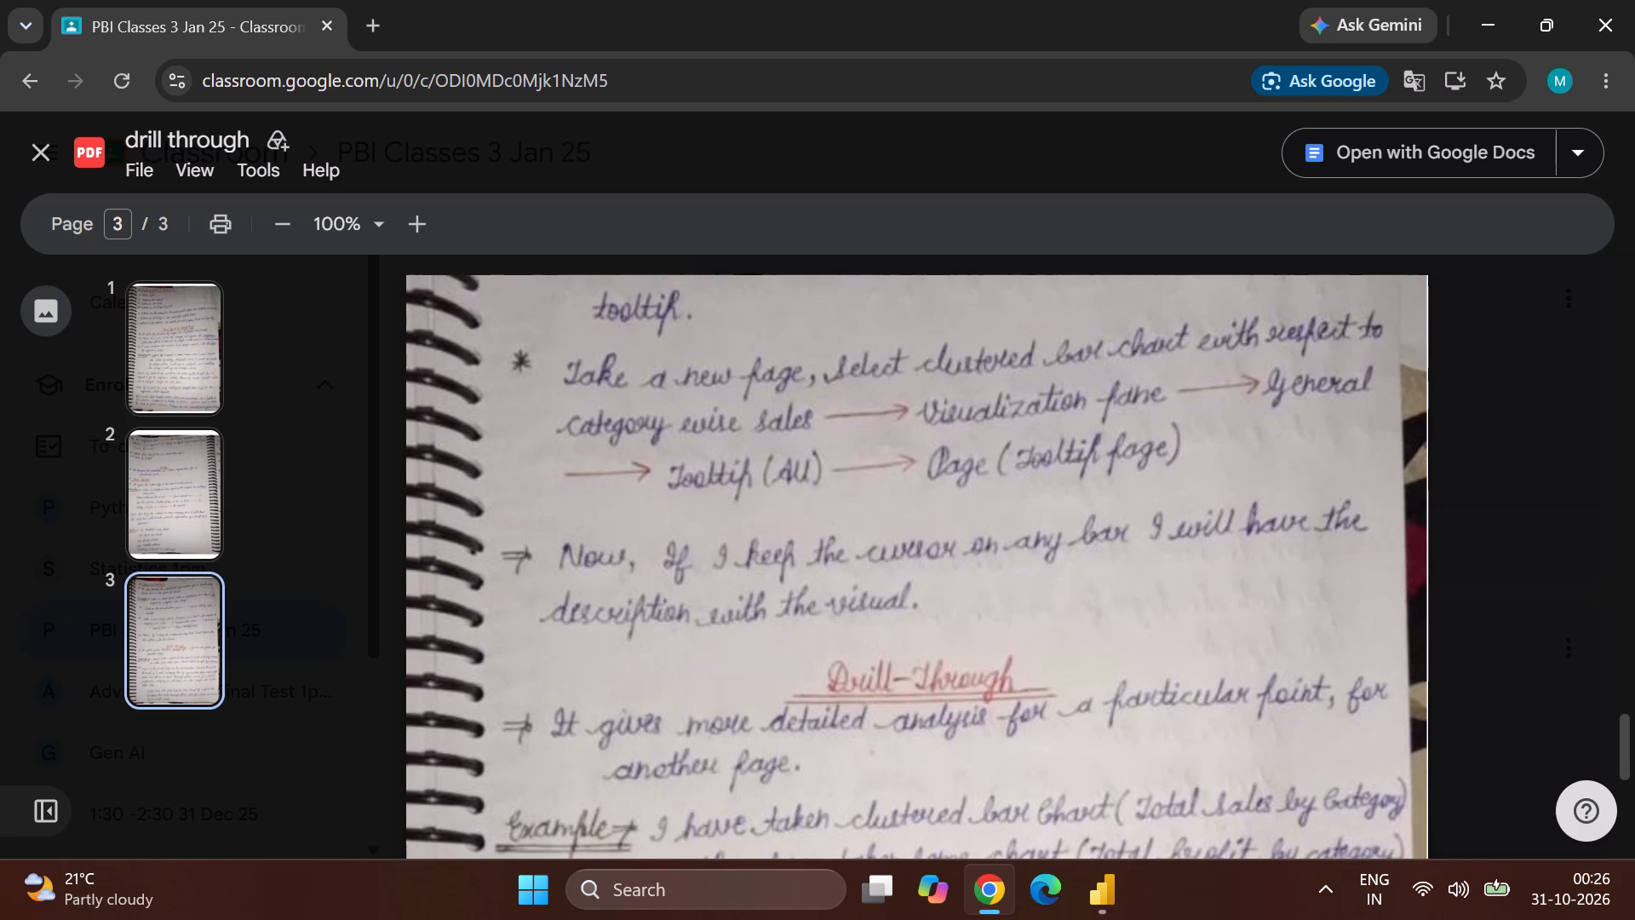
{"action": "scroll", "coordinate": [961, 611], "scroll_direction": "down", "scroll_amount": 2}
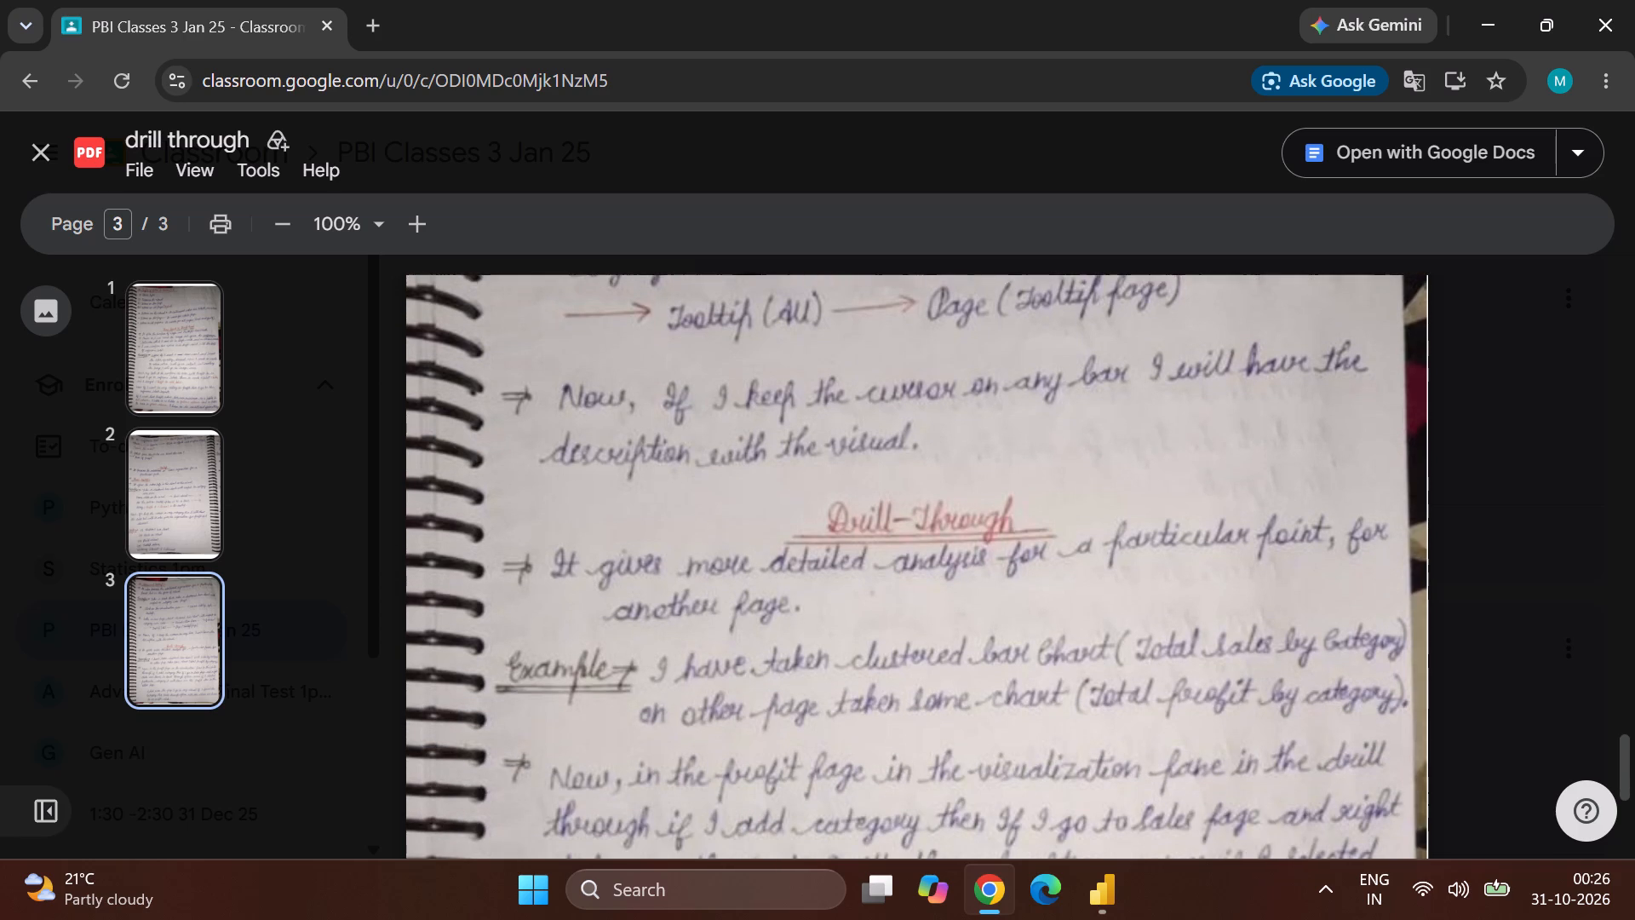
{"action": "scroll", "coordinate": [983, 644], "scroll_direction": "down", "scroll_amount": 1}
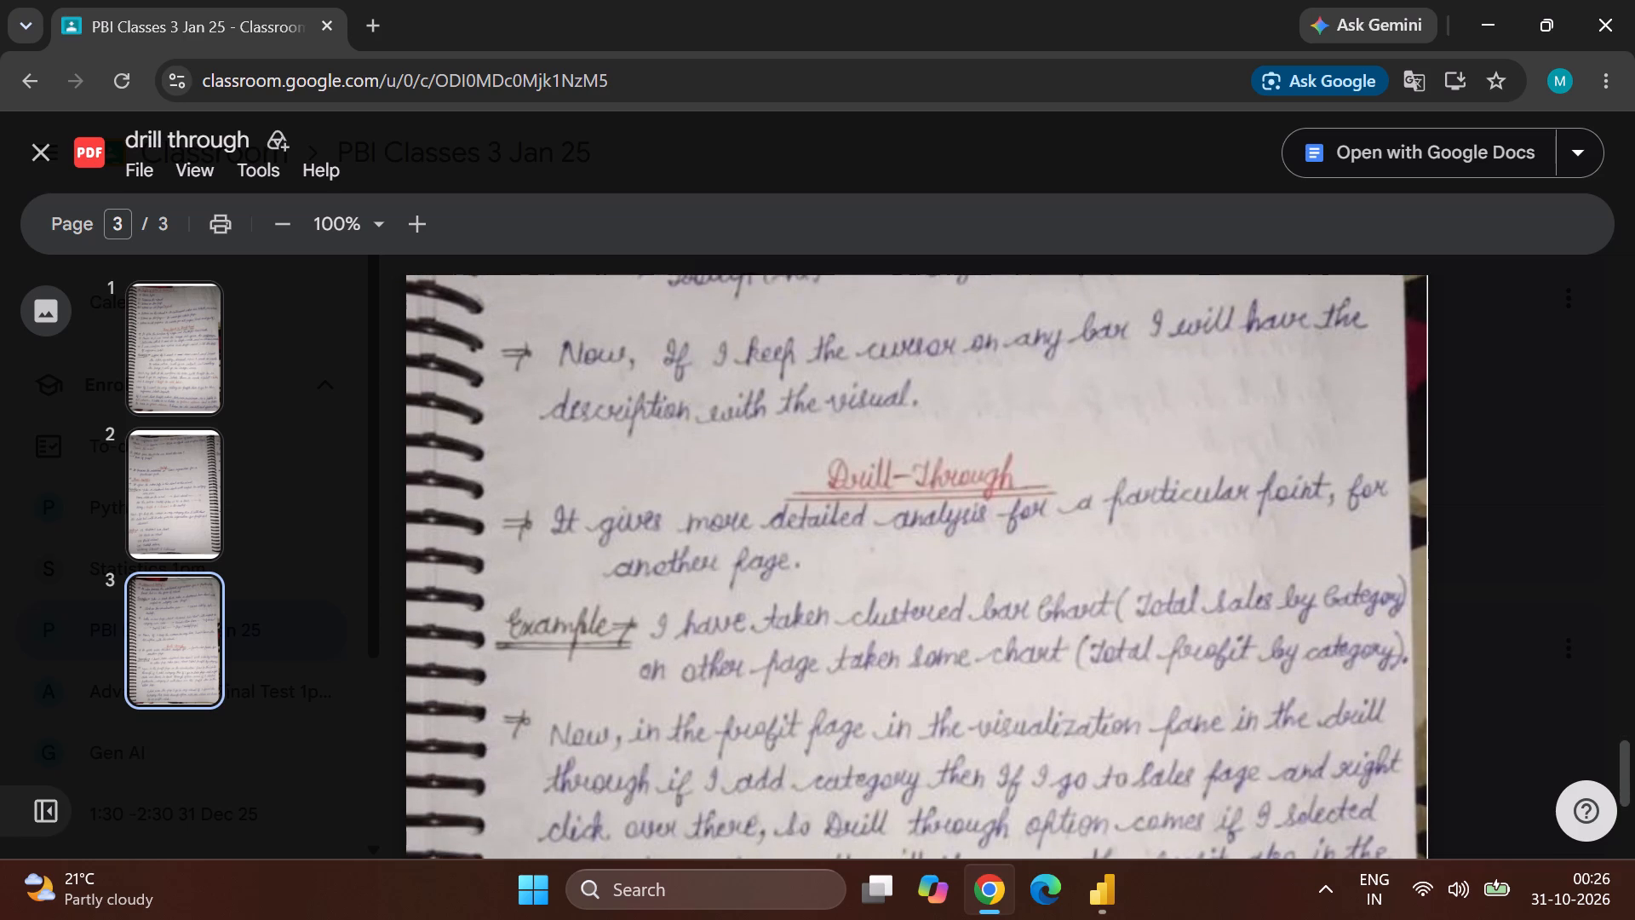
{"action": "scroll", "coordinate": [983, 644], "scroll_direction": "down", "scroll_amount": 4}
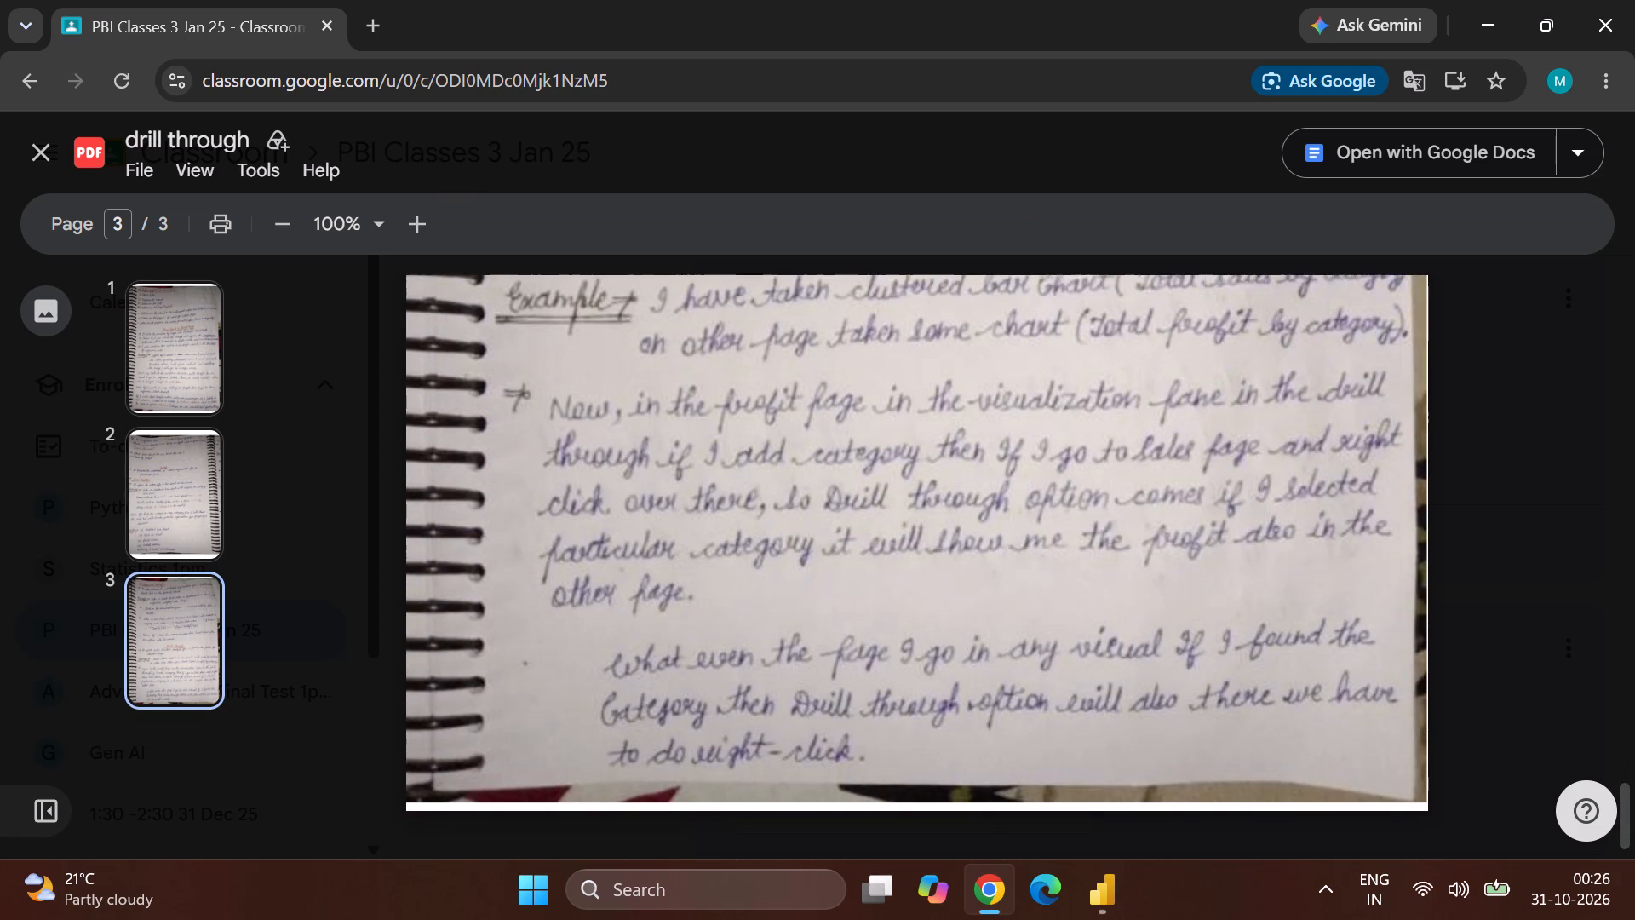
{"action": "scroll", "coordinate": [983, 644], "scroll_direction": "down", "scroll_amount": 2}
{"action": "scroll", "coordinate": [983, 644], "scroll_direction": "up", "scroll_amount": 5}
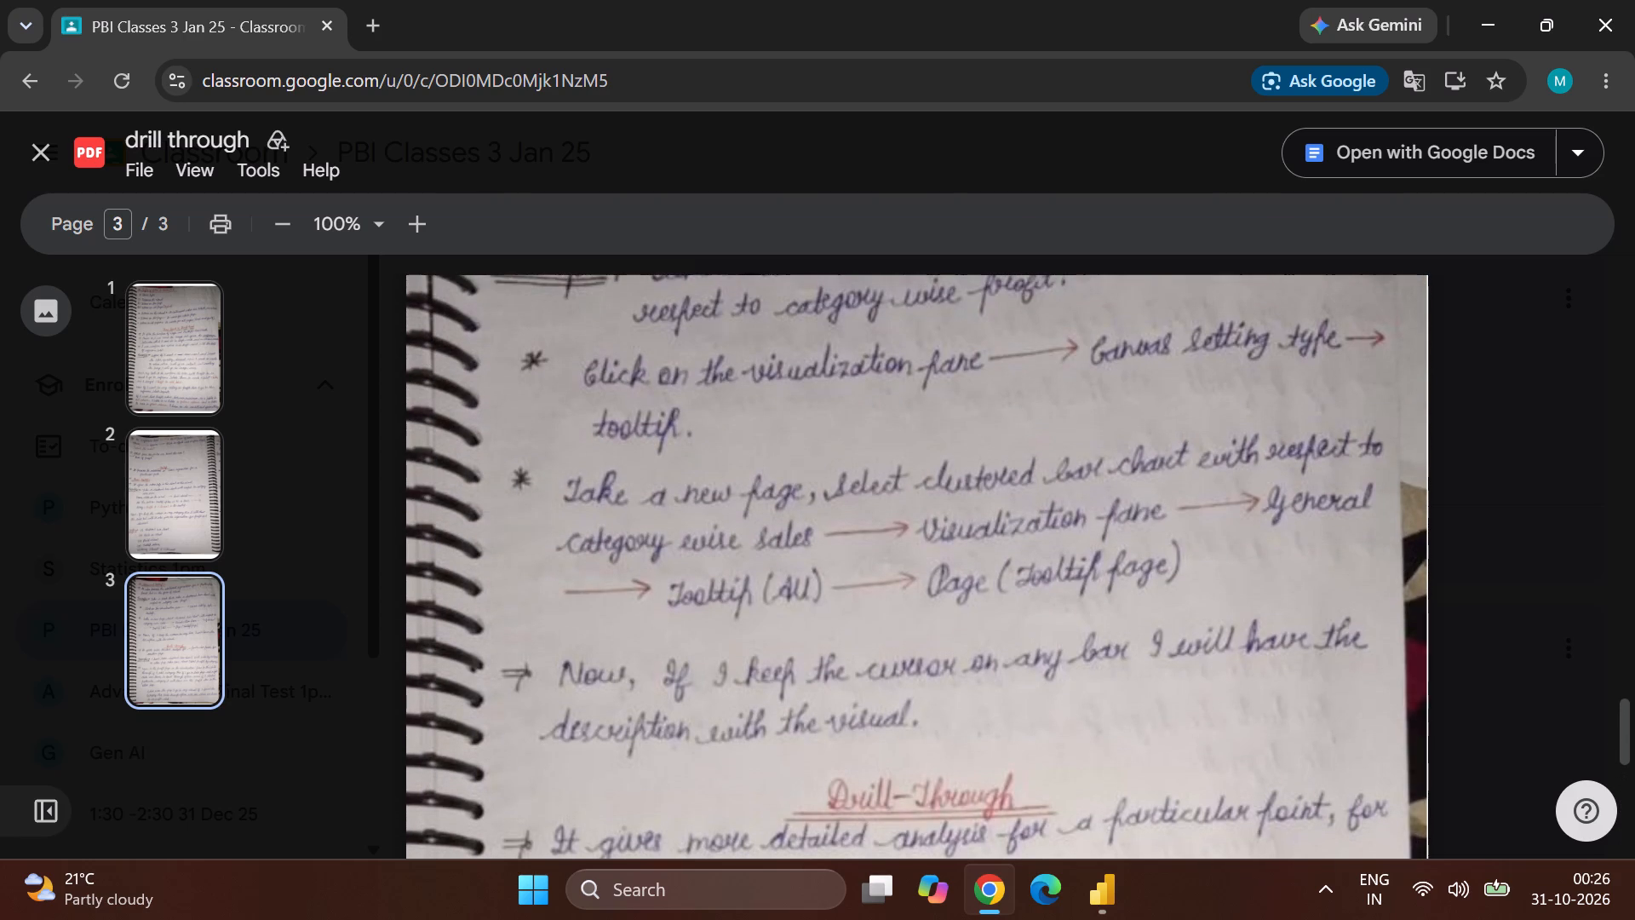
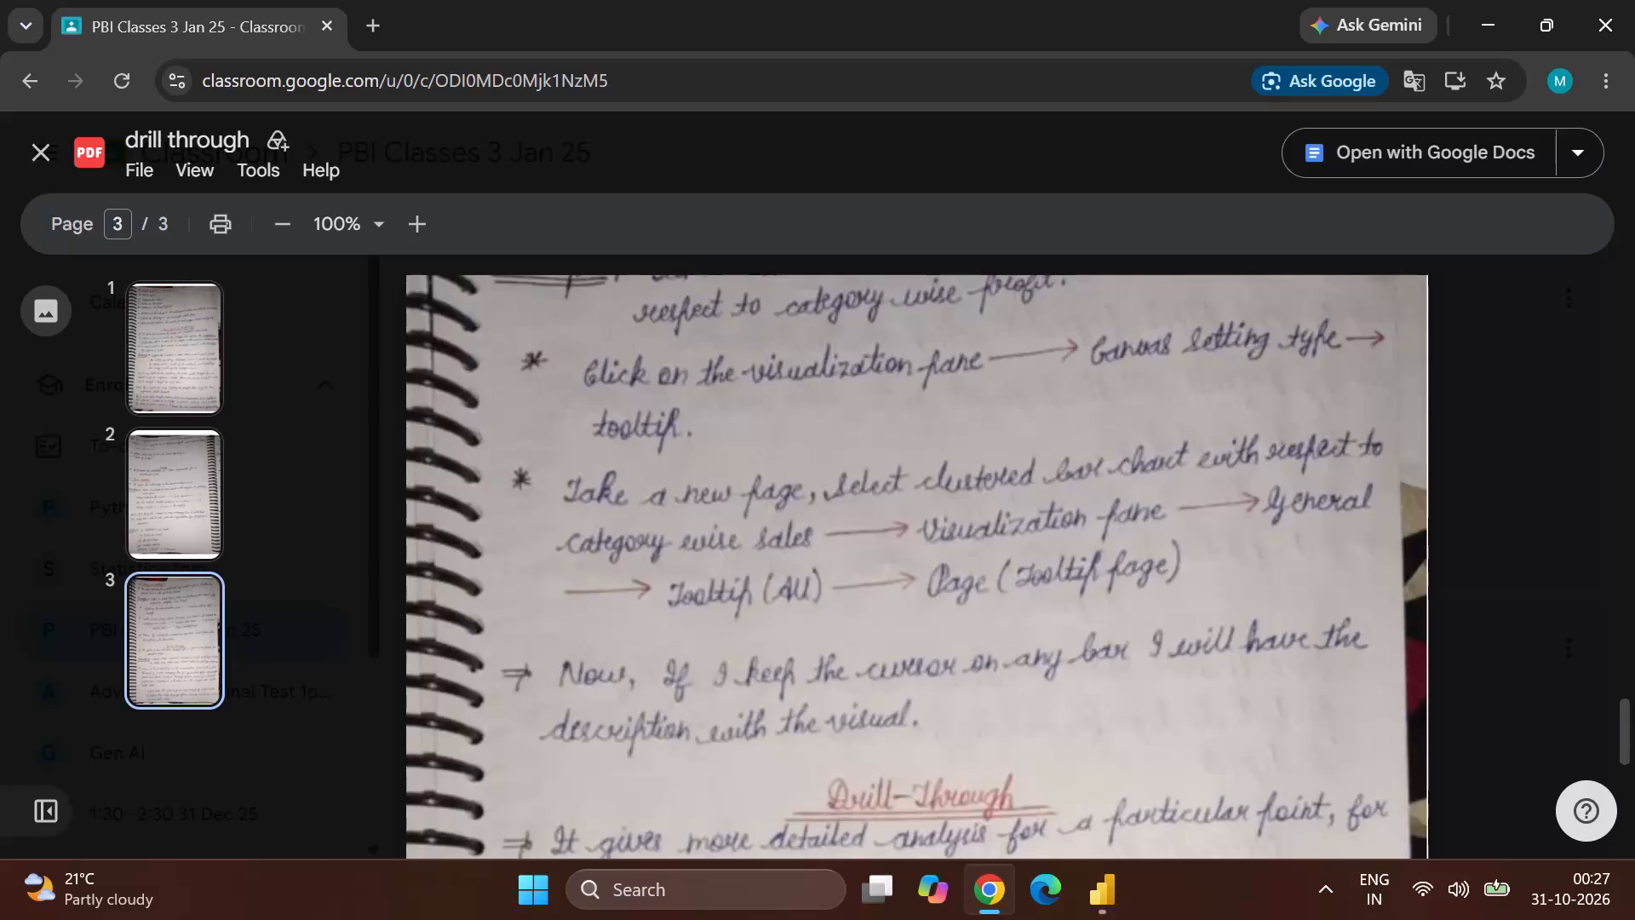
Switch to Power BI and examine the general format options of the sales-by-category bar chart on Page 2.
{"action": "left_click", "coordinate": [1098, 865]}
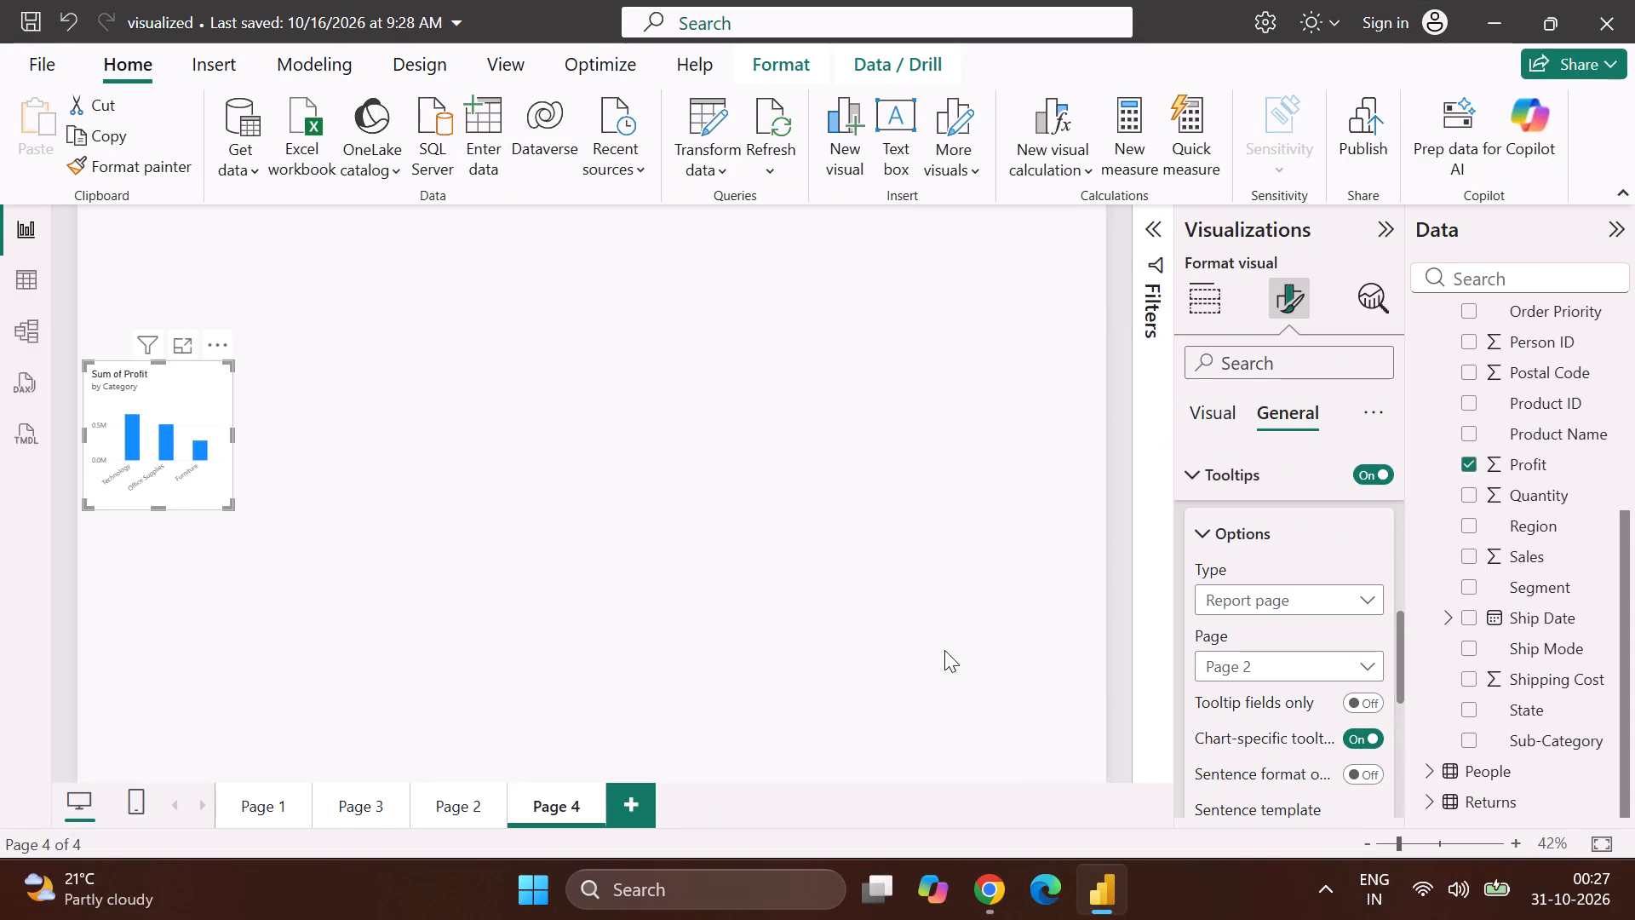
{"action": "left_click", "coordinate": [468, 814]}
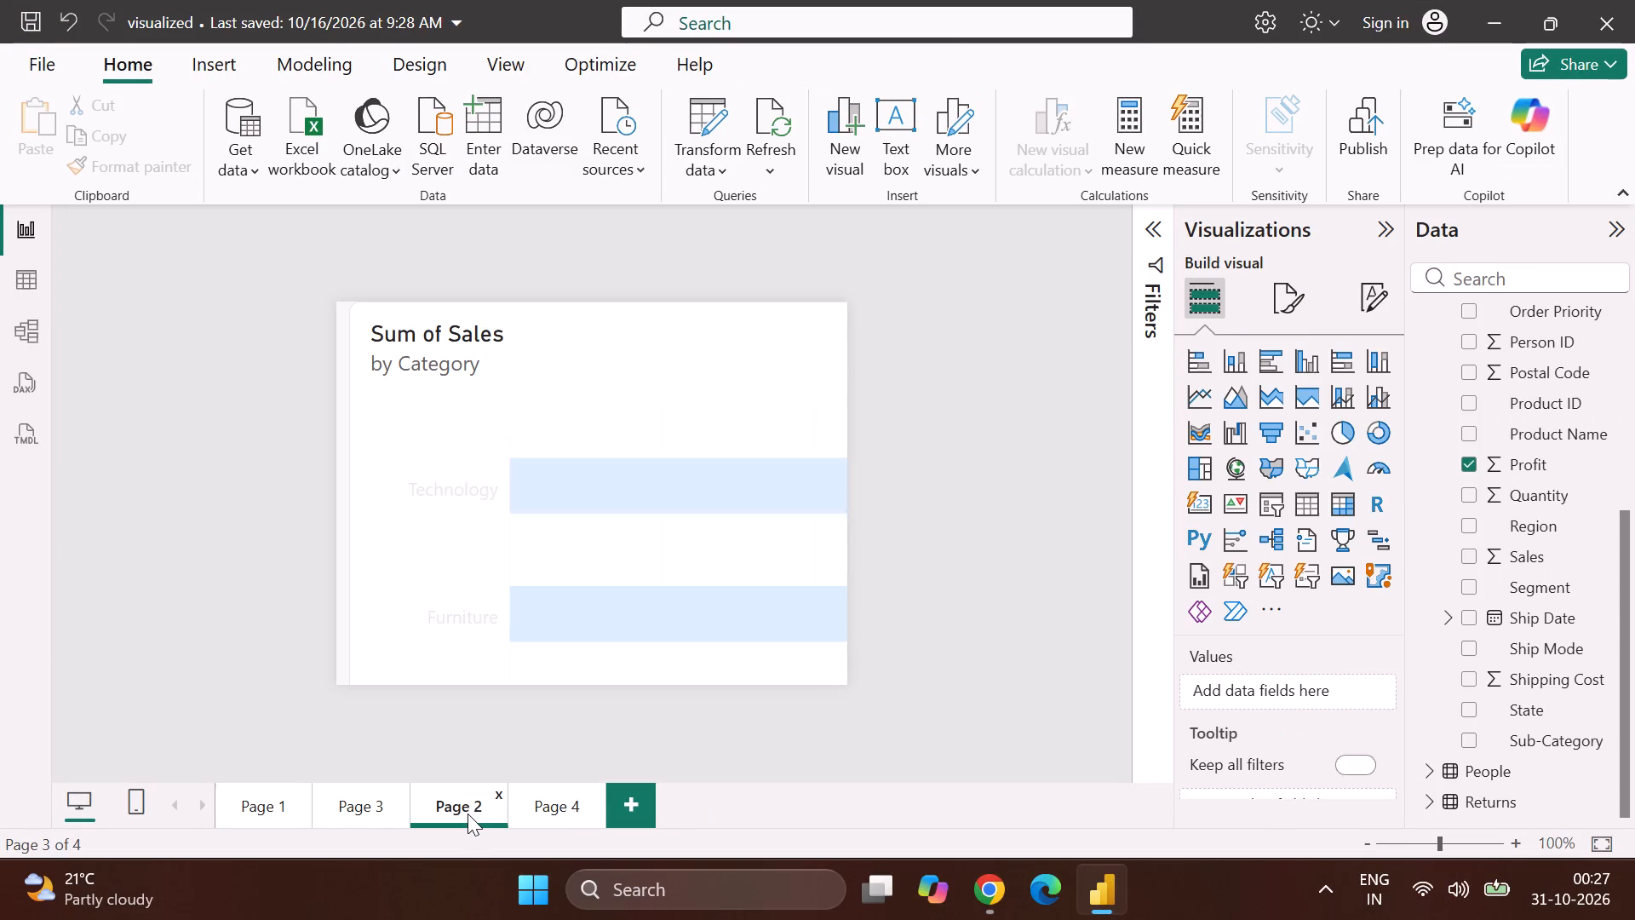
{"action": "left_click", "coordinate": [655, 411]}
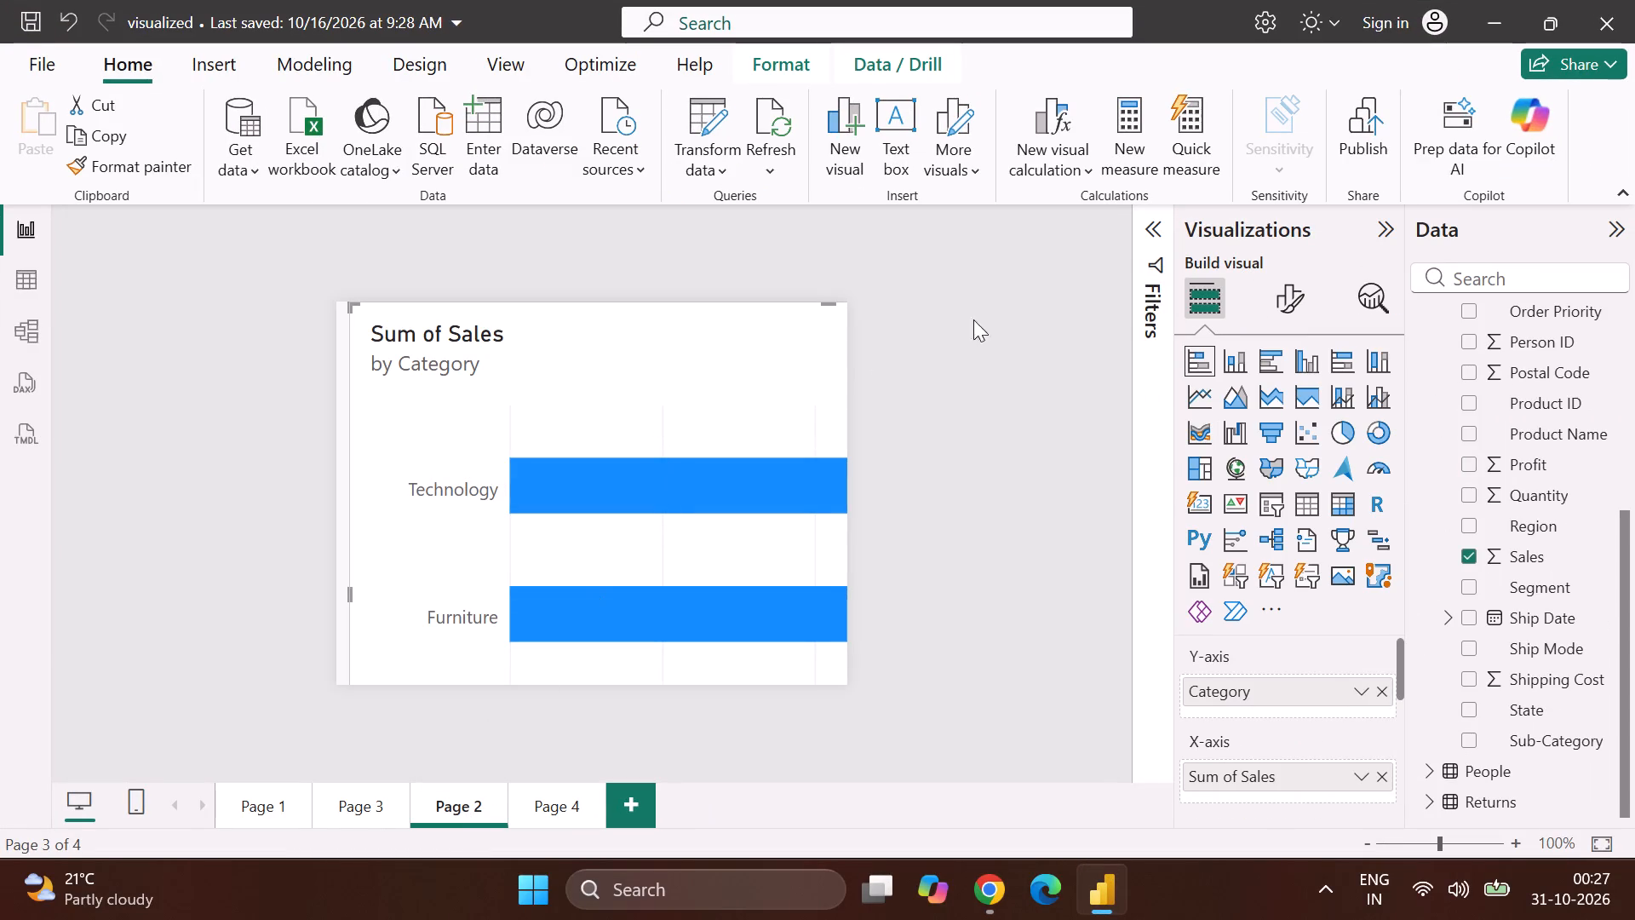
{"action": "left_click", "coordinate": [1296, 286]}
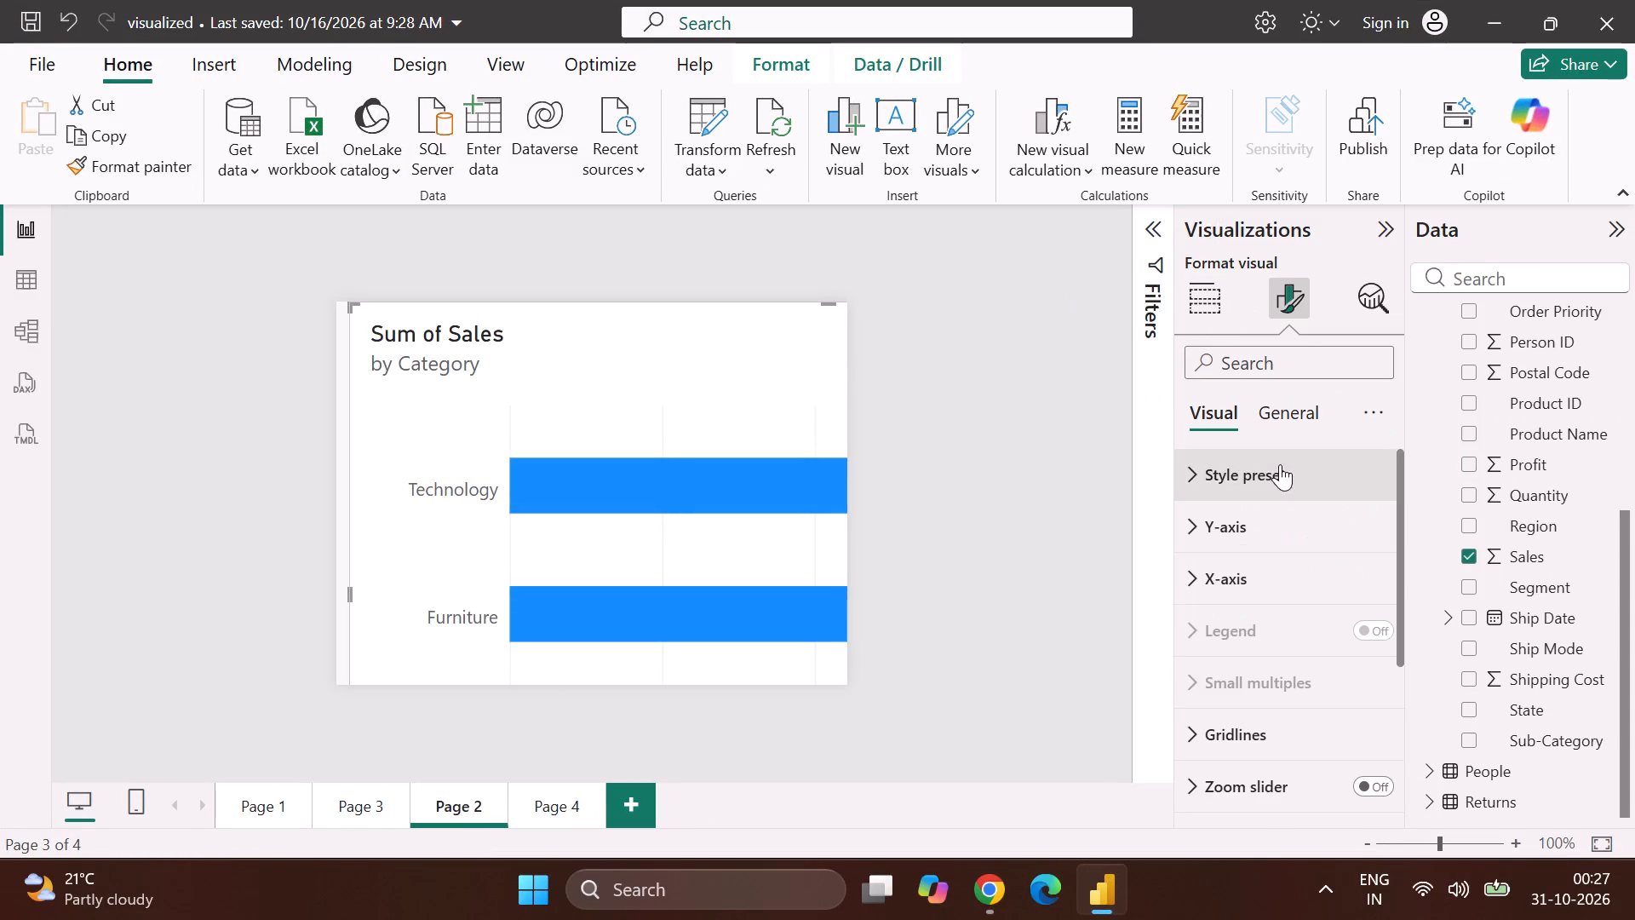
{"action": "left_click", "coordinate": [1285, 399]}
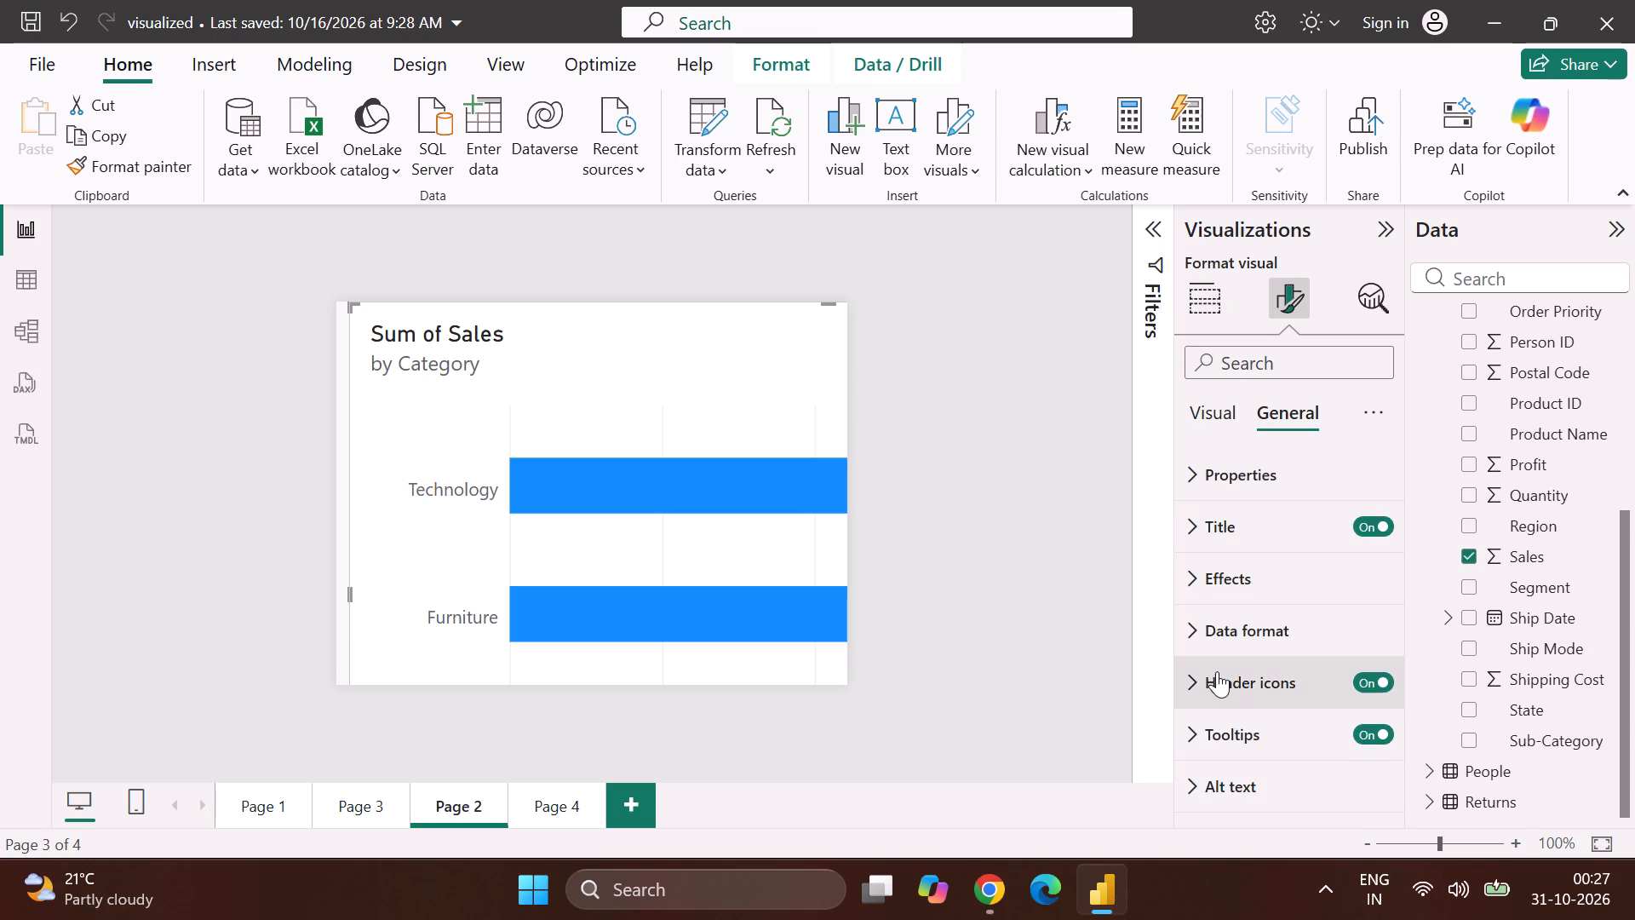
{"action": "scroll", "coordinate": [1217, 671], "scroll_direction": "down", "scroll_amount": 6}
Check Page 3, and on Page 1 examine the visual-specific format options of the matrix chart.
{"action": "left_click", "coordinate": [332, 798]}
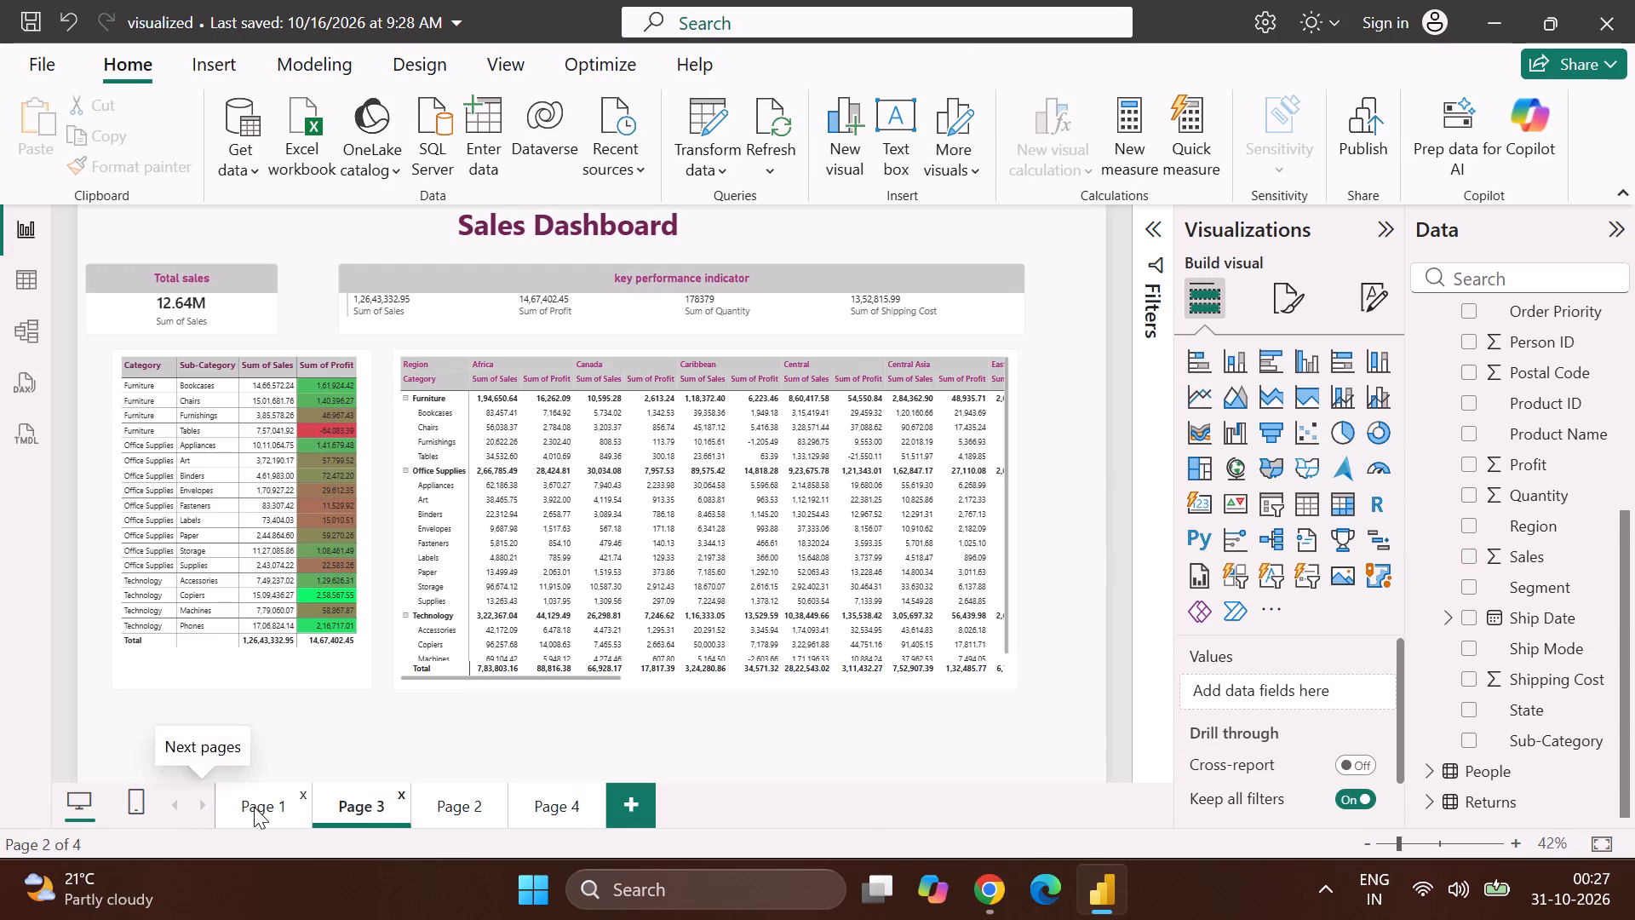
{"action": "left_click", "coordinate": [254, 806]}
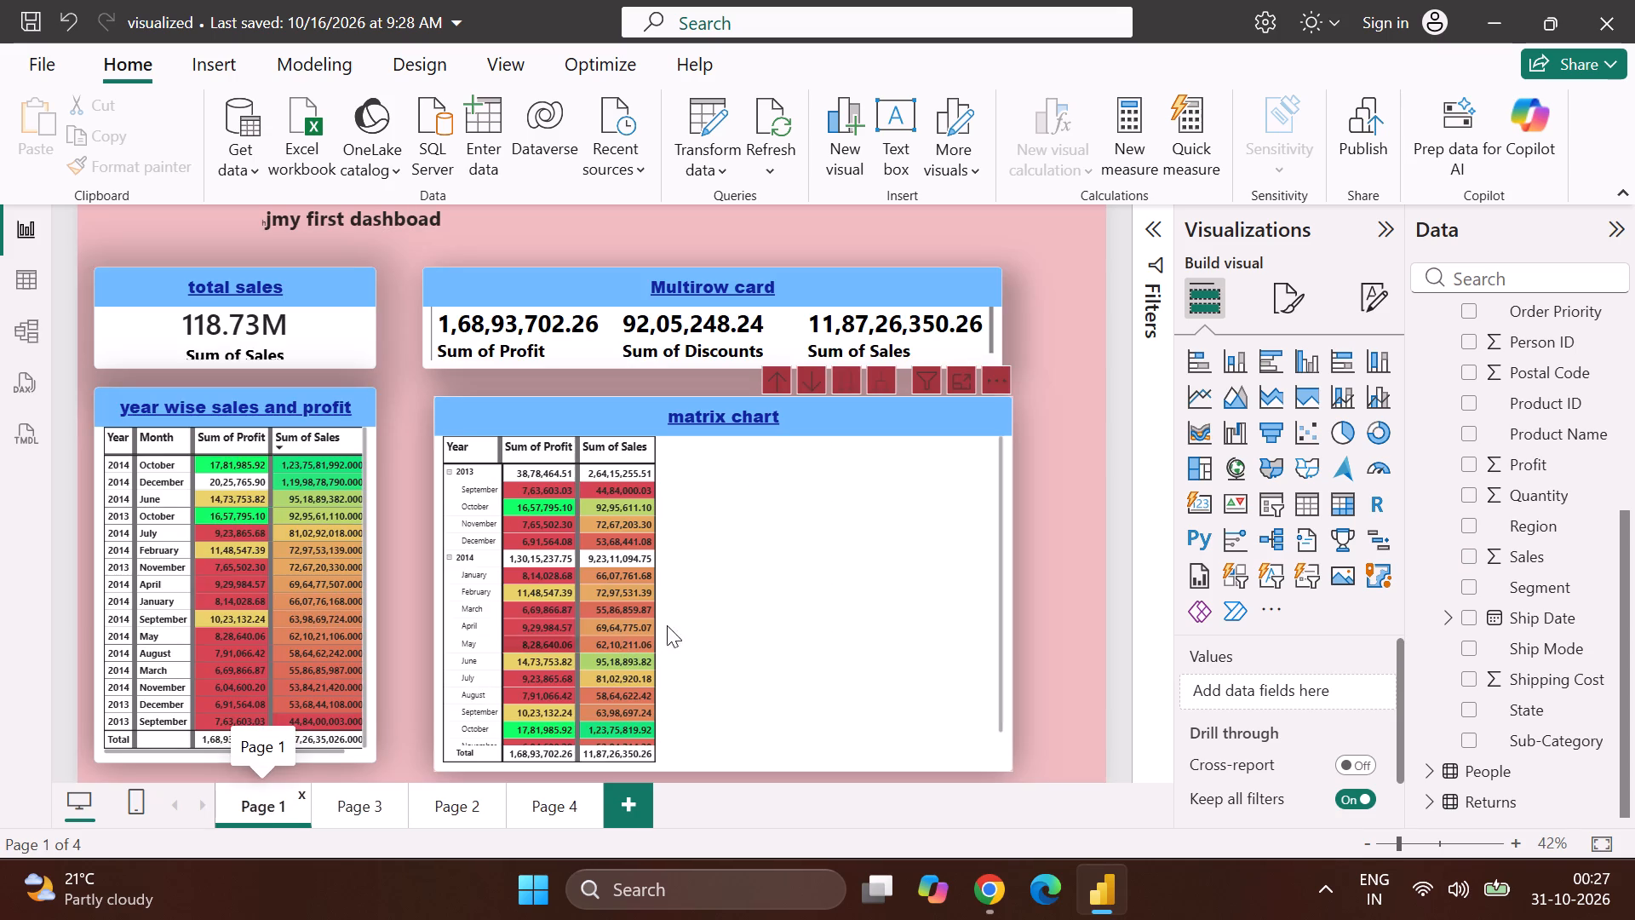
{"action": "left_click", "coordinate": [715, 618]}
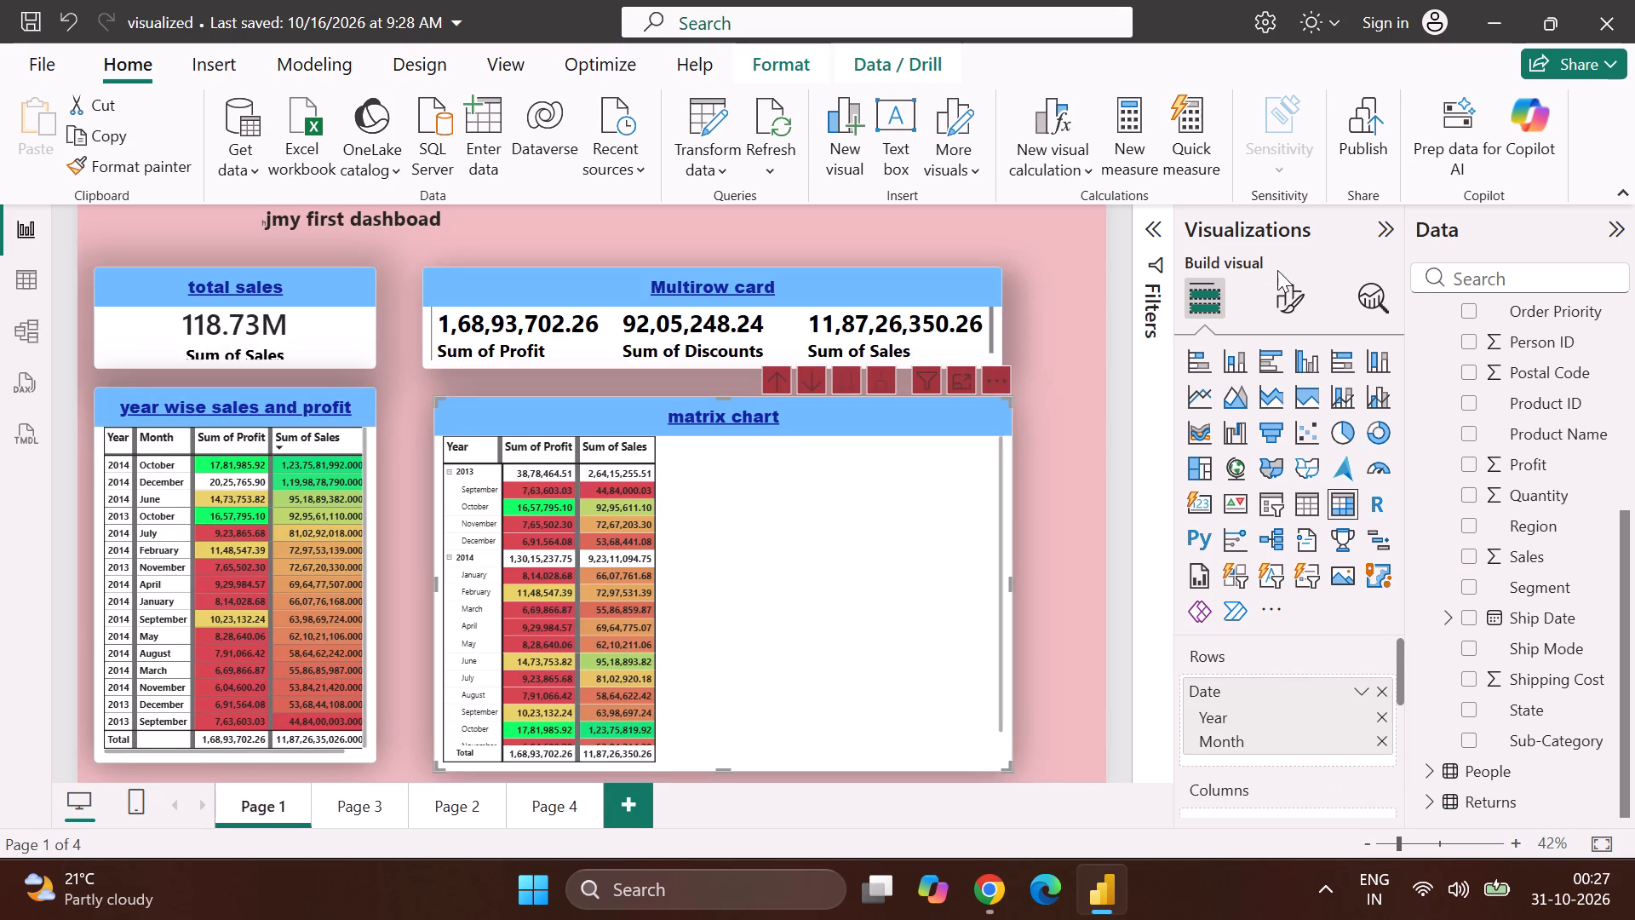
{"action": "left_click", "coordinate": [1288, 293]}
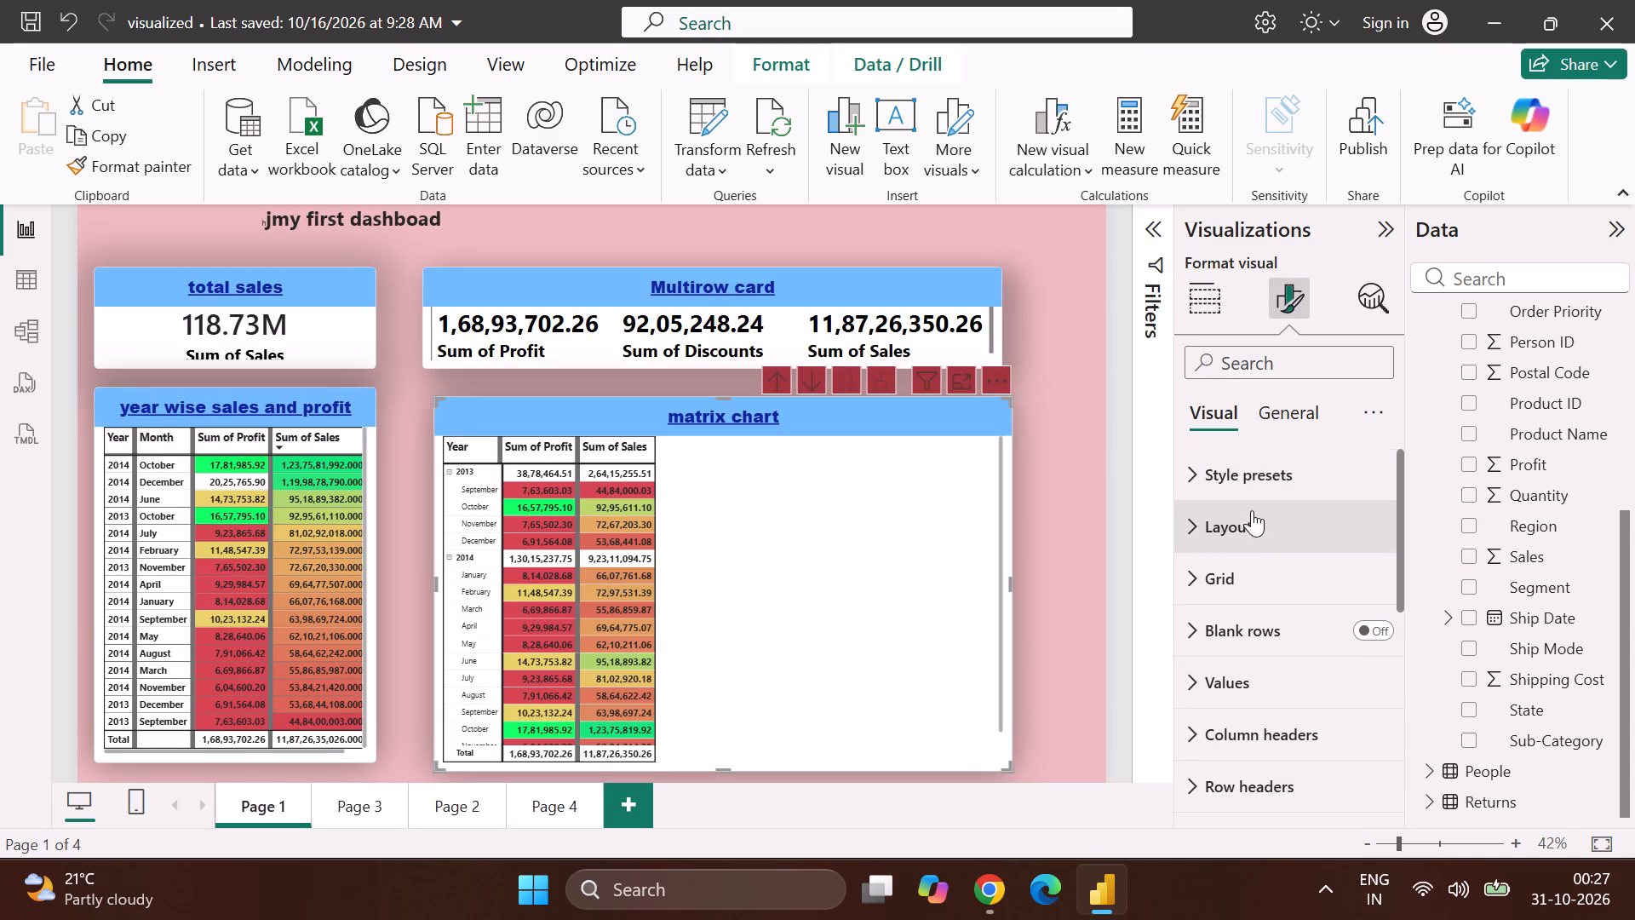
{"action": "scroll", "coordinate": [1259, 560], "scroll_direction": "down", "scroll_amount": 4}
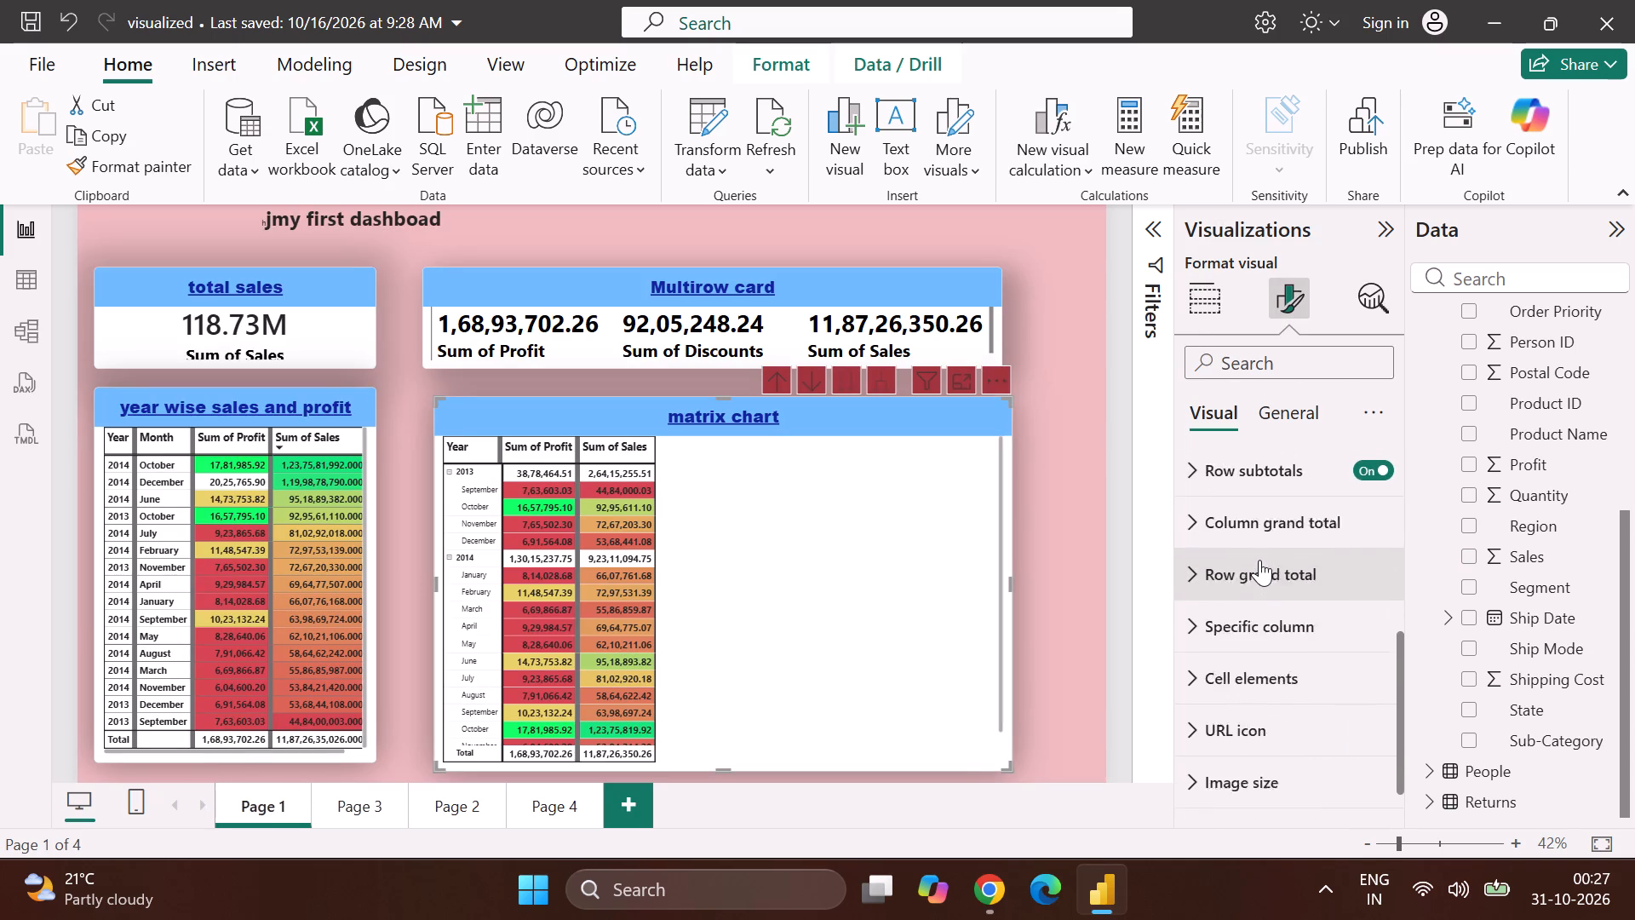
{"action": "scroll", "coordinate": [1259, 560], "scroll_direction": "up", "scroll_amount": 1}
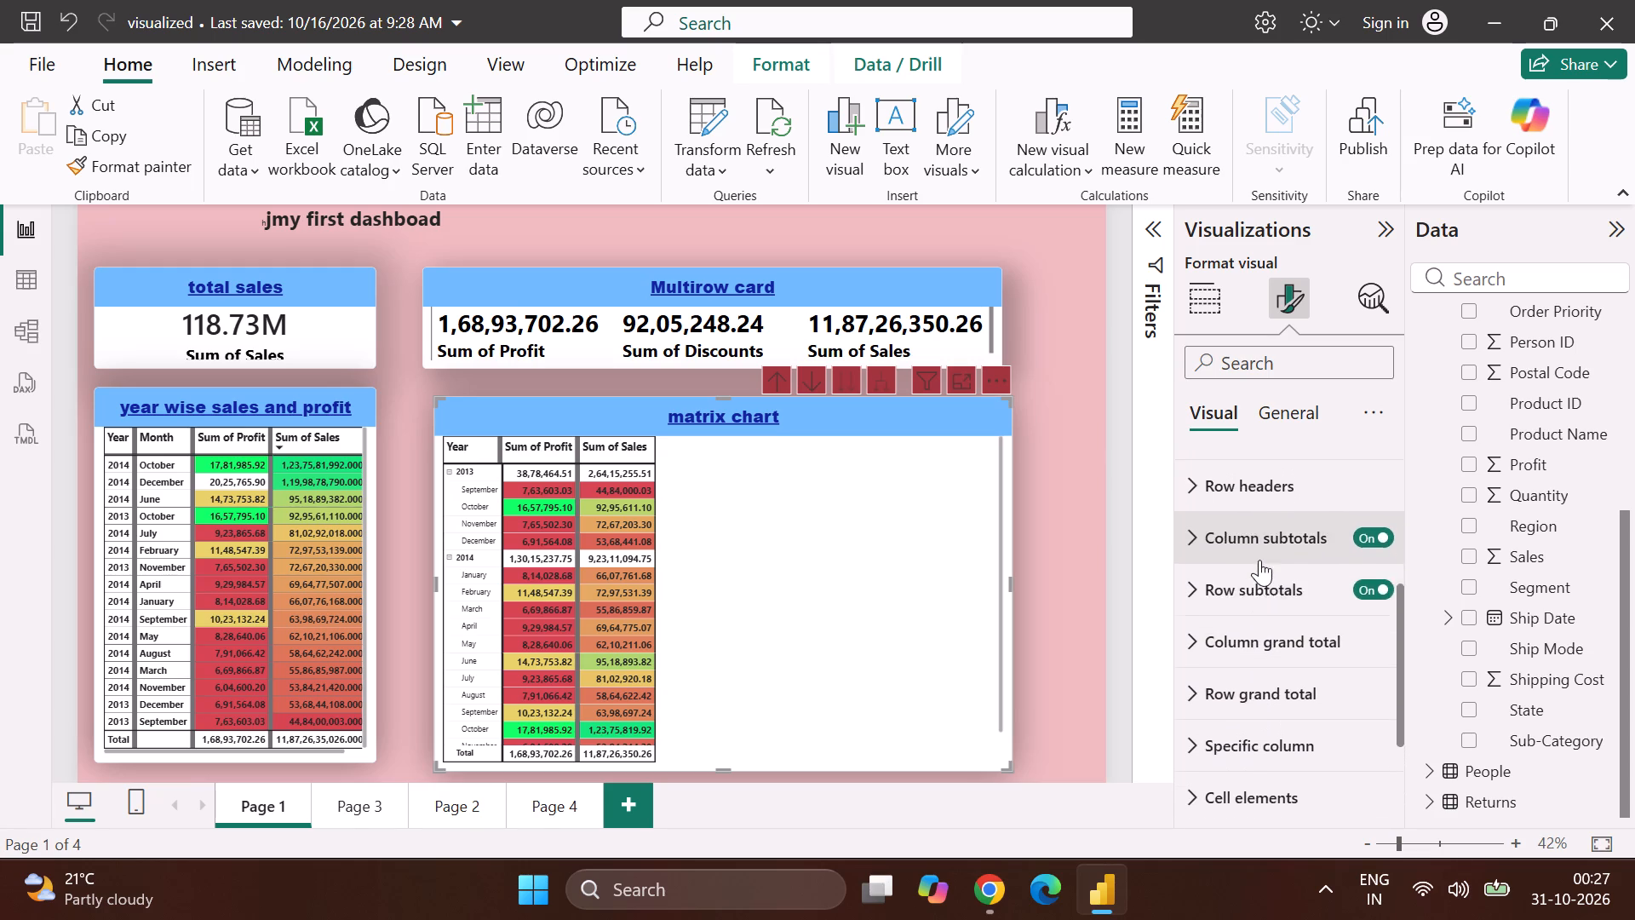
{"action": "scroll", "coordinate": [1259, 560], "scroll_direction": "up", "scroll_amount": 4}
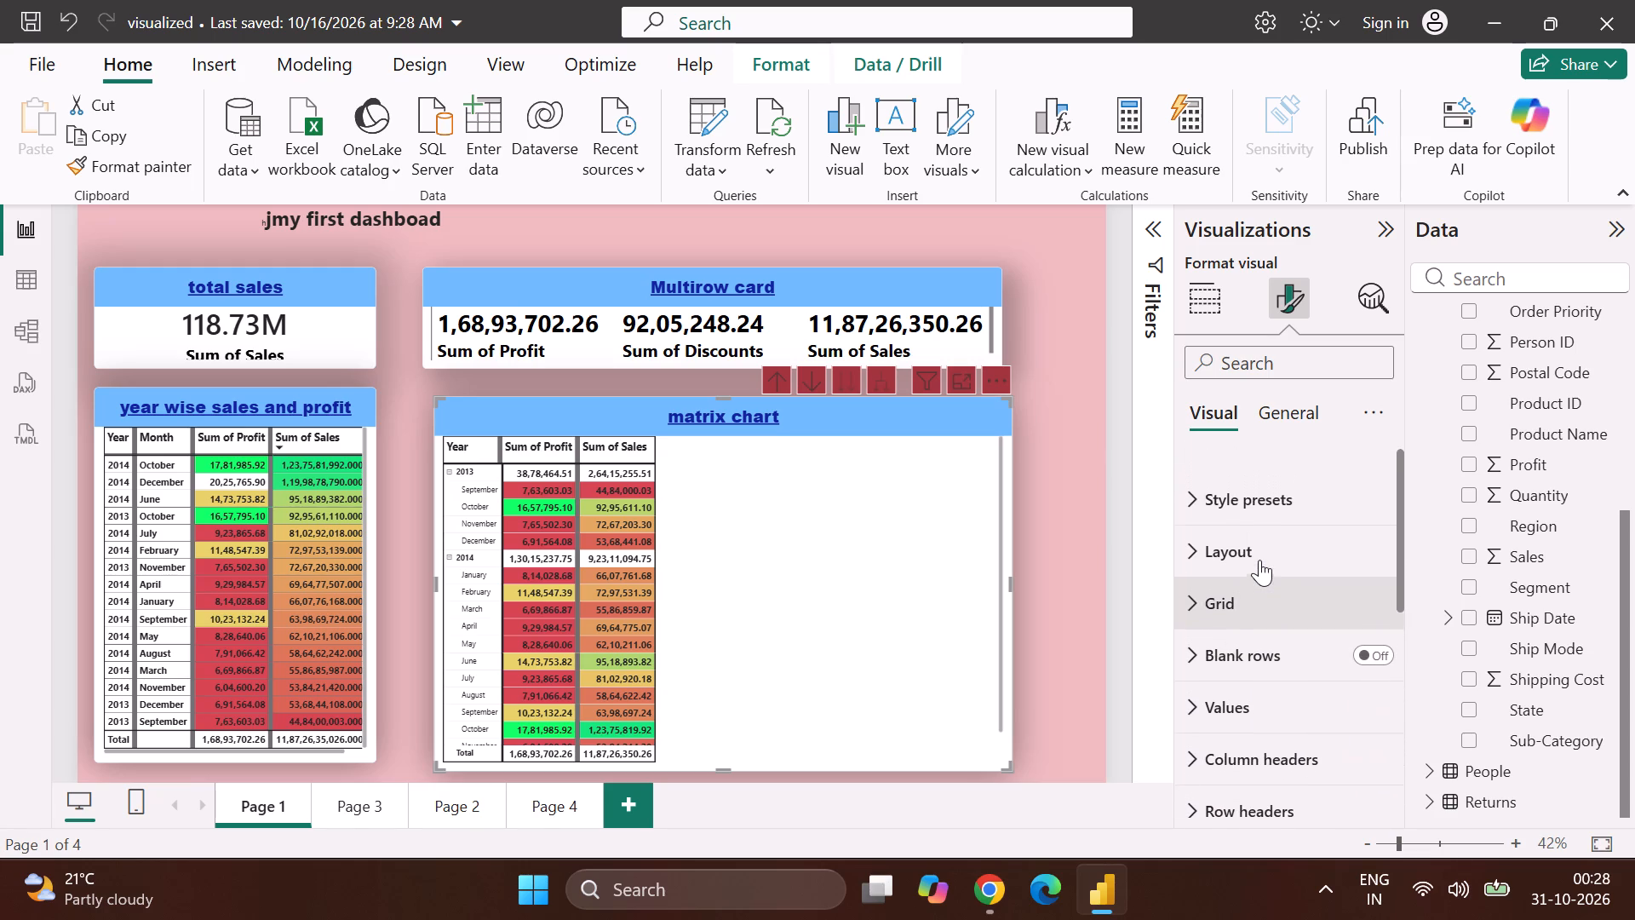
Examine the matrix chart's general format options, including its size and position properties.
{"action": "left_click", "coordinate": [1294, 404]}
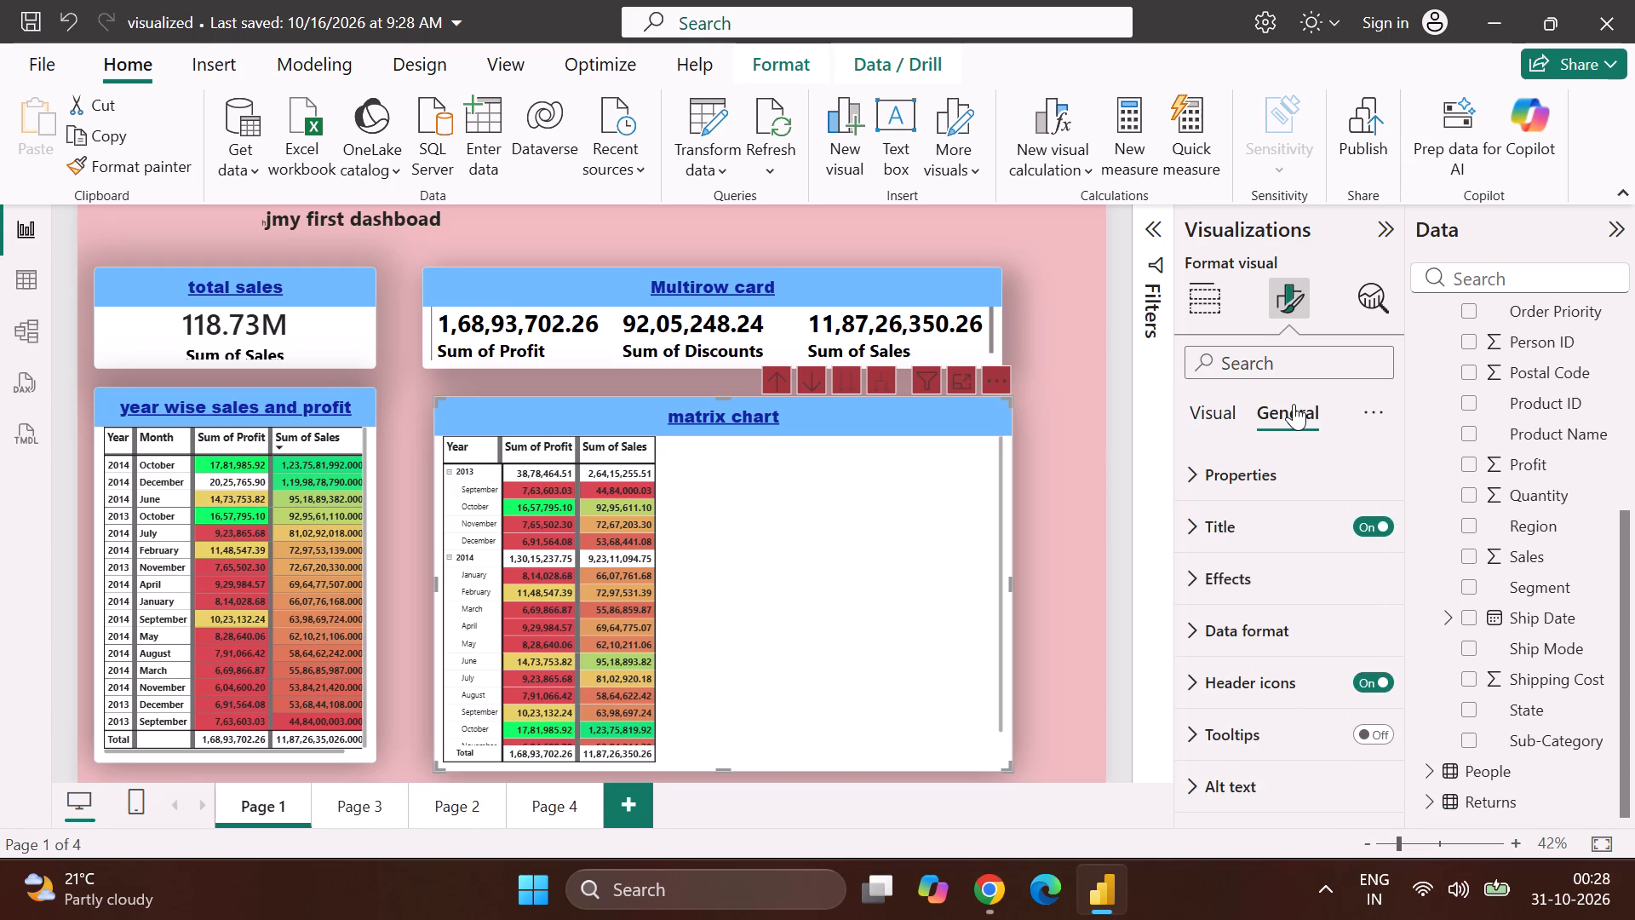
{"action": "scroll", "coordinate": [1199, 629], "scroll_direction": "down", "scroll_amount": 14}
{"action": "scroll", "coordinate": [1199, 629], "scroll_direction": "up", "scroll_amount": 6}
{"action": "scroll", "coordinate": [1199, 629], "scroll_direction": "down", "scroll_amount": 7}
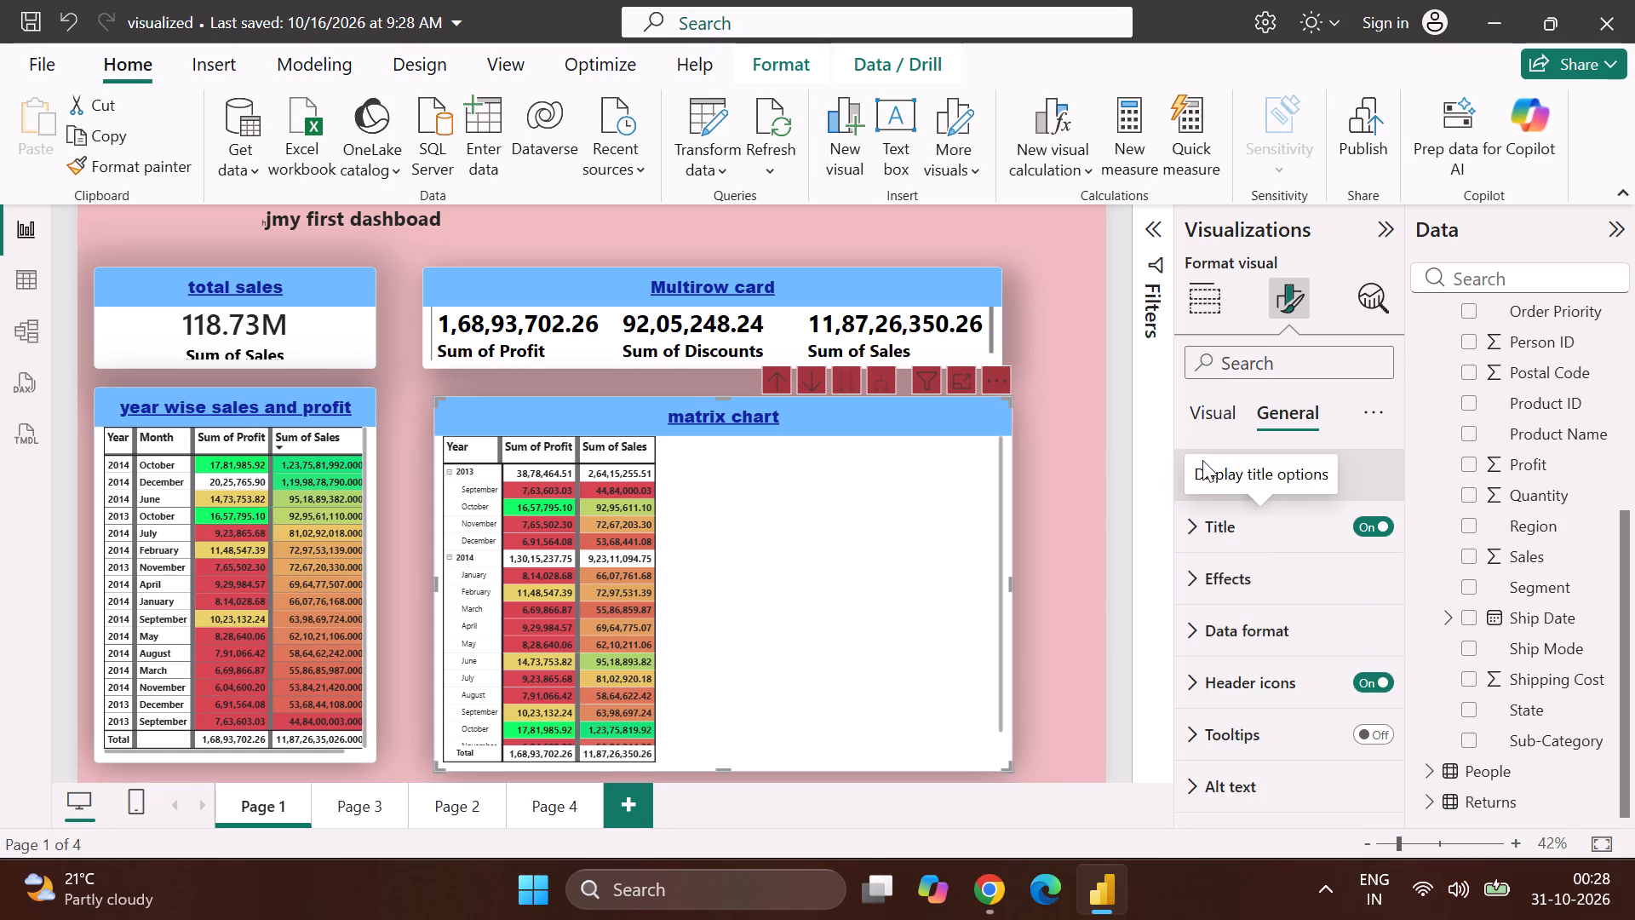
{"action": "left_click", "coordinate": [1189, 571]}
{"action": "left_click", "coordinate": [1189, 571]}
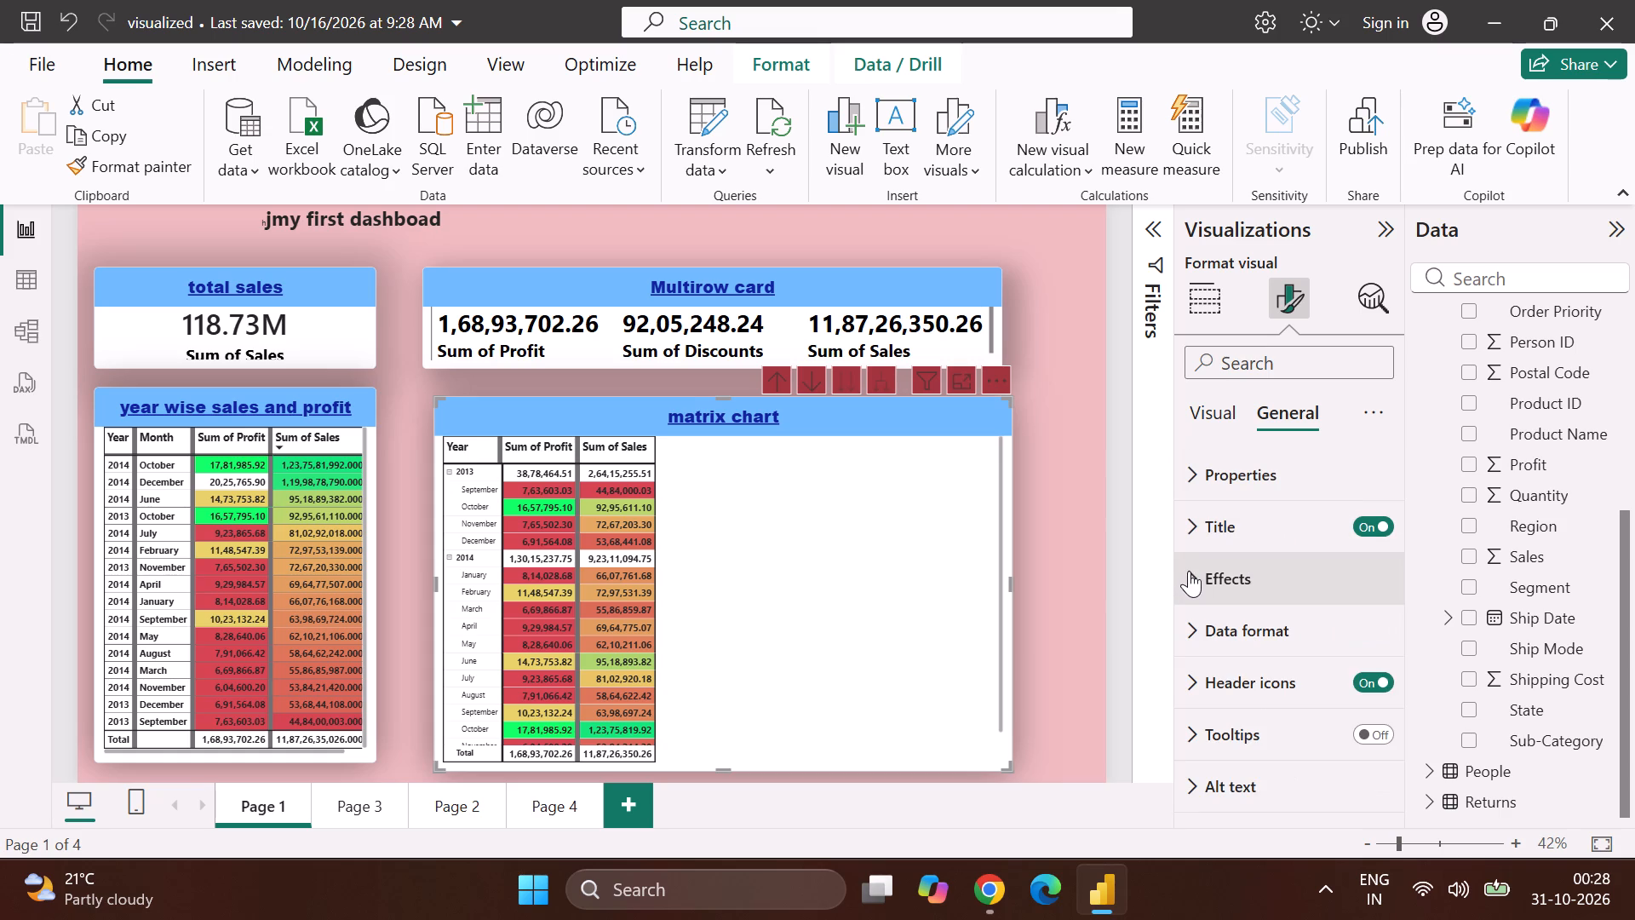
{"action": "scroll", "coordinate": [1190, 634], "scroll_direction": "down", "scroll_amount": 6}
{"action": "left_click", "coordinate": [1188, 478]}
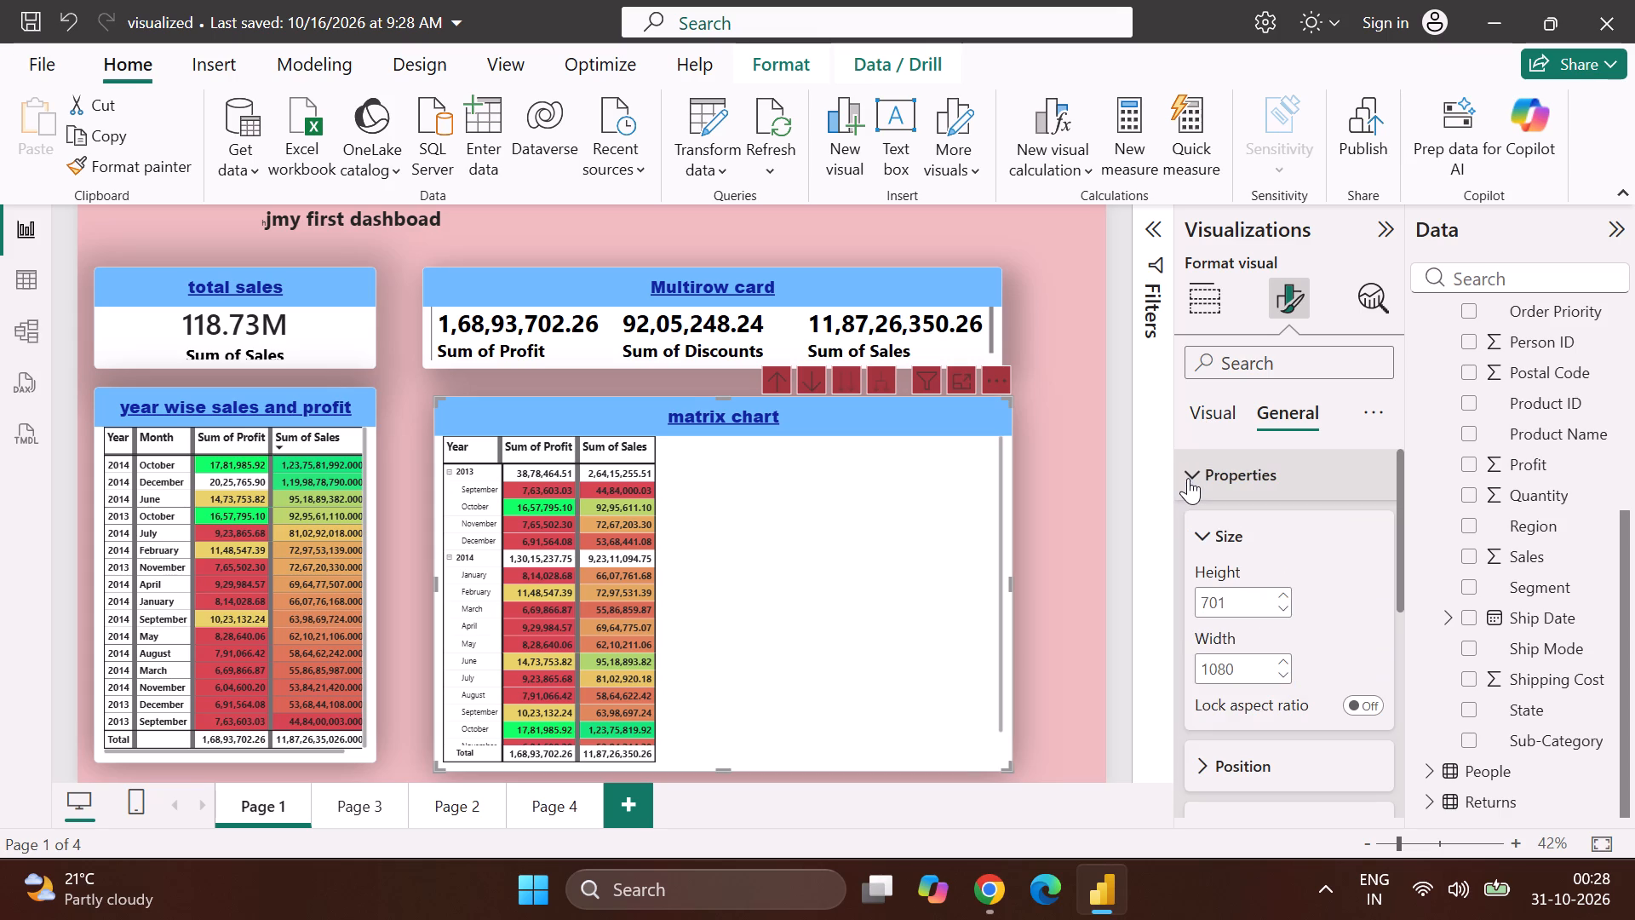
{"action": "left_click", "coordinate": [1188, 478]}
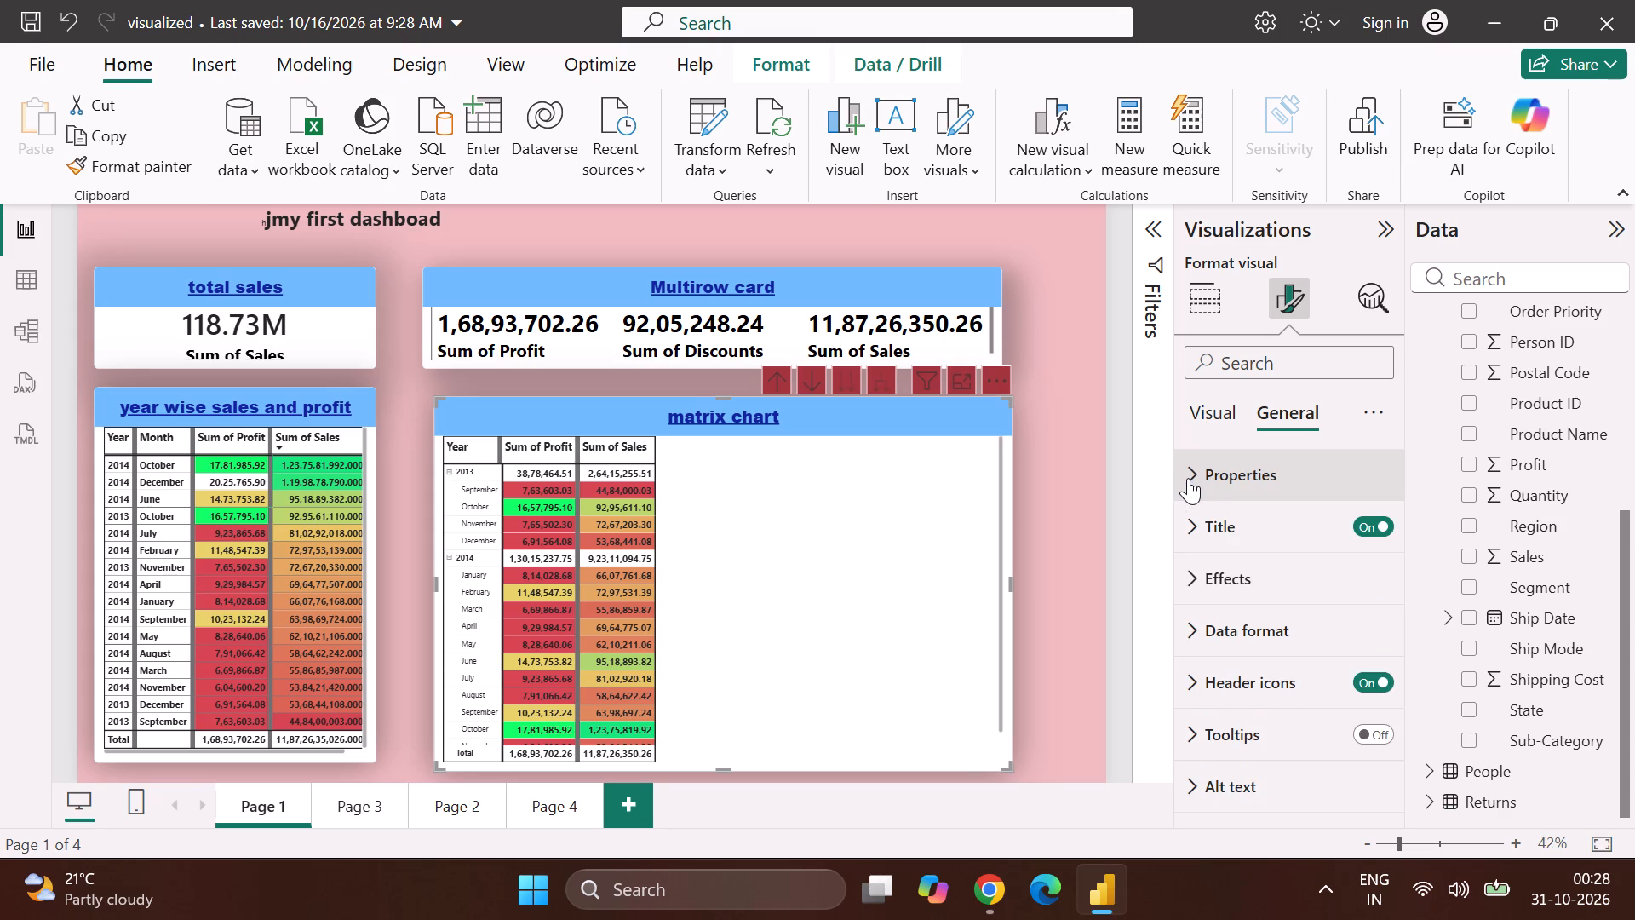
Turn on tooltips for the matrix chart on Page 1.
{"action": "left_click", "coordinate": [1375, 731]}
{"action": "scroll", "coordinate": [1375, 731], "scroll_direction": "down", "scroll_amount": 9}
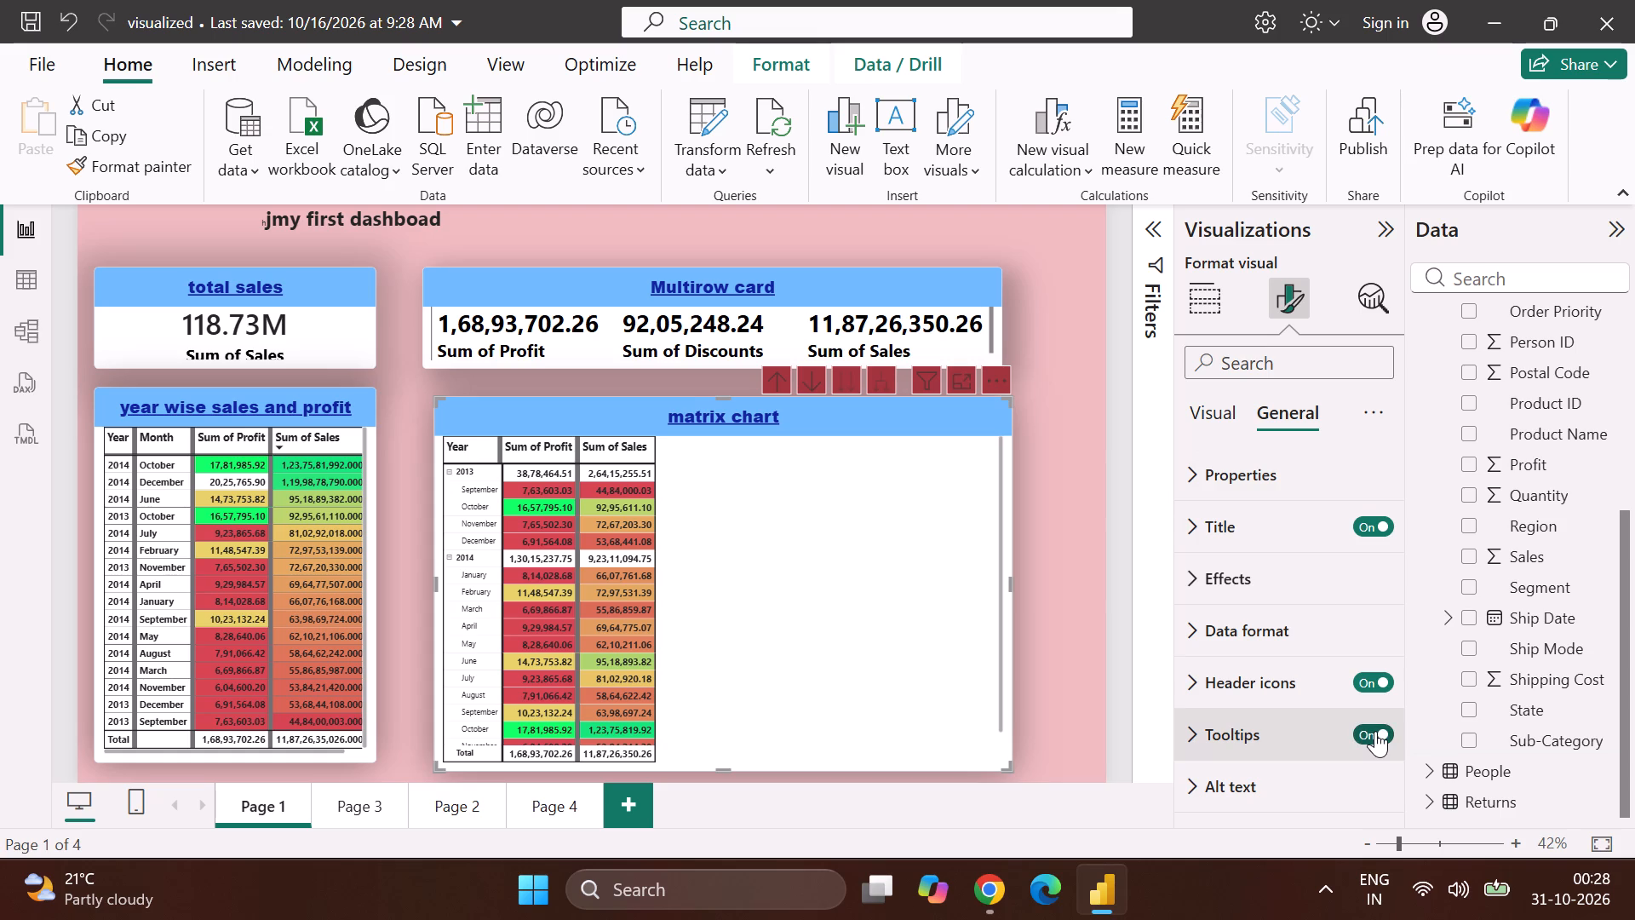
Look through the matrix chart's visual and general format options for a canvas setting, searching them for "canva".
{"action": "left_click", "coordinate": [1216, 409]}
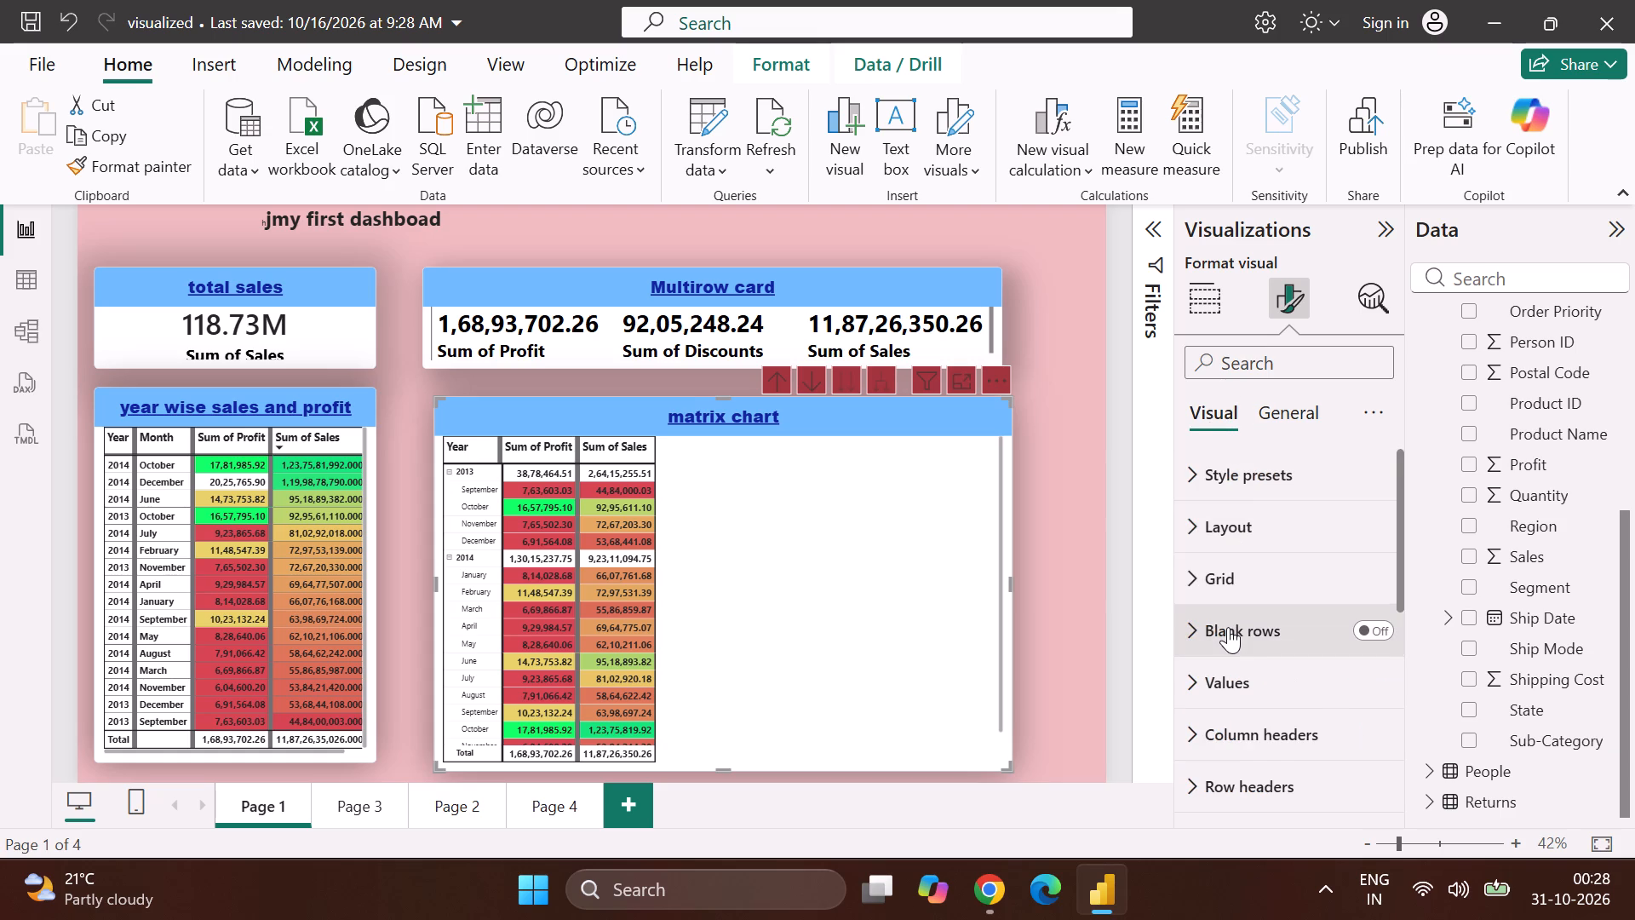
{"action": "scroll", "coordinate": [1228, 627], "scroll_direction": "down", "scroll_amount": 4}
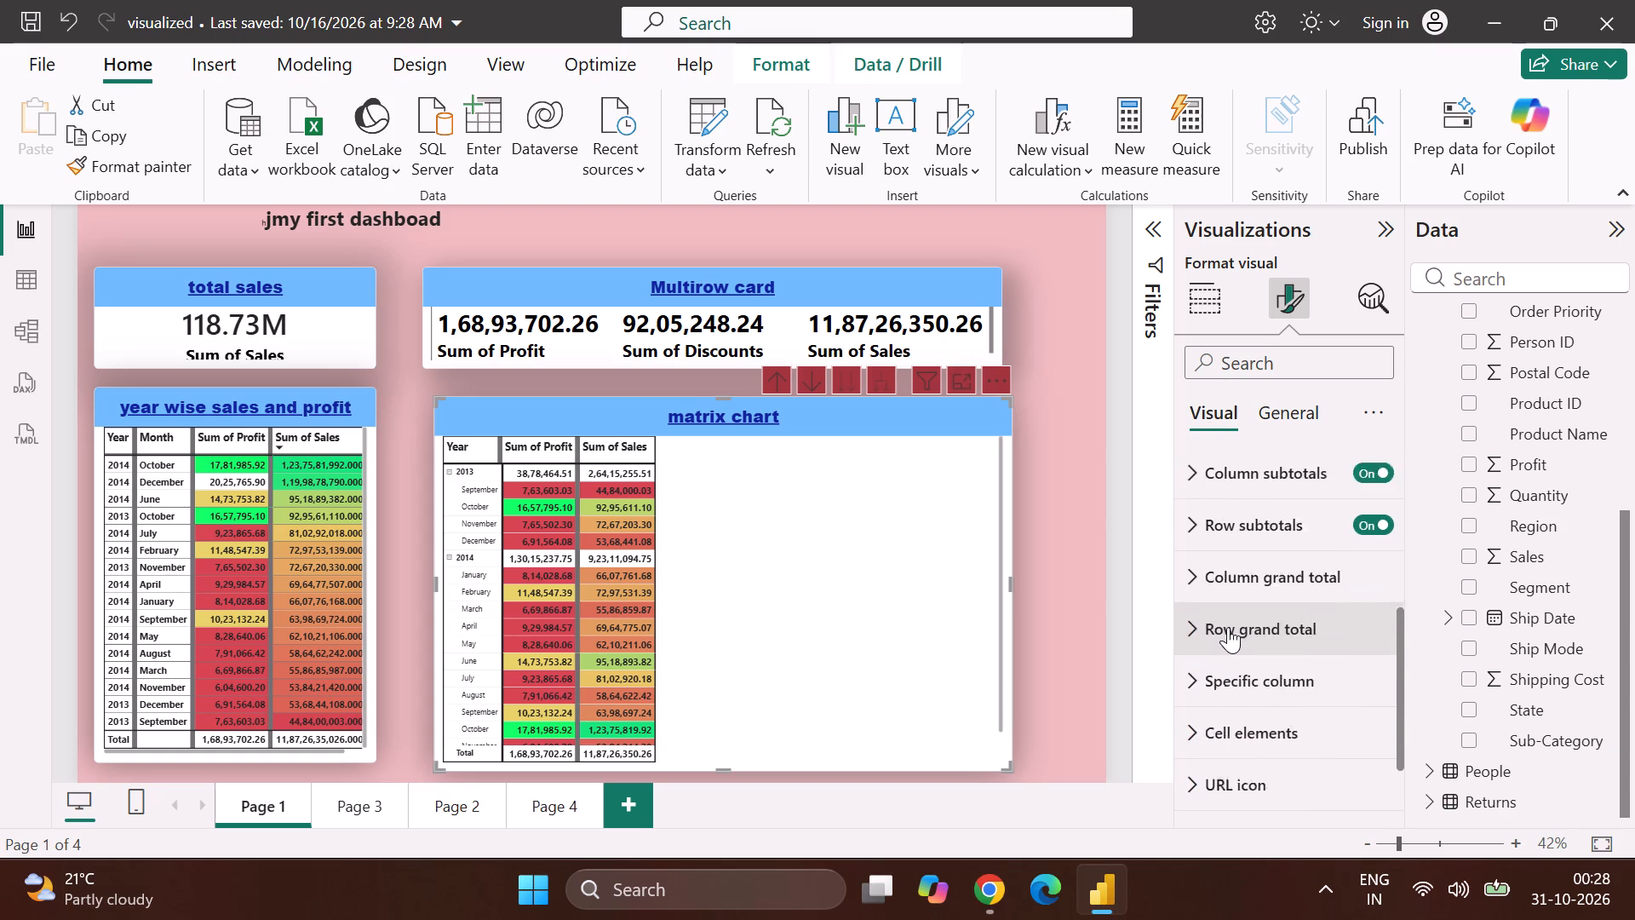
{"action": "scroll", "coordinate": [1228, 627], "scroll_direction": "down", "scroll_amount": 2}
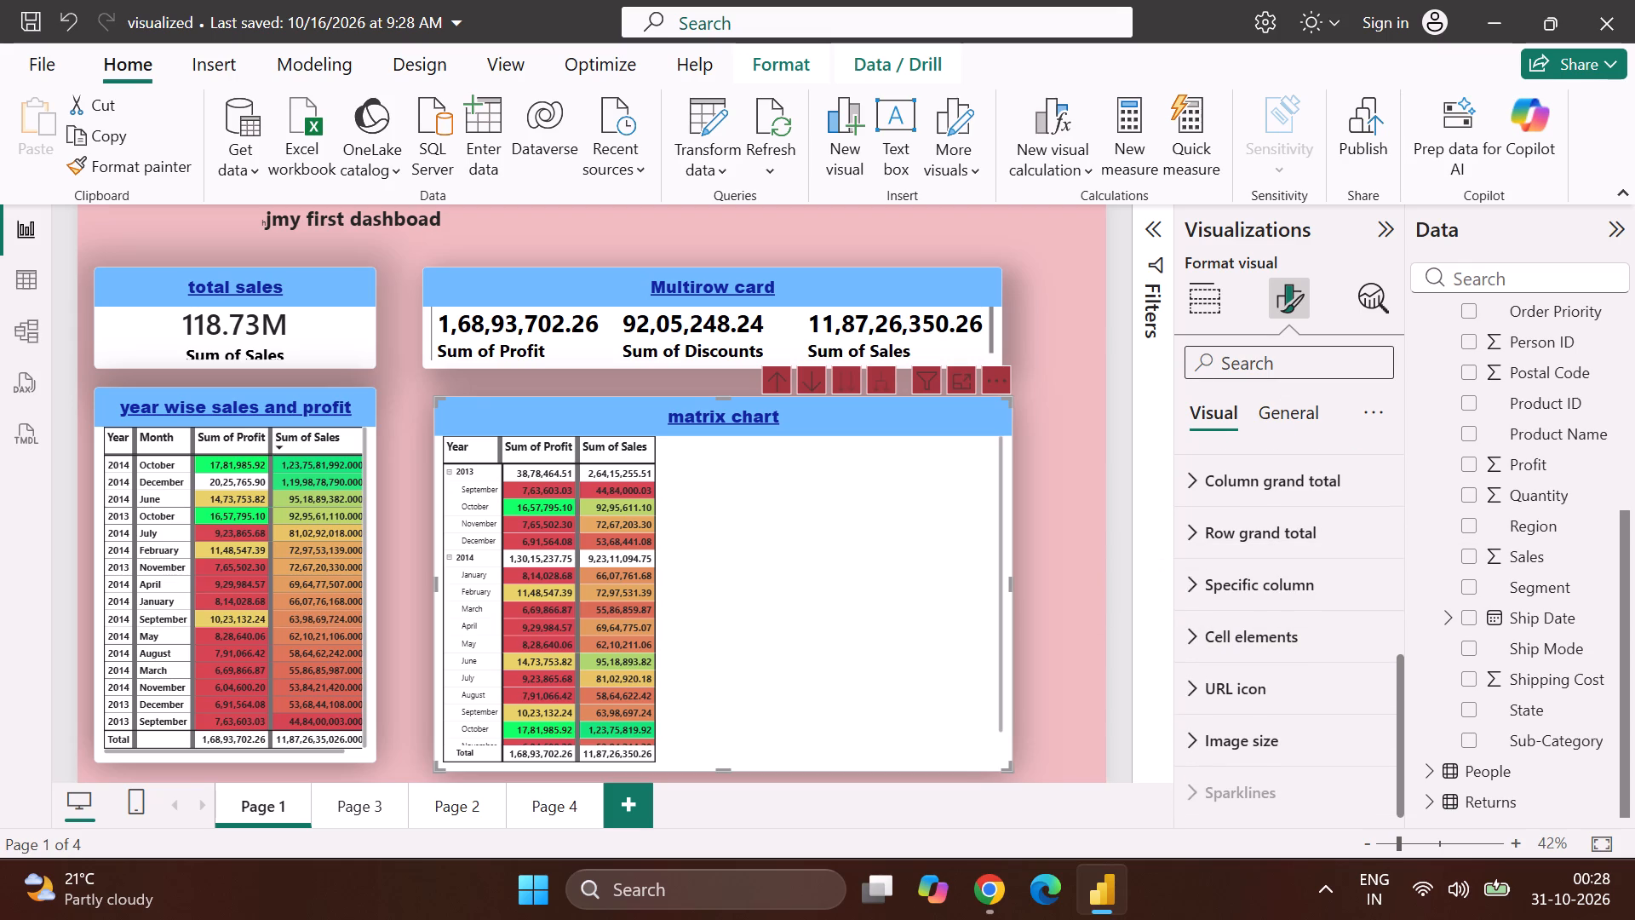
{"action": "left_click", "coordinate": [1277, 359]}
{"action": "type", "text": "ca"}
{"action": "key", "text": "n"}
{"action": "type", "text": "va"}
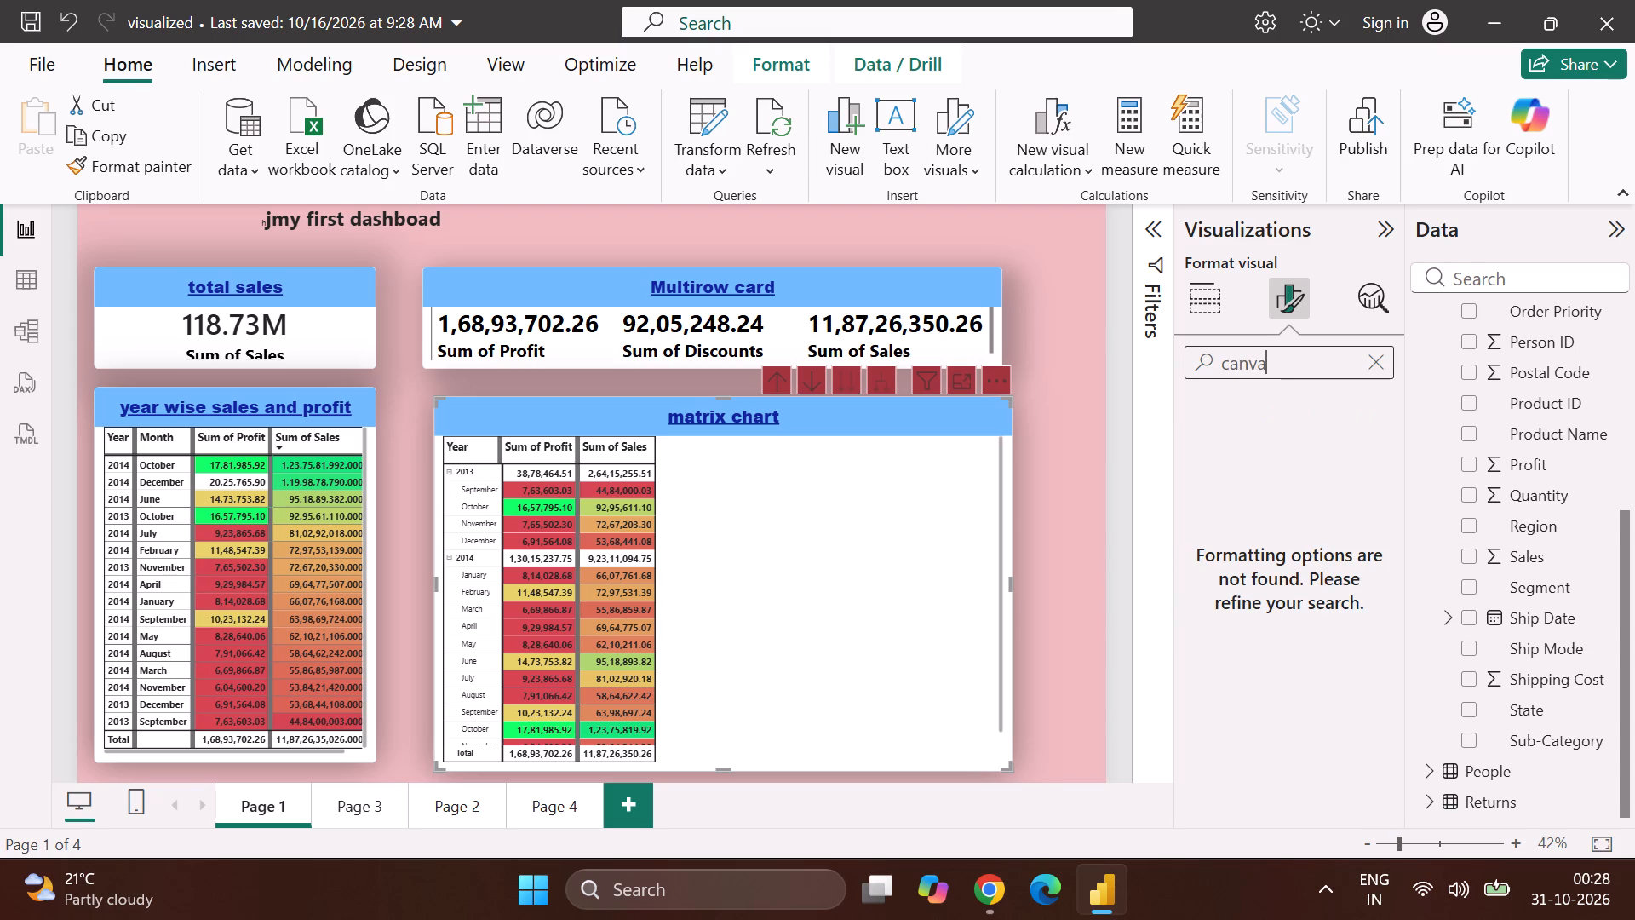
{"action": "key", "text": "BackSpace"}
{"action": "key", "text": "BackSpace"}
{"action": "key", "text": "BackSpace"}
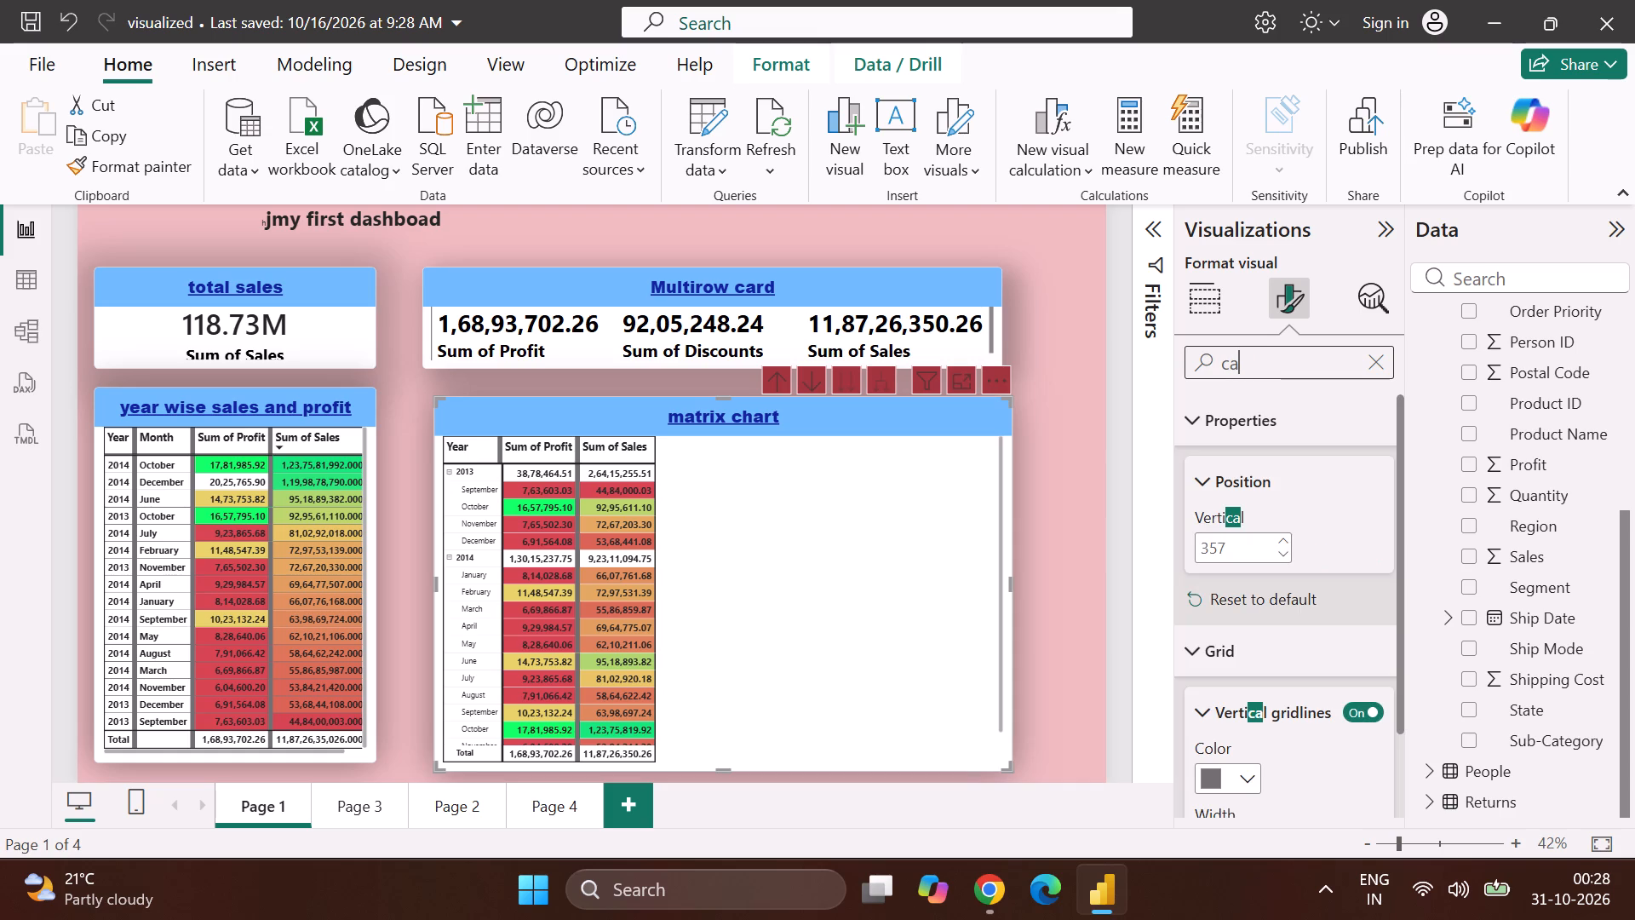
{"action": "key", "text": "BackSpace"}
{"action": "key", "text": "BackSpace"}
{"action": "key", "text": "BackSpace"}
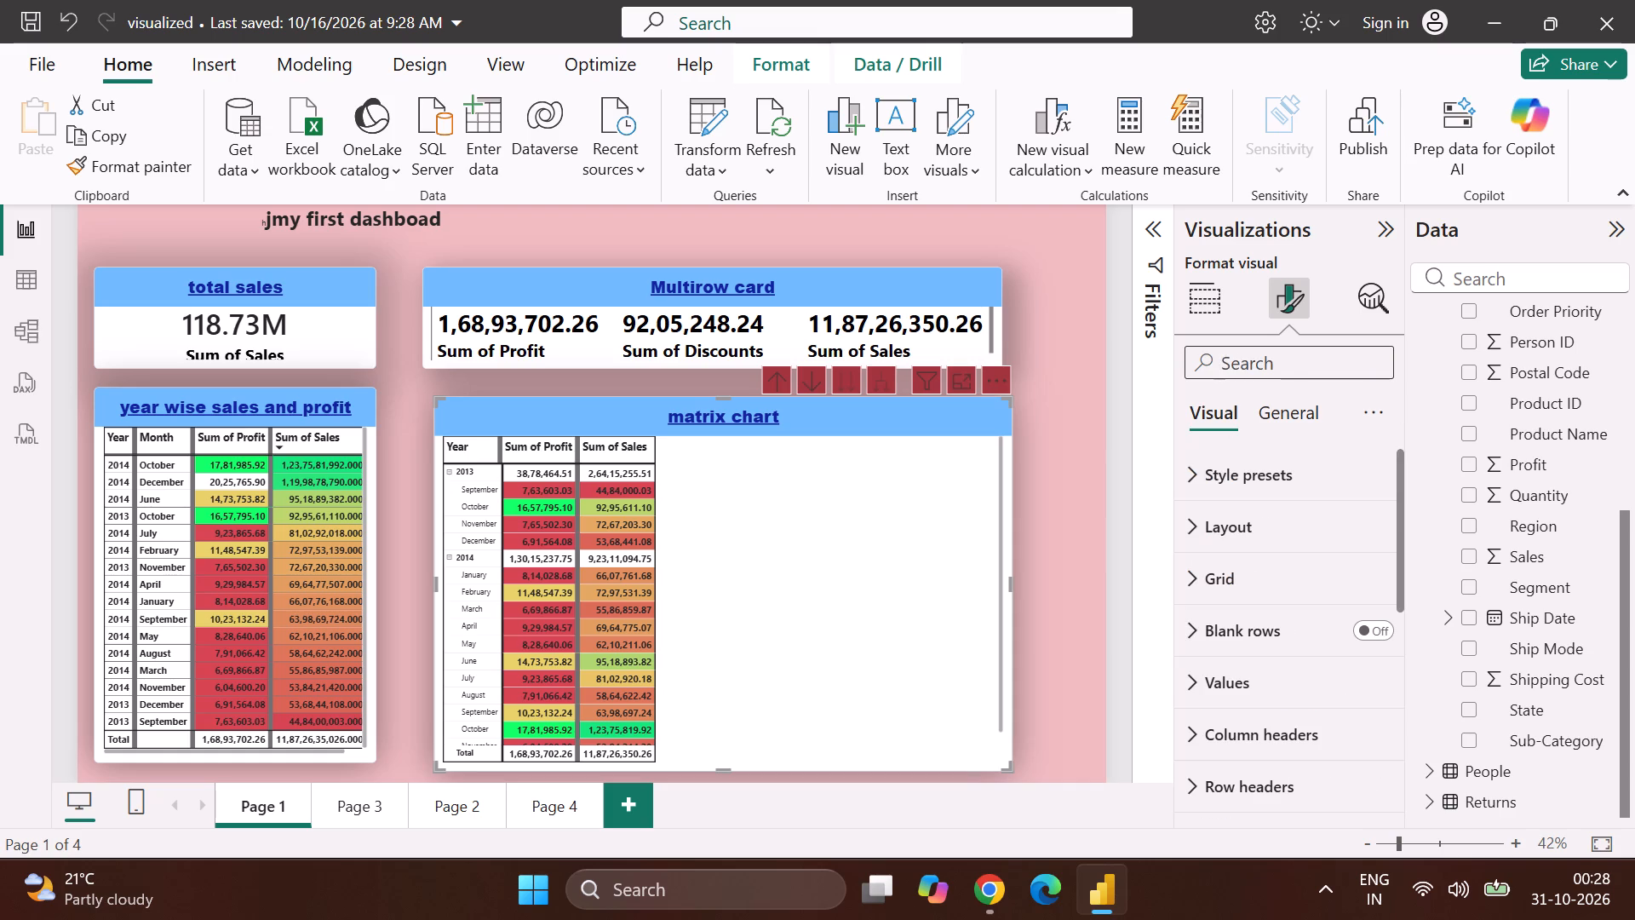
{"action": "left_click", "coordinate": [1285, 417]}
{"action": "scroll", "coordinate": [1229, 627], "scroll_direction": "down", "scroll_amount": 8}
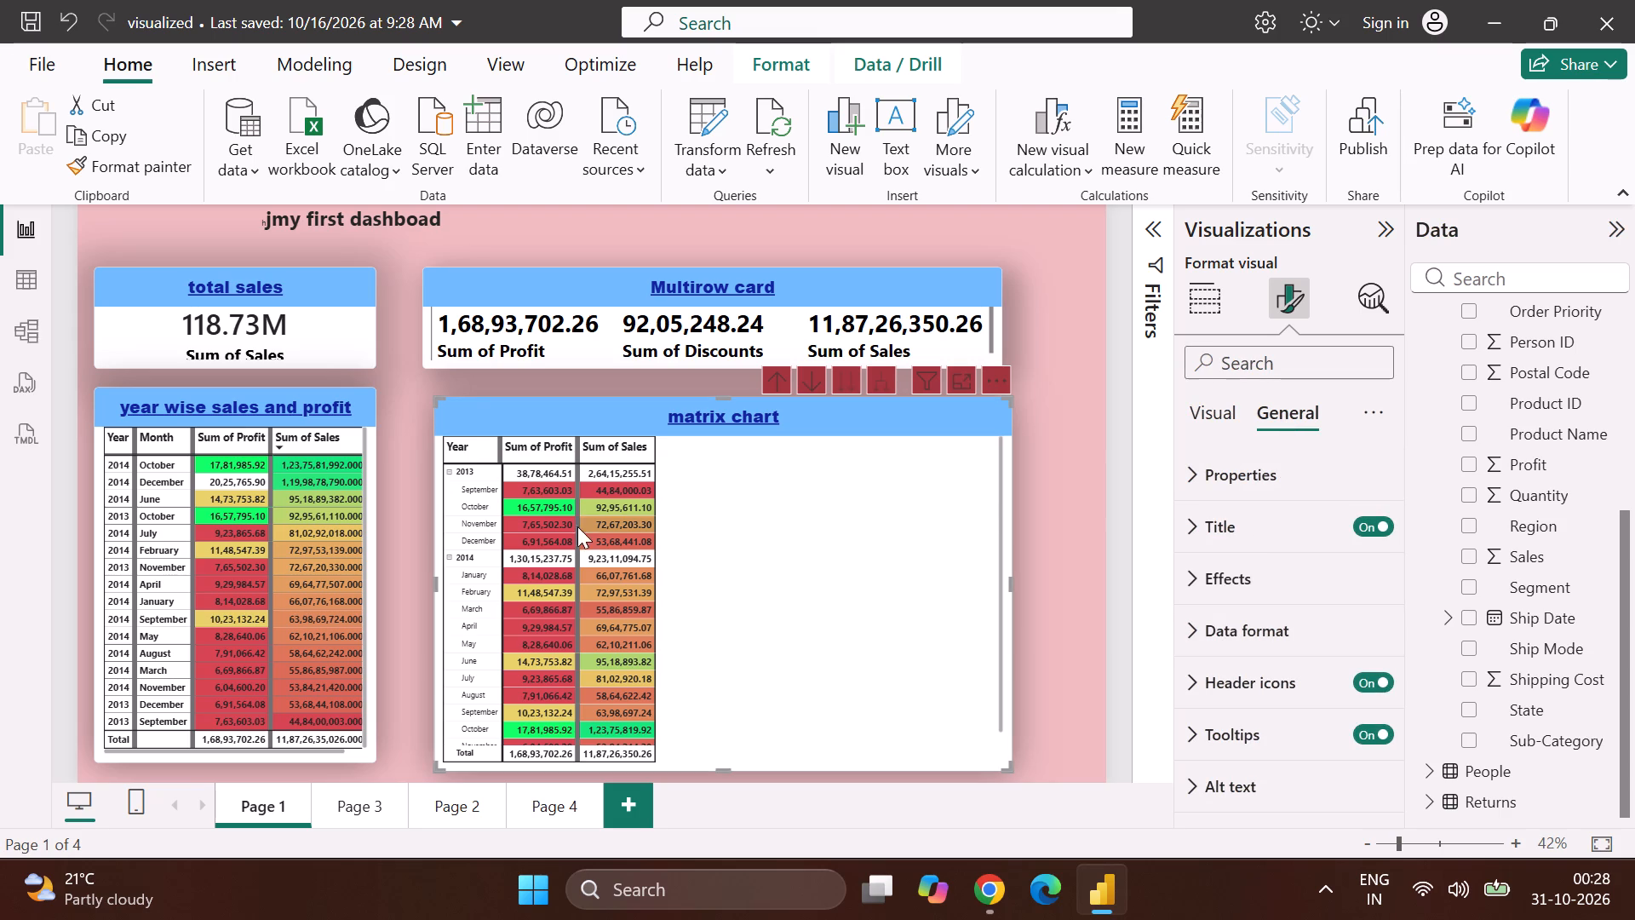
Add a new report page and build a stacked bar chart of Quantity by Category from the Orders table.
{"action": "left_click", "coordinate": [621, 798]}
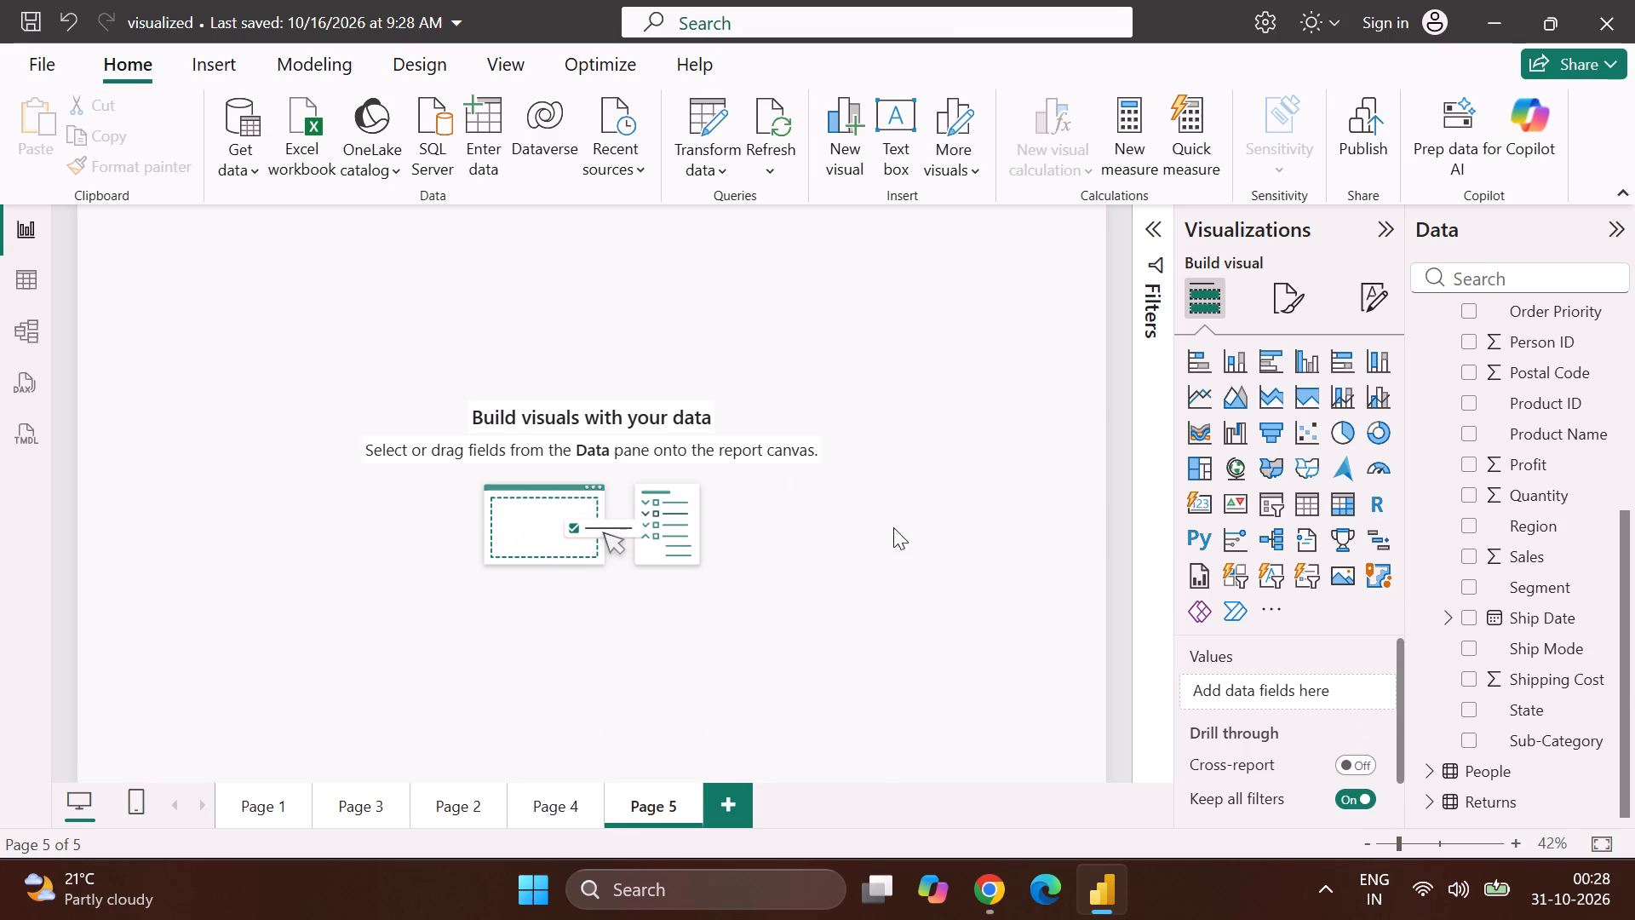
{"action": "left_click", "coordinate": [1202, 360]}
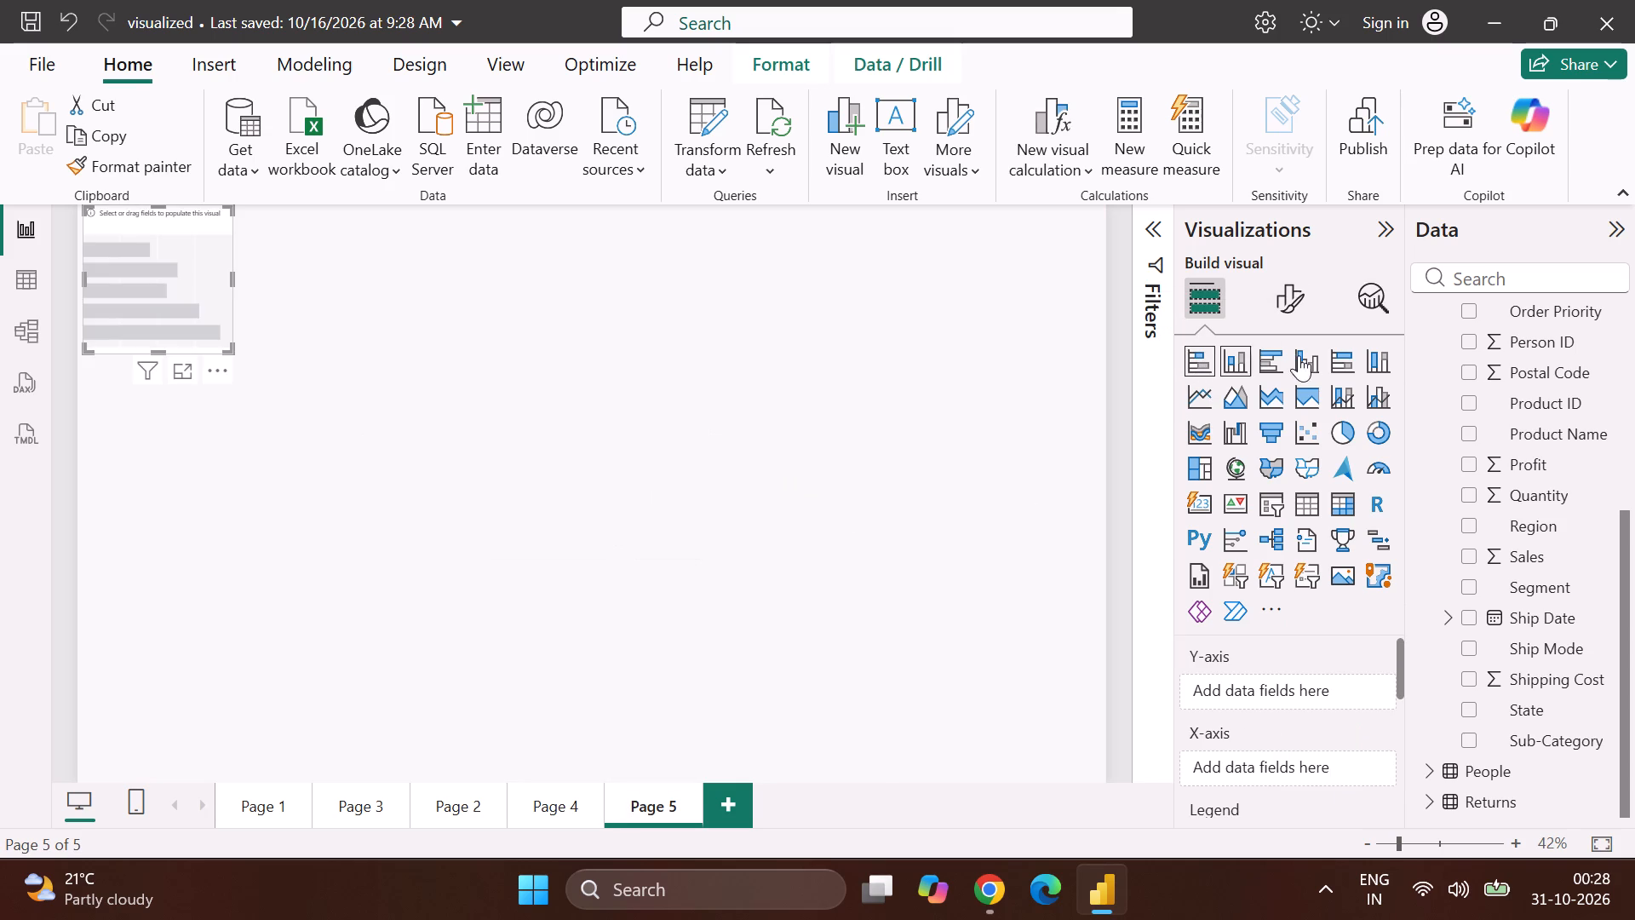
{"action": "scroll", "coordinate": [1466, 348], "scroll_direction": "up", "scroll_amount": 3}
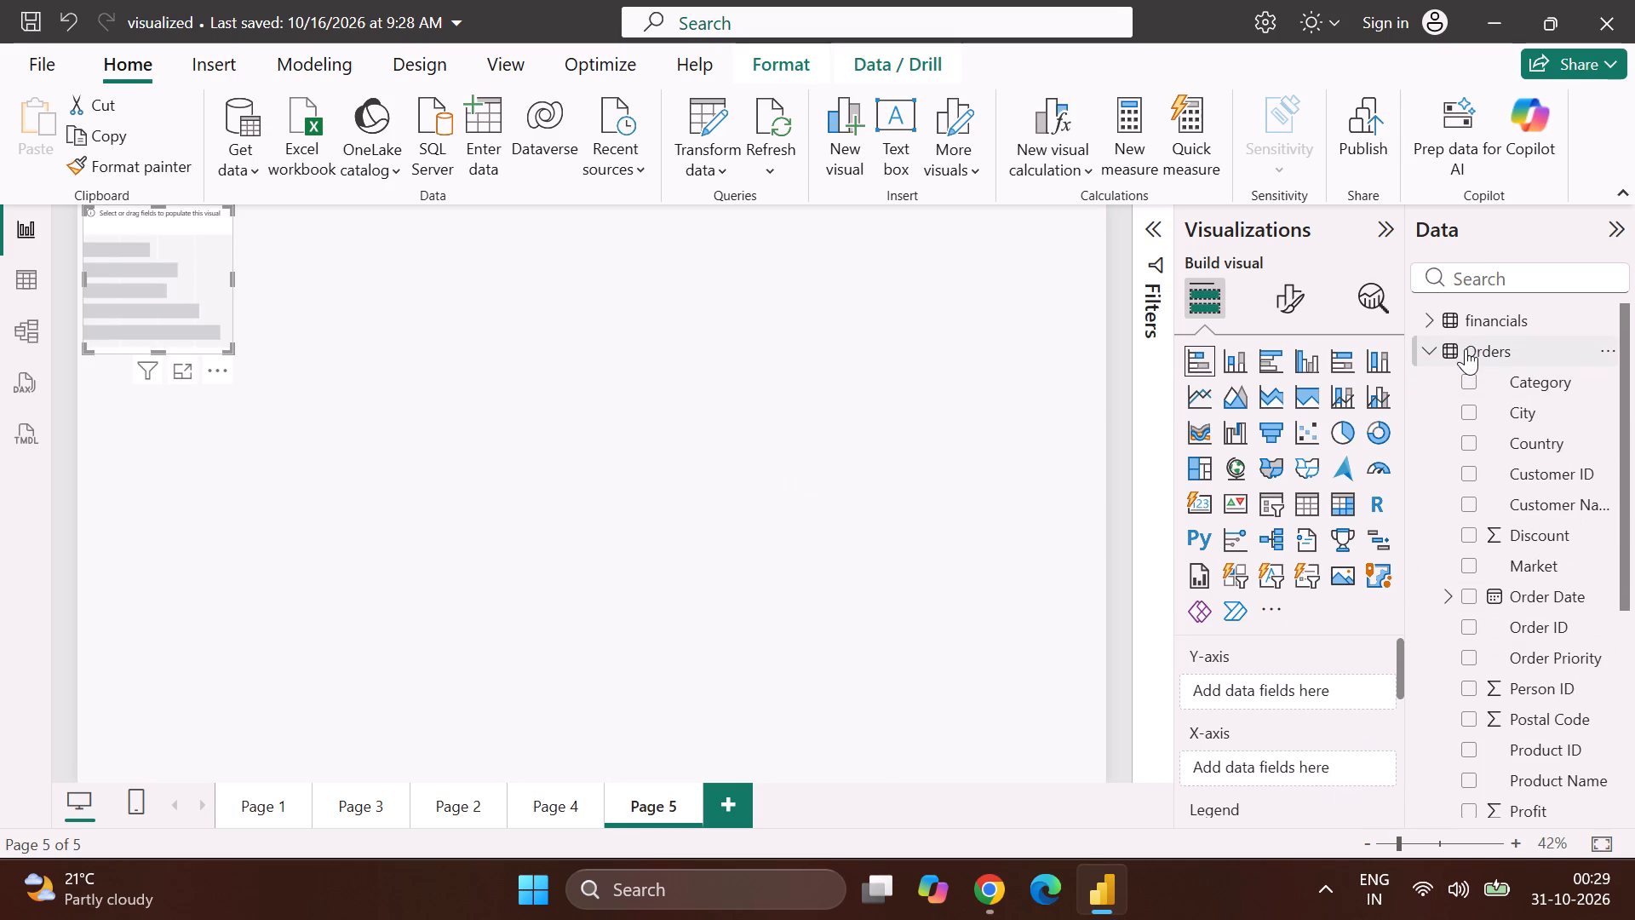
{"action": "left_click", "coordinate": [1469, 382]}
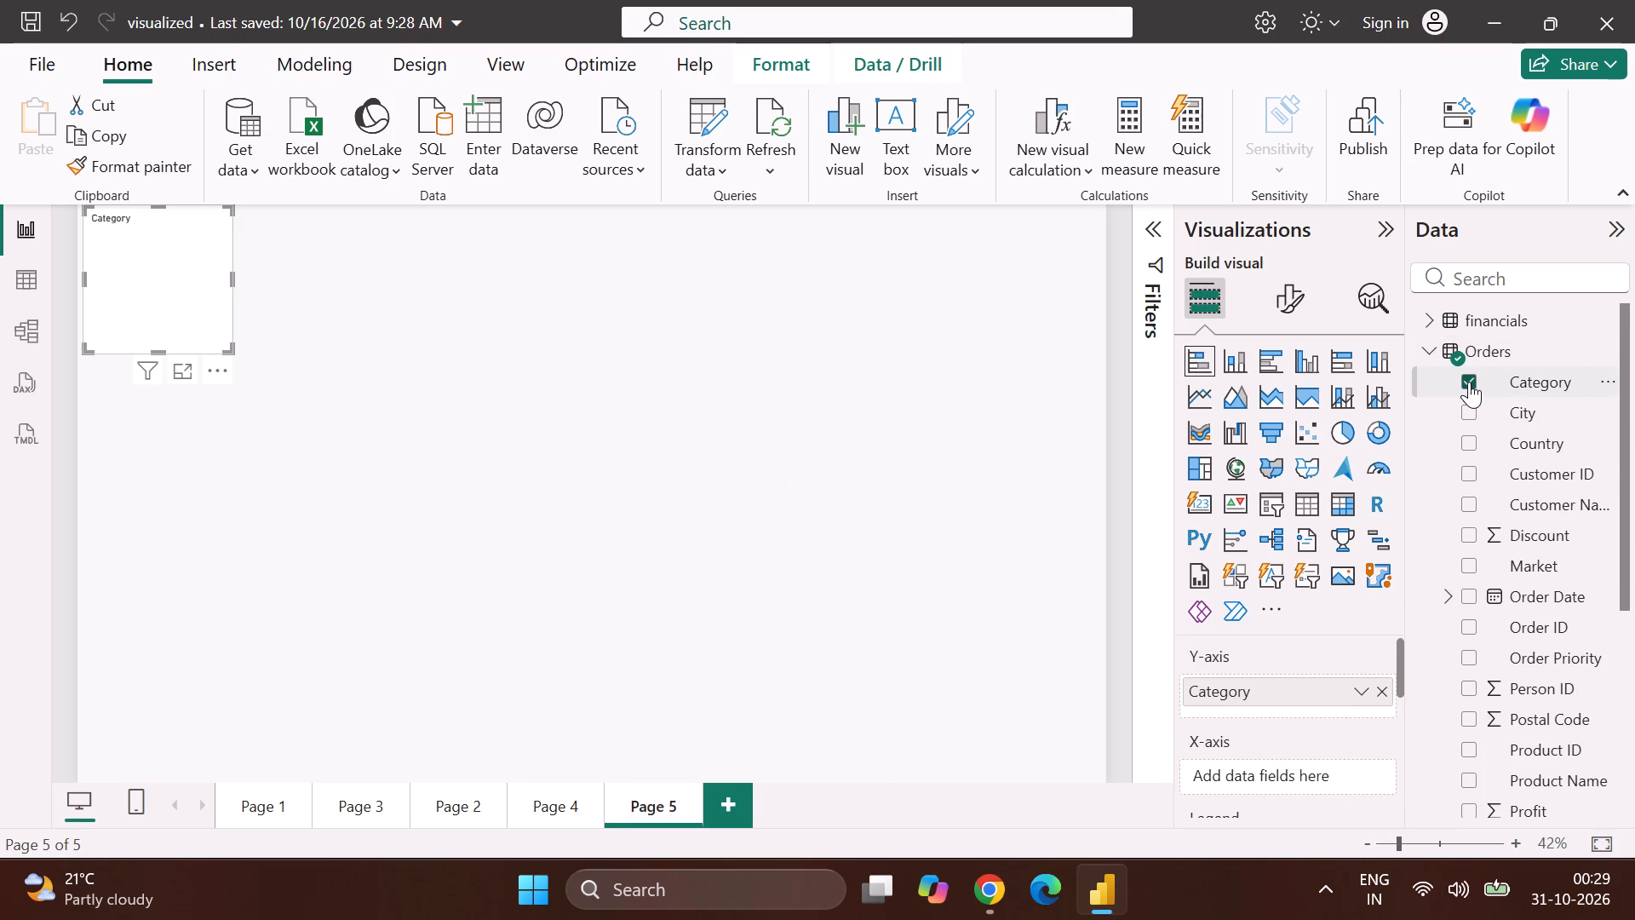
{"action": "scroll", "coordinate": [1460, 572], "scroll_direction": "down", "scroll_amount": 3}
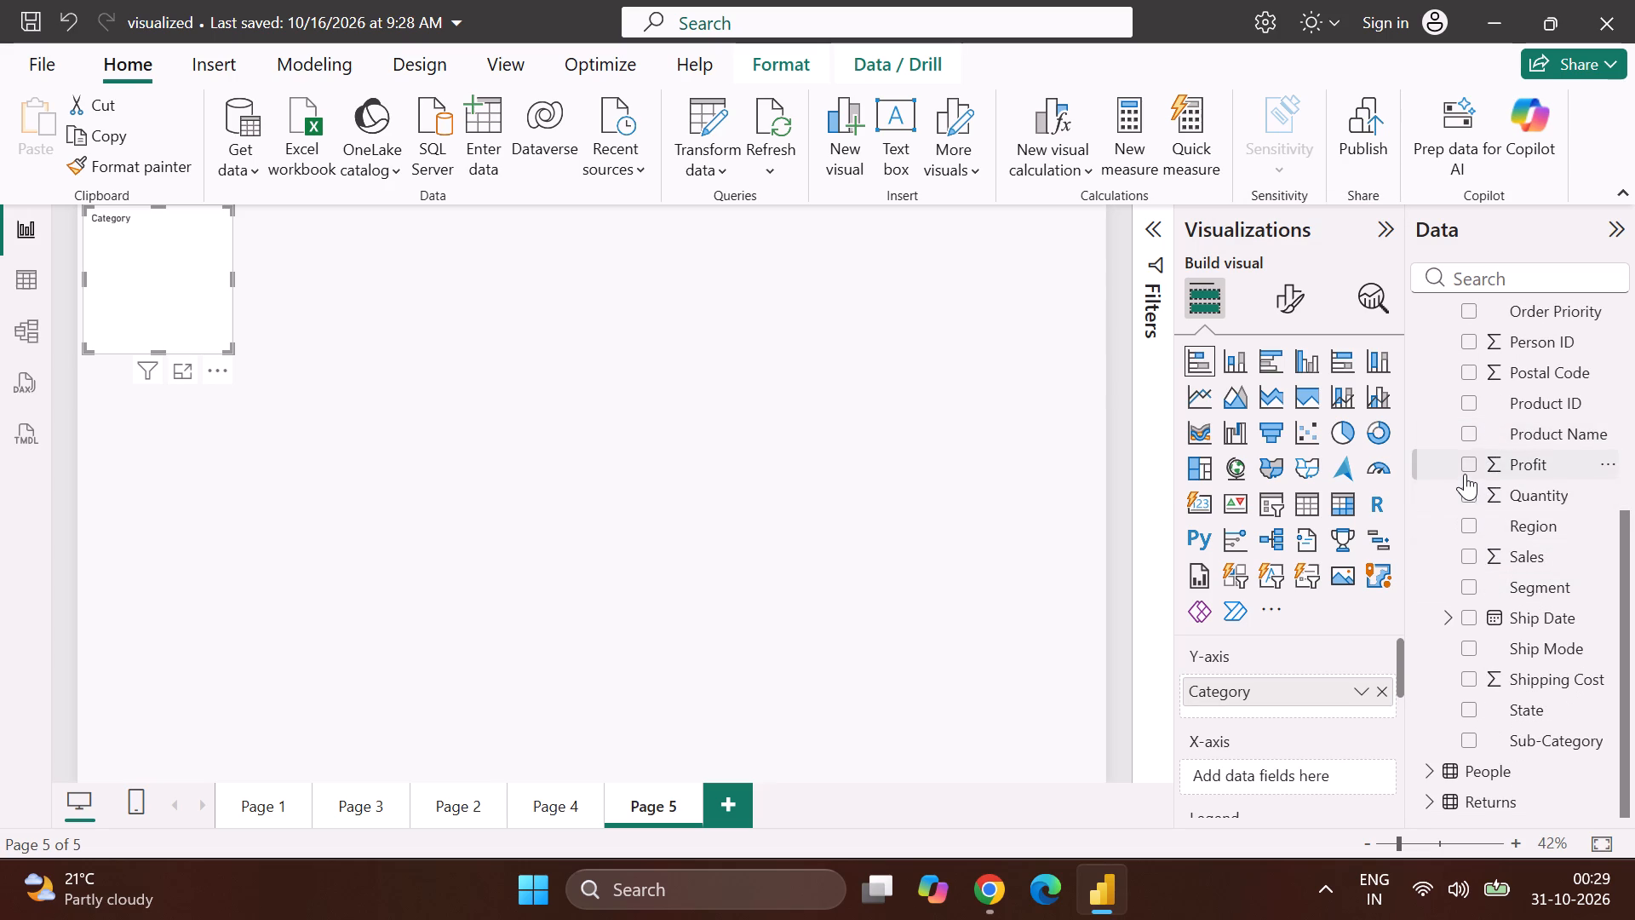
{"action": "left_click", "coordinate": [1466, 498]}
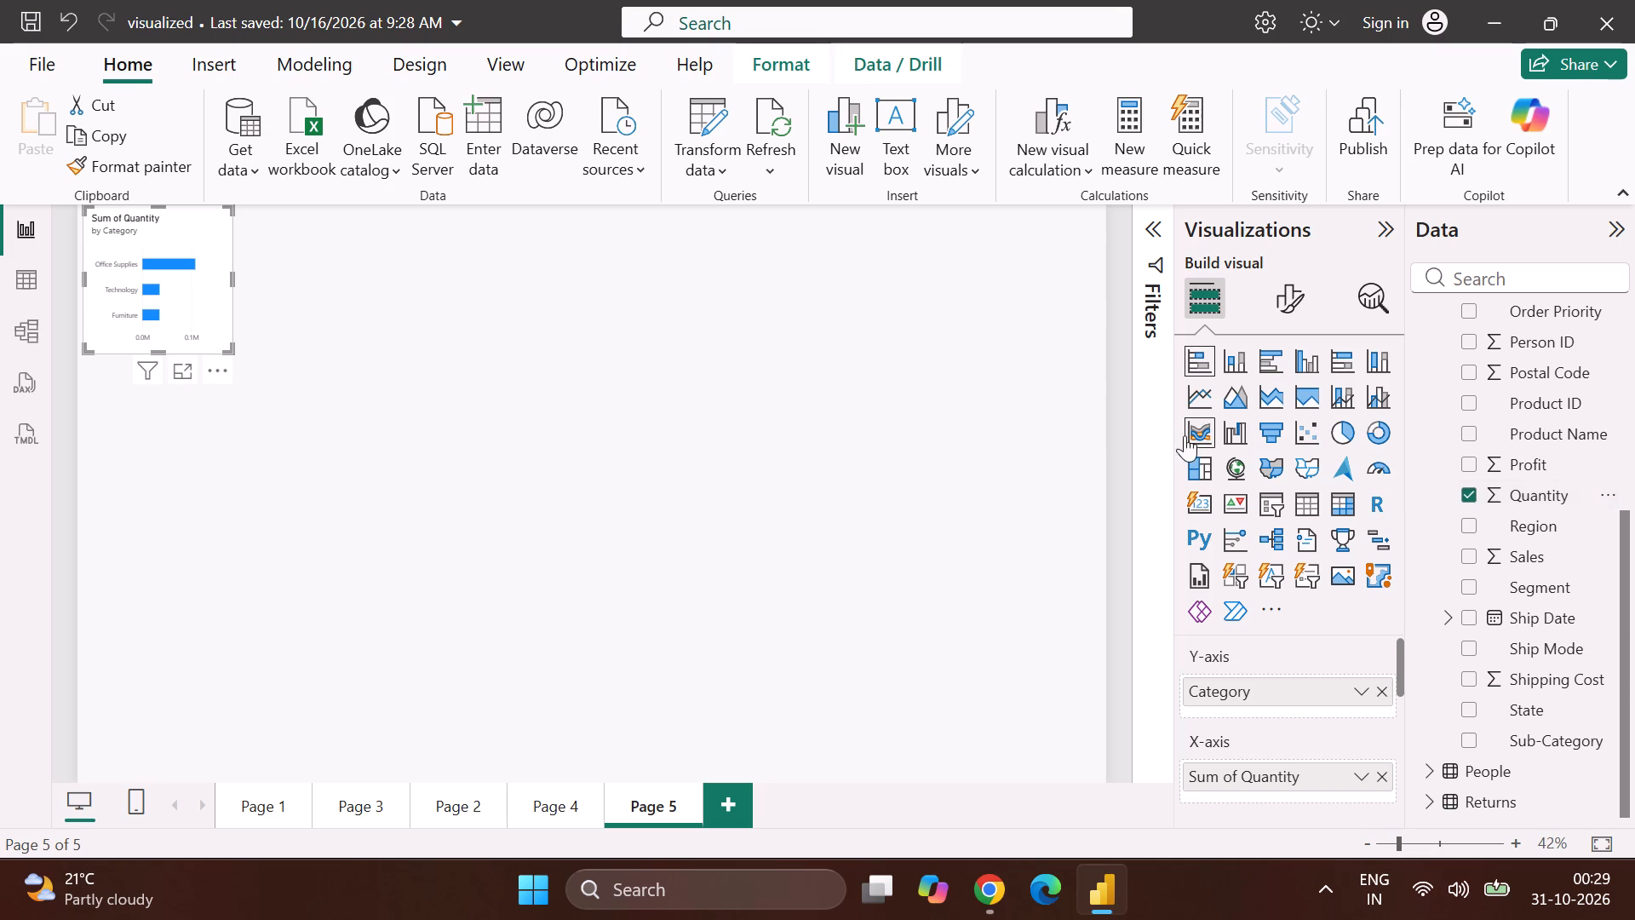
Examine the new bar chart's visual format options and its general format options, including alt text and effects.
{"action": "scroll", "coordinate": [1303, 624], "scroll_direction": "down", "scroll_amount": 7}
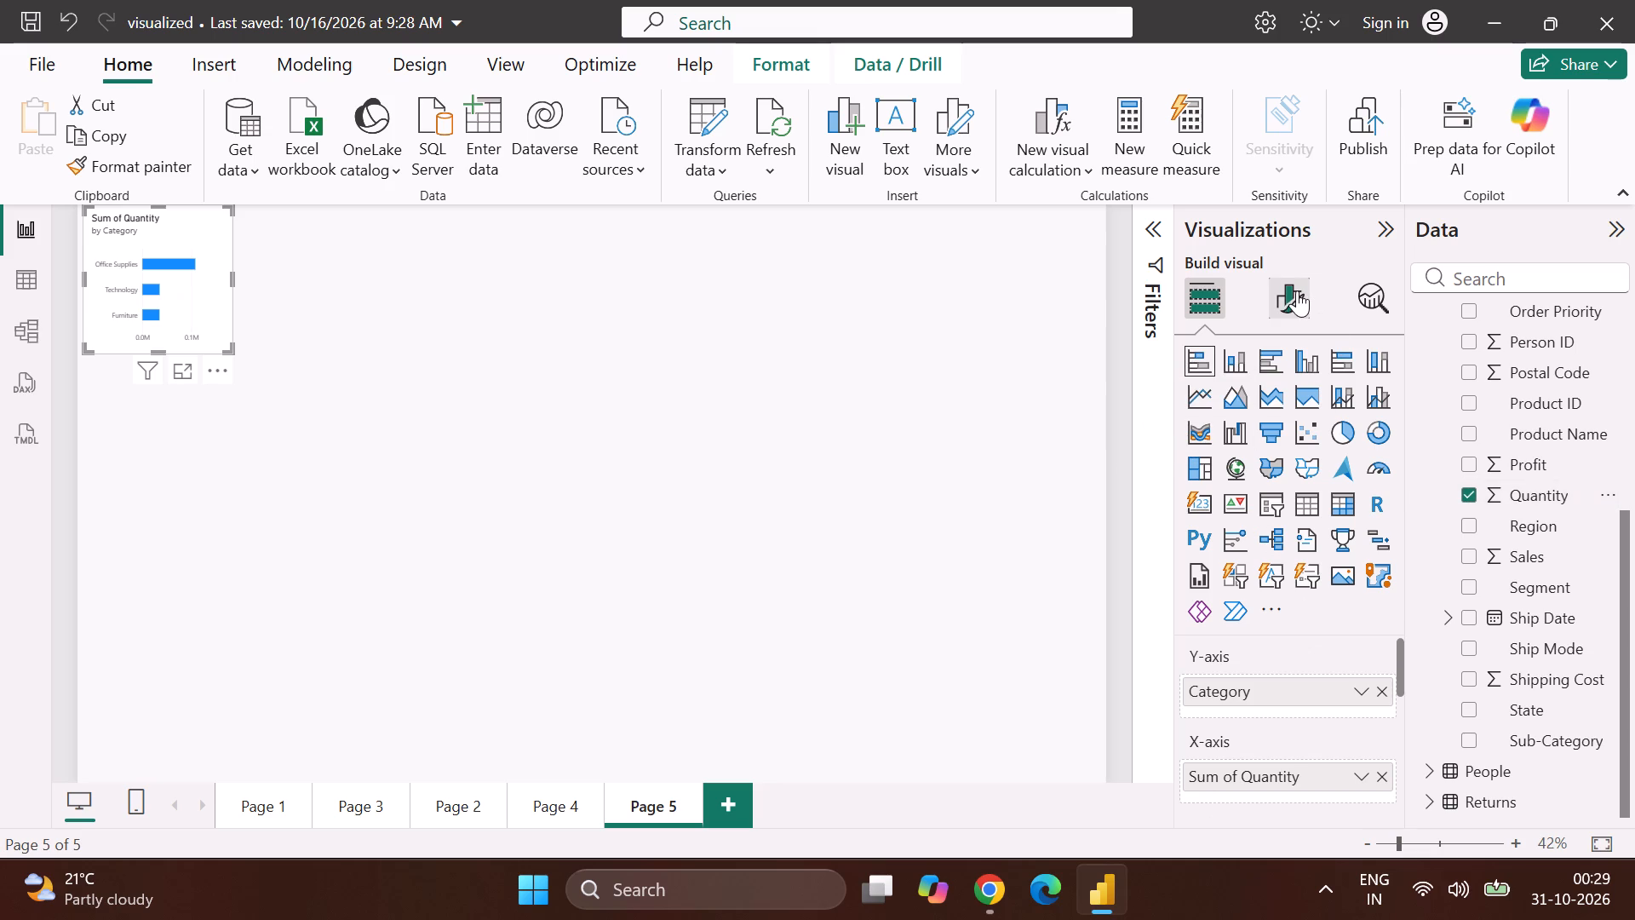
{"action": "left_click", "coordinate": [1297, 290]}
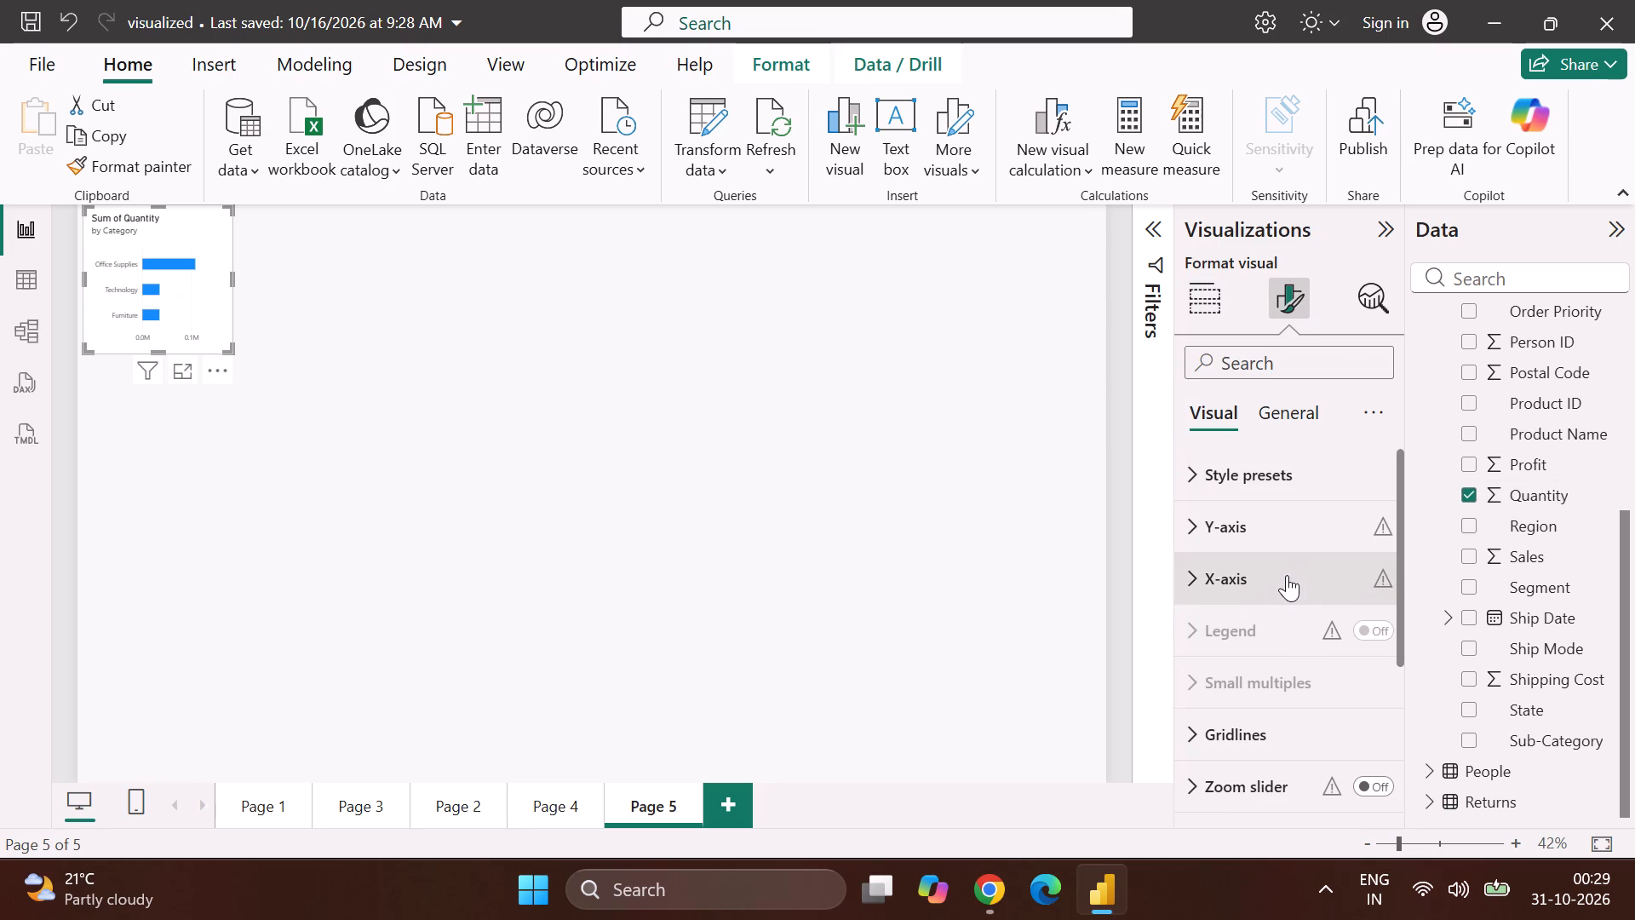
{"action": "scroll", "coordinate": [1293, 667], "scroll_direction": "down", "scroll_amount": 4}
{"action": "scroll", "coordinate": [1293, 667], "scroll_direction": "right", "scroll_amount": 1}
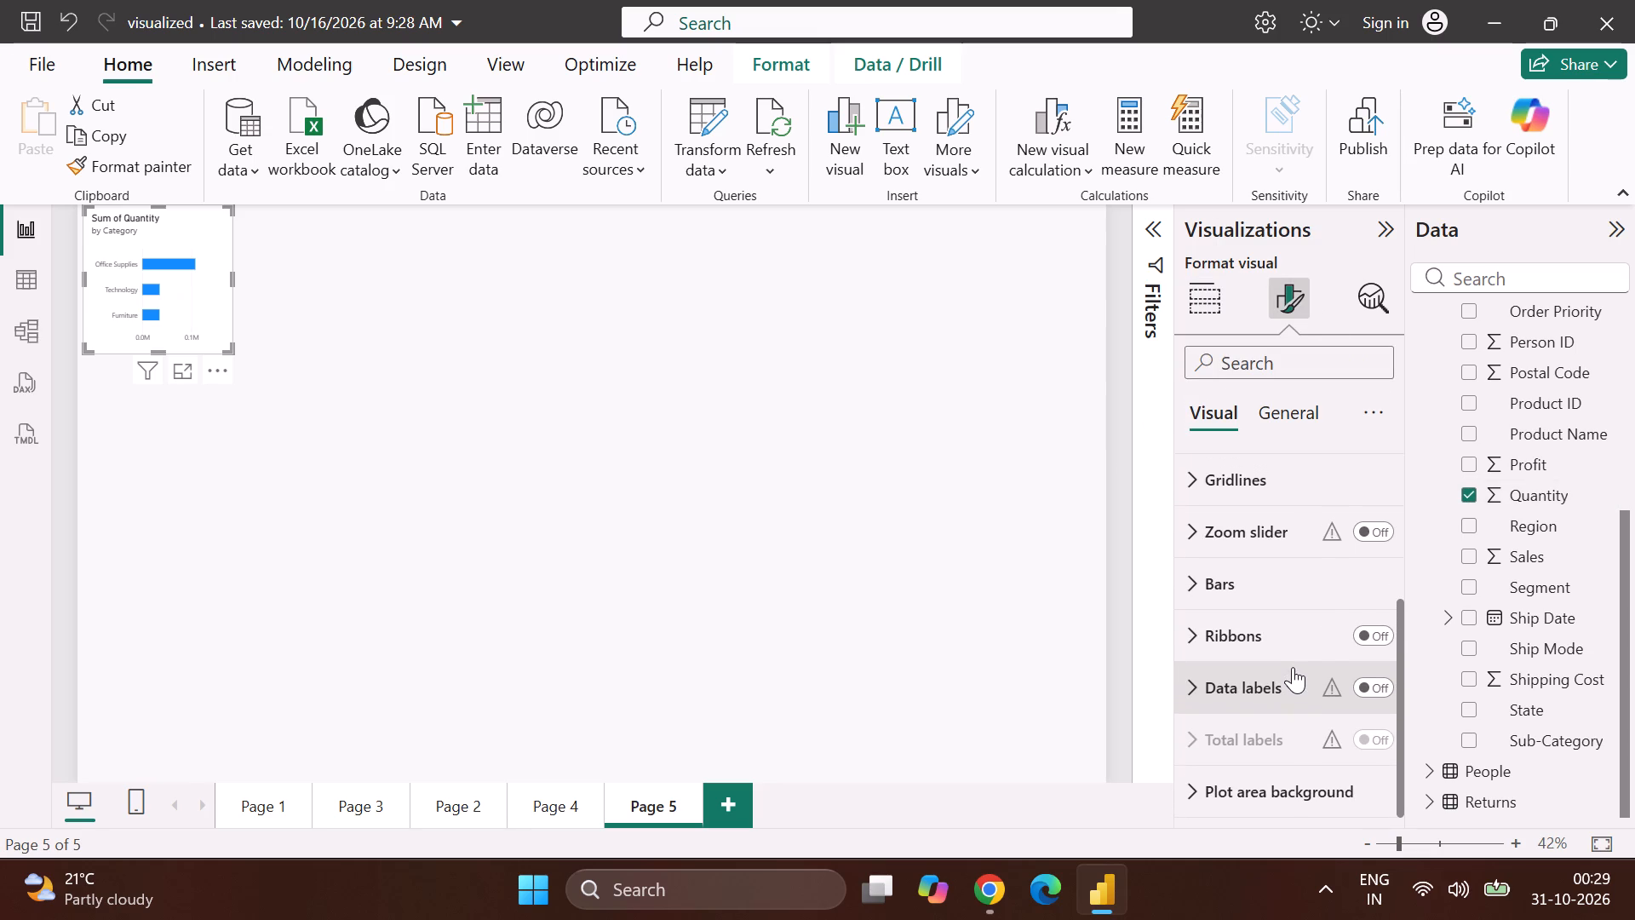
{"action": "scroll", "coordinate": [1293, 667], "scroll_direction": "right", "scroll_amount": 1}
{"action": "left_click", "coordinate": [1288, 410]}
{"action": "scroll", "coordinate": [1303, 577], "scroll_direction": "down", "scroll_amount": 5}
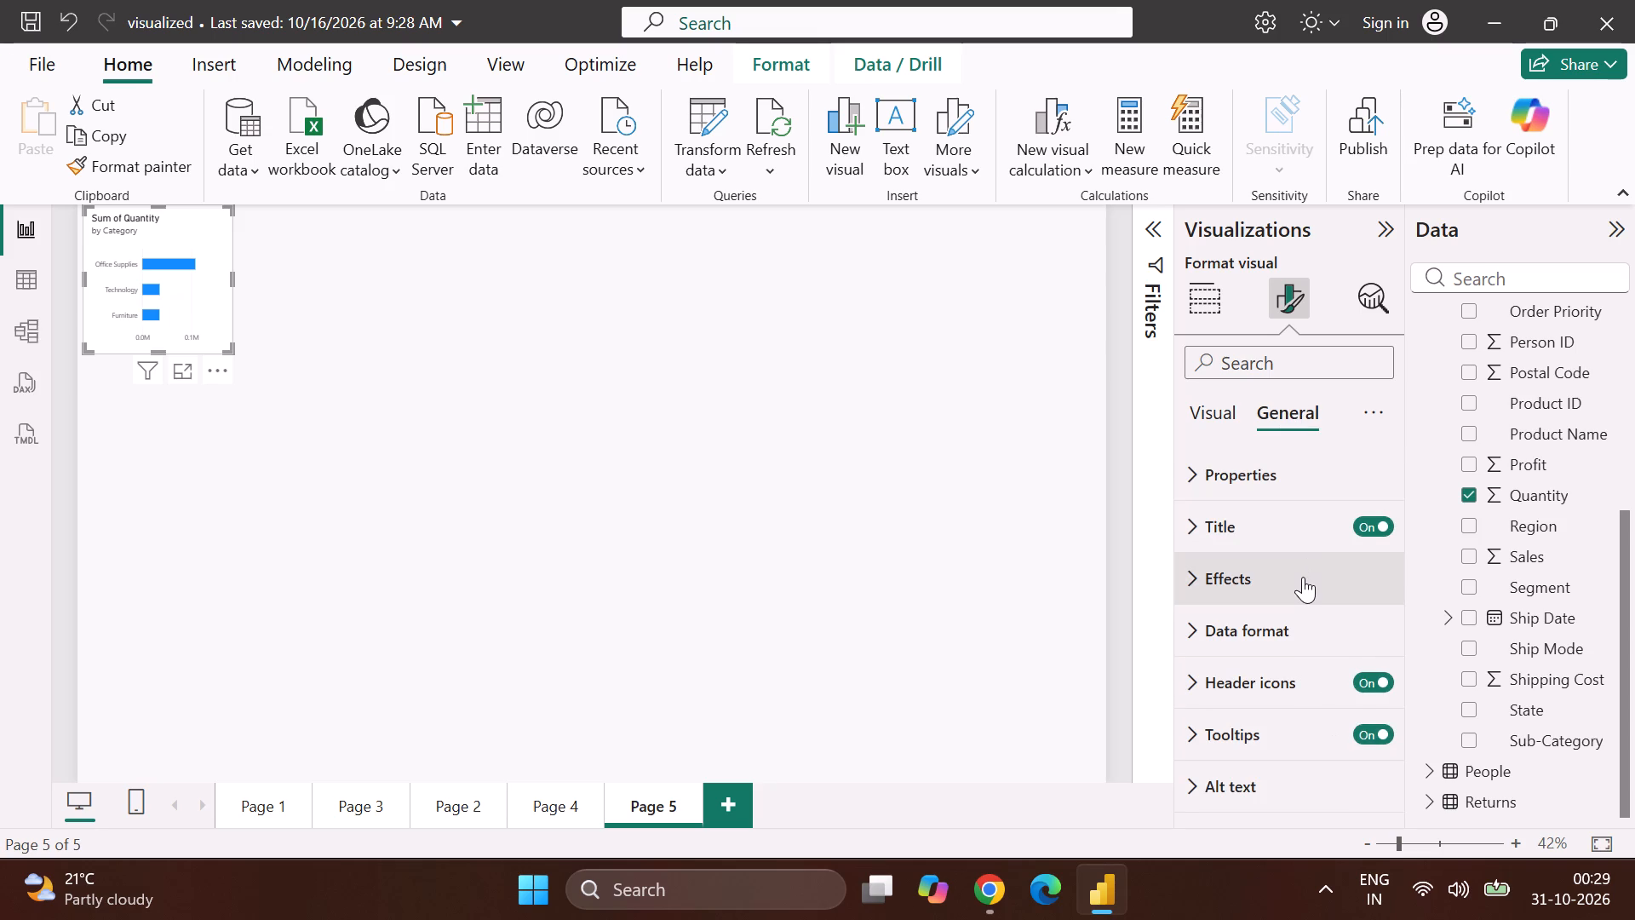
{"action": "scroll", "coordinate": [1303, 577], "scroll_direction": "down", "scroll_amount": 5}
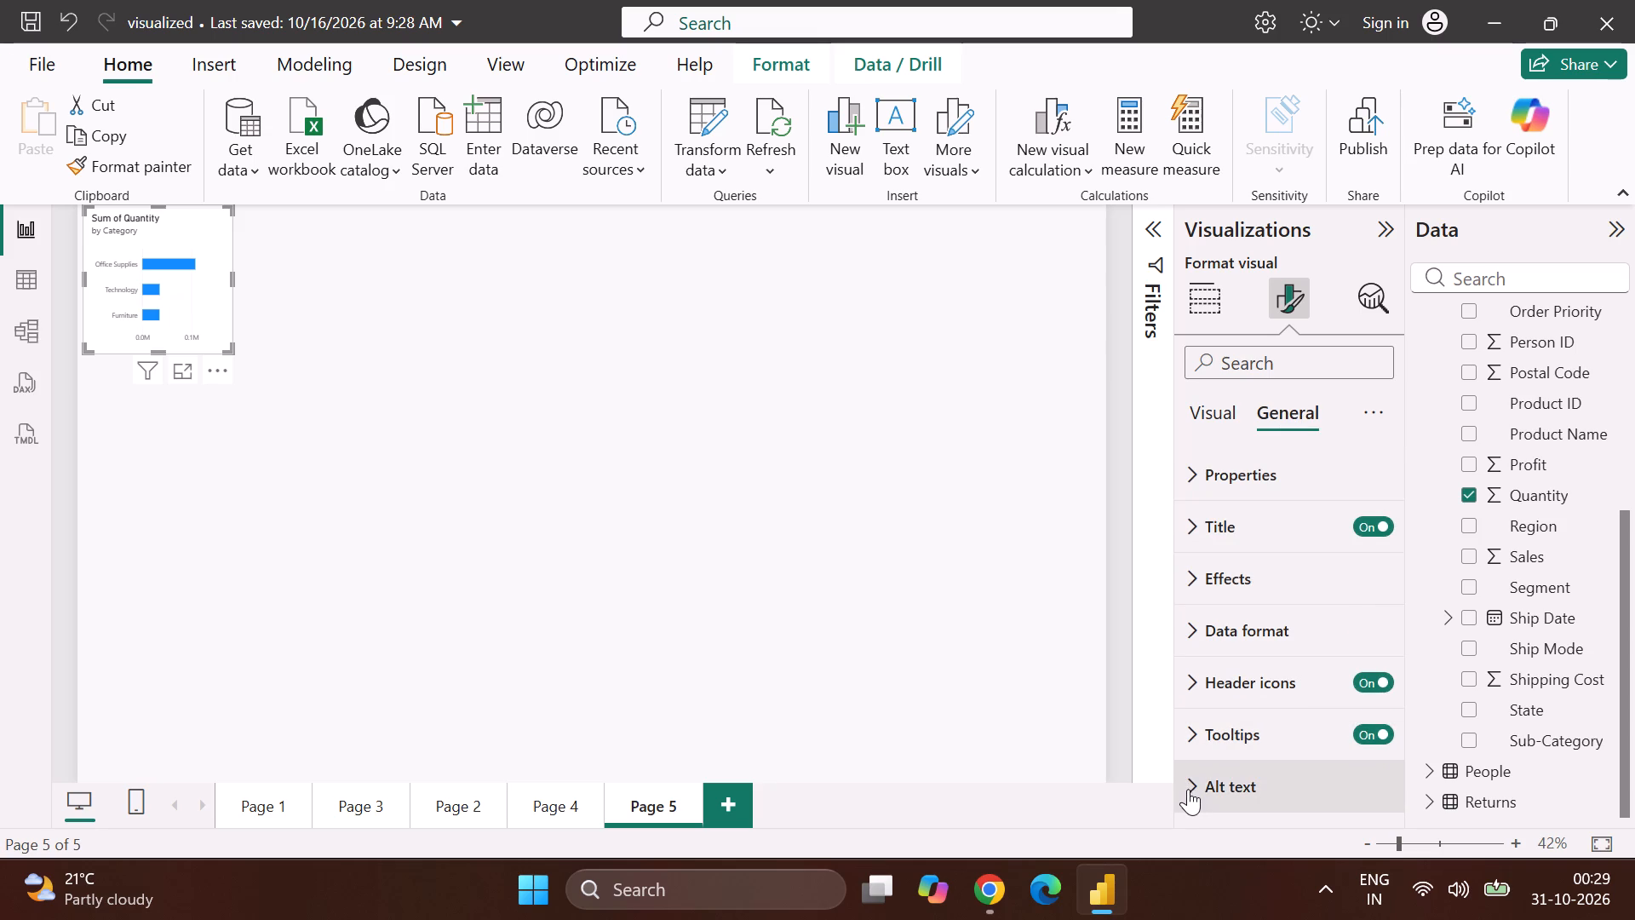
{"action": "left_click", "coordinate": [1188, 790]}
{"action": "scroll", "coordinate": [1188, 790], "scroll_direction": "down", "scroll_amount": 2}
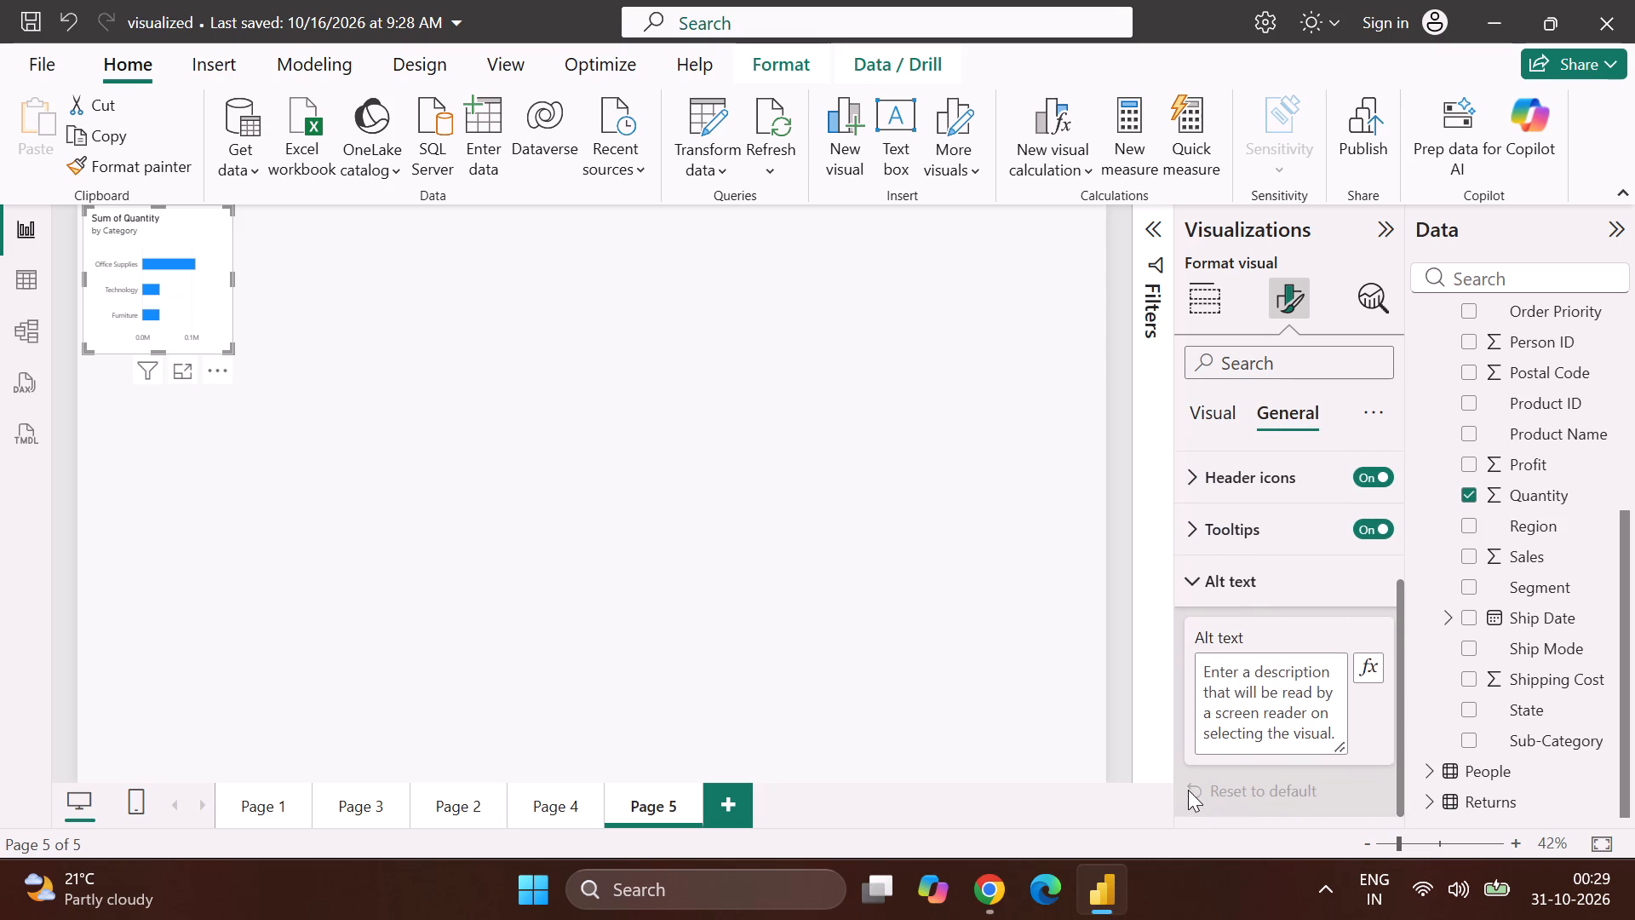
{"action": "scroll", "coordinate": [1196, 553], "scroll_direction": "up", "scroll_amount": 2}
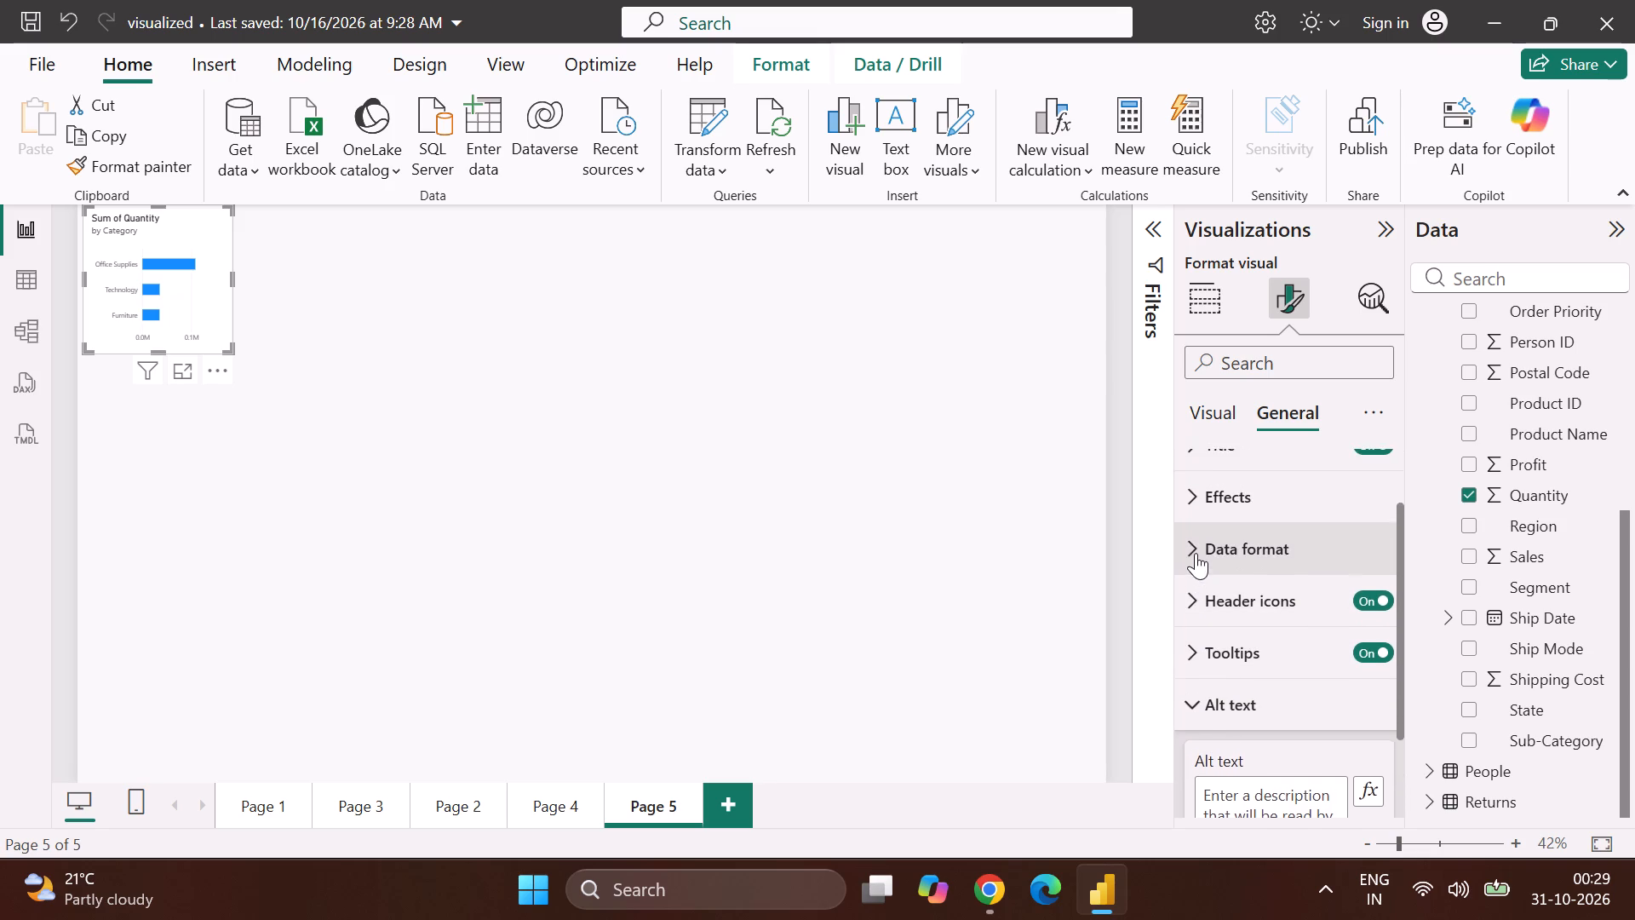
{"action": "scroll", "coordinate": [1196, 553], "scroll_direction": "up", "scroll_amount": 1}
{"action": "left_click", "coordinate": [1192, 550]}
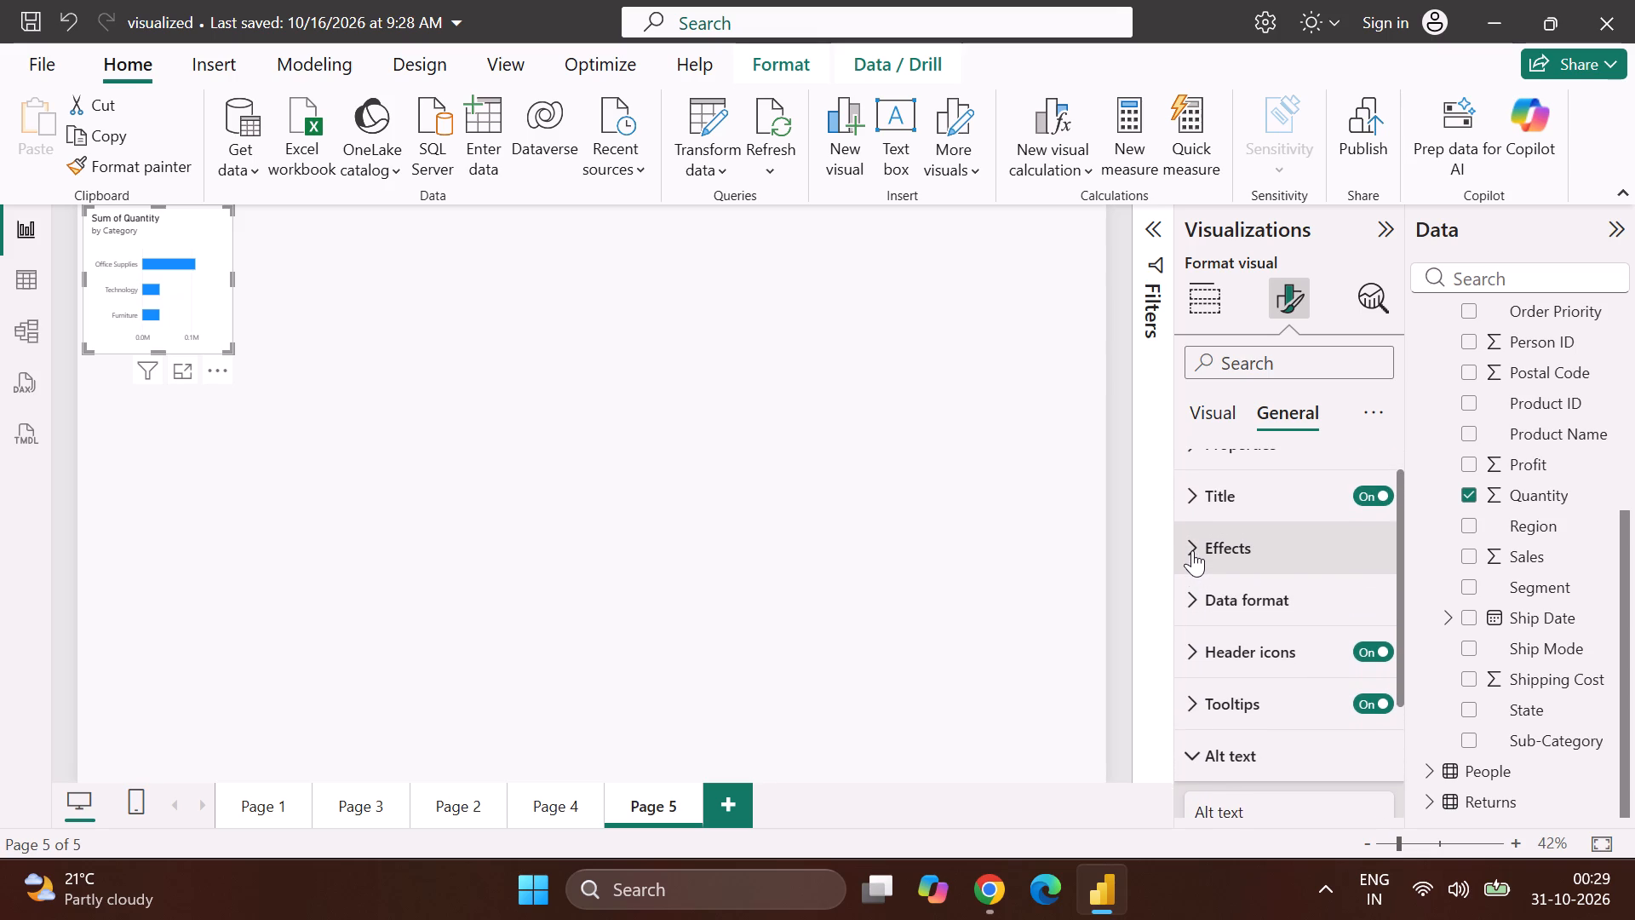
{"action": "scroll", "coordinate": [1195, 622], "scroll_direction": "down", "scroll_amount": 3}
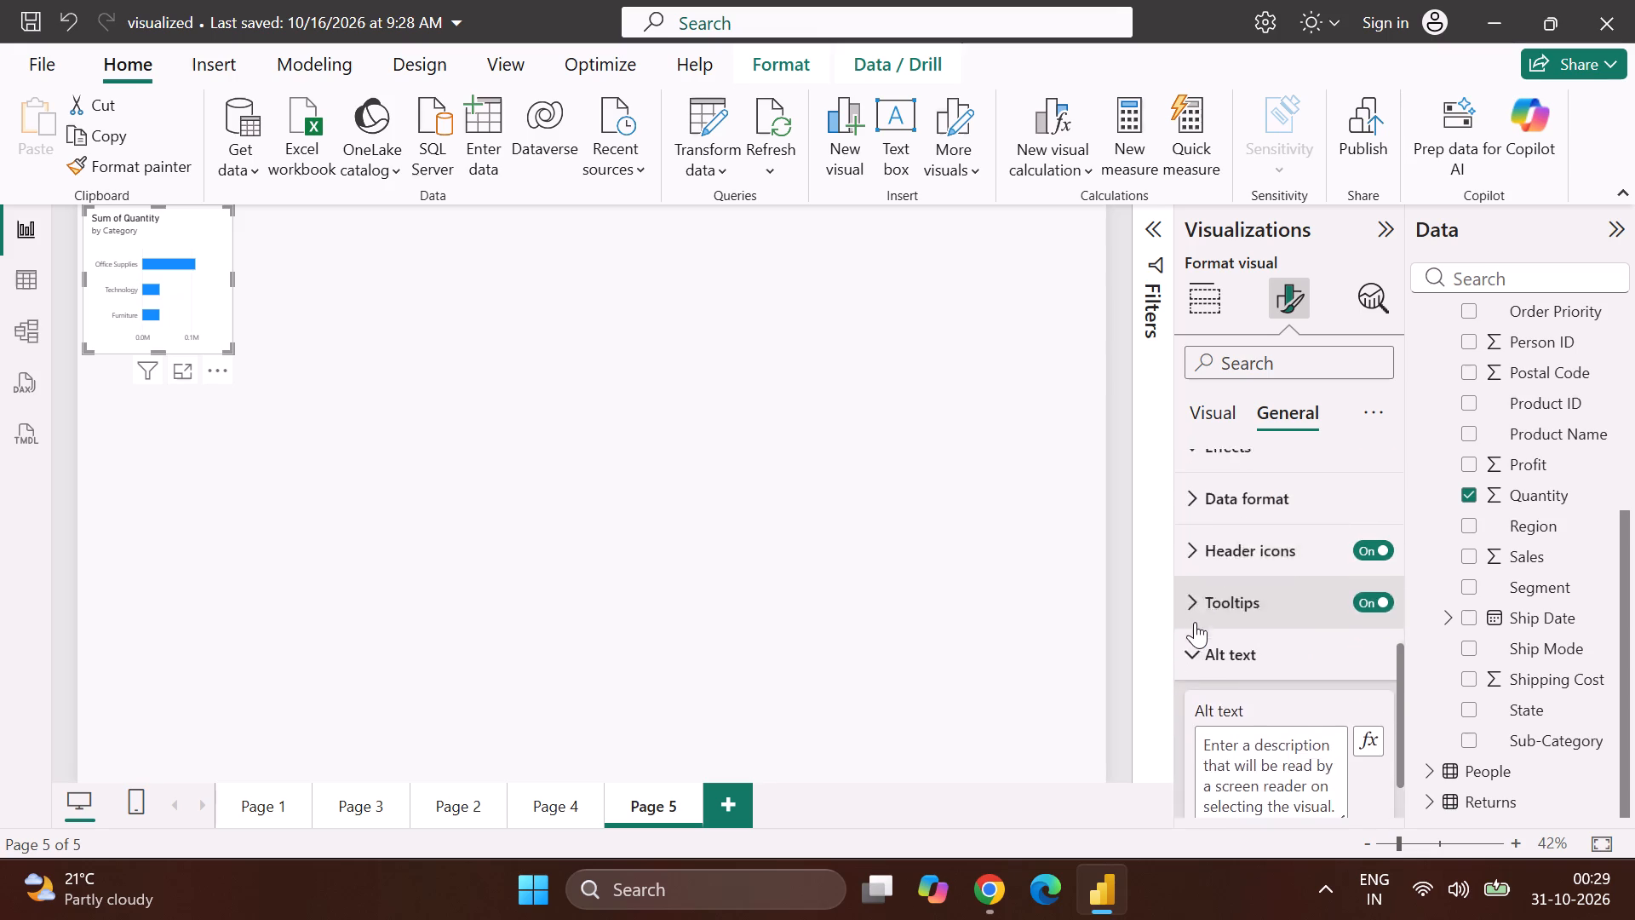
{"action": "scroll", "coordinate": [1195, 622], "scroll_direction": "down", "scroll_amount": 1}
{"action": "scroll", "coordinate": [1195, 622], "scroll_direction": "up", "scroll_amount": 1}
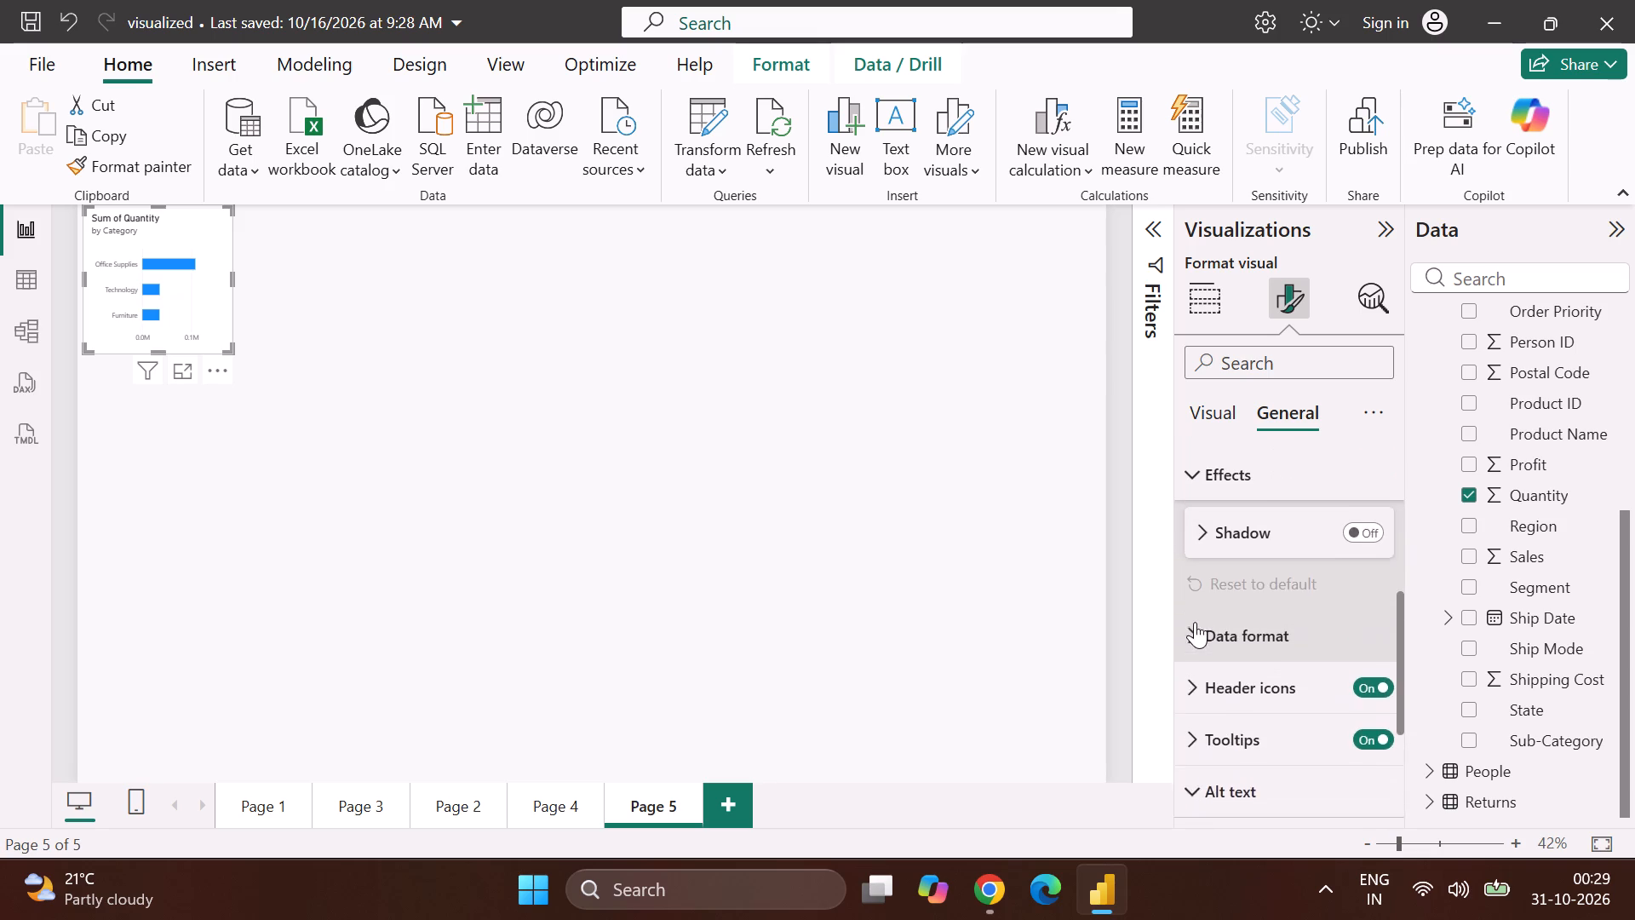
{"action": "scroll", "coordinate": [1195, 622], "scroll_direction": "up", "scroll_amount": 5}
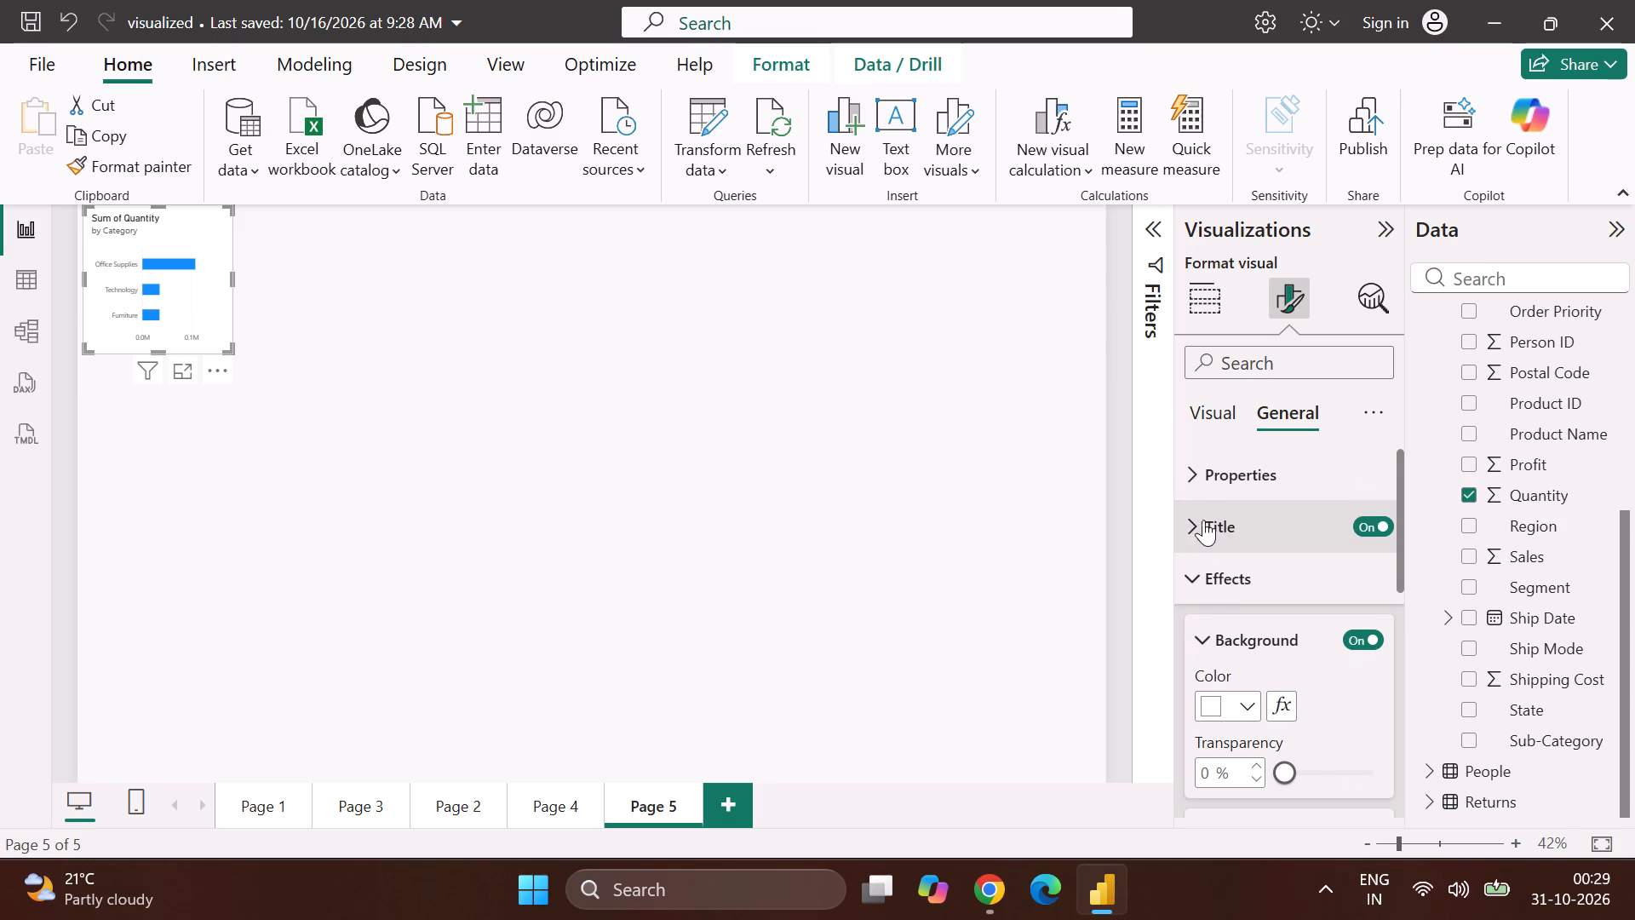
Examine the bar chart's general properties, including size, and review the remaining general format sections.
{"action": "left_click", "coordinate": [1195, 465]}
{"action": "scroll", "coordinate": [1195, 607], "scroll_direction": "down", "scroll_amount": 1}
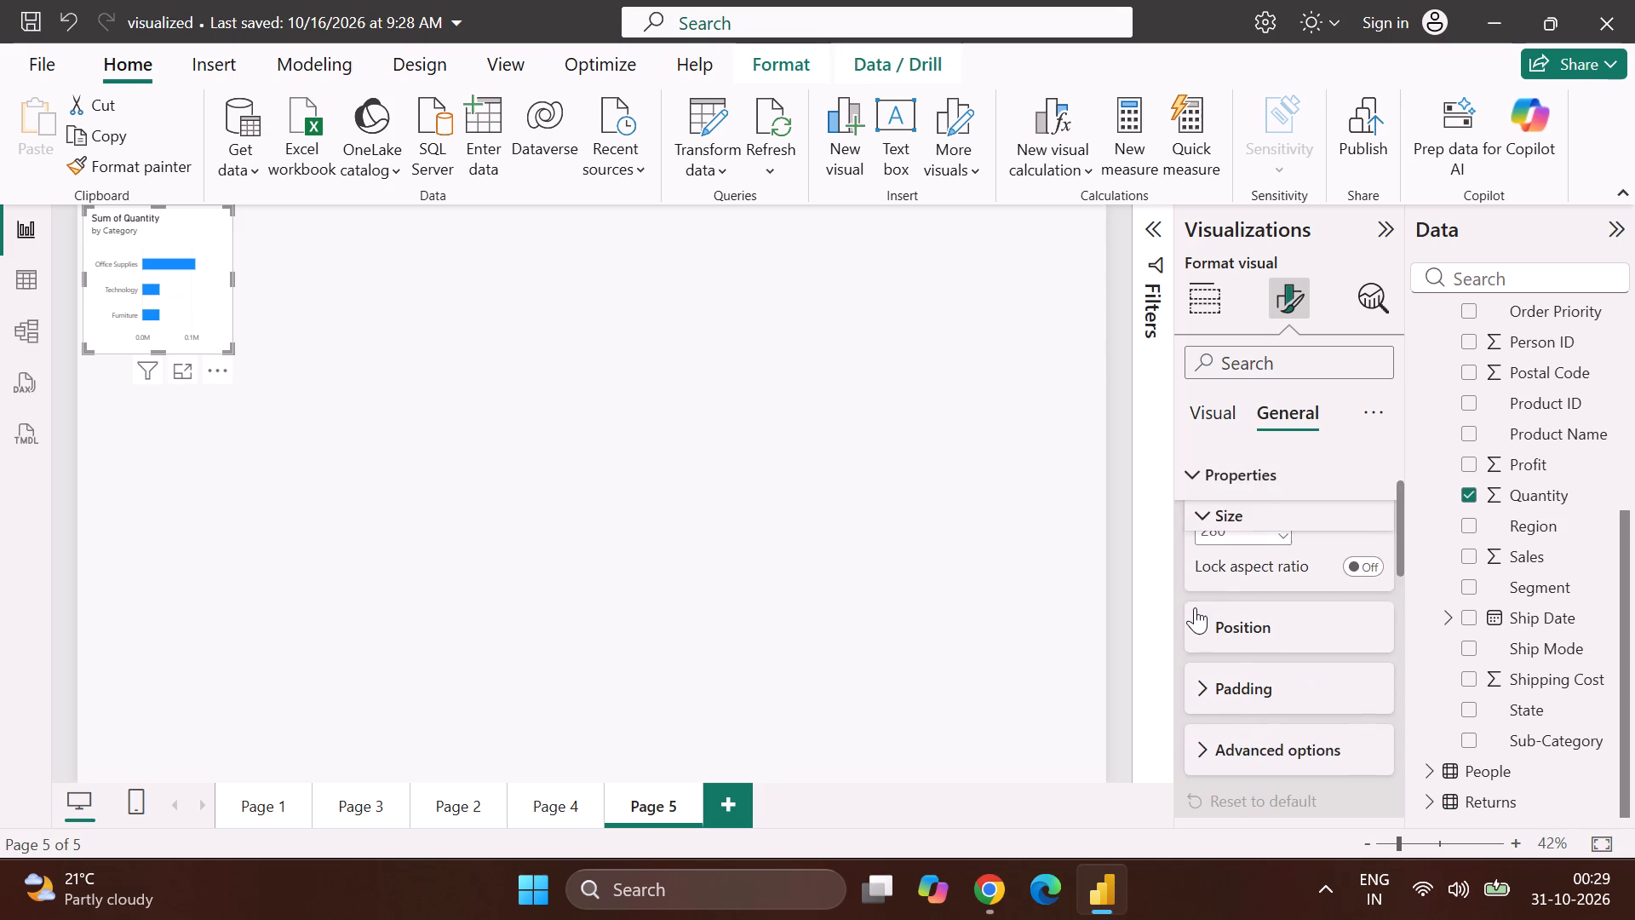
{"action": "scroll", "coordinate": [1195, 607], "scroll_direction": "down", "scroll_amount": 5}
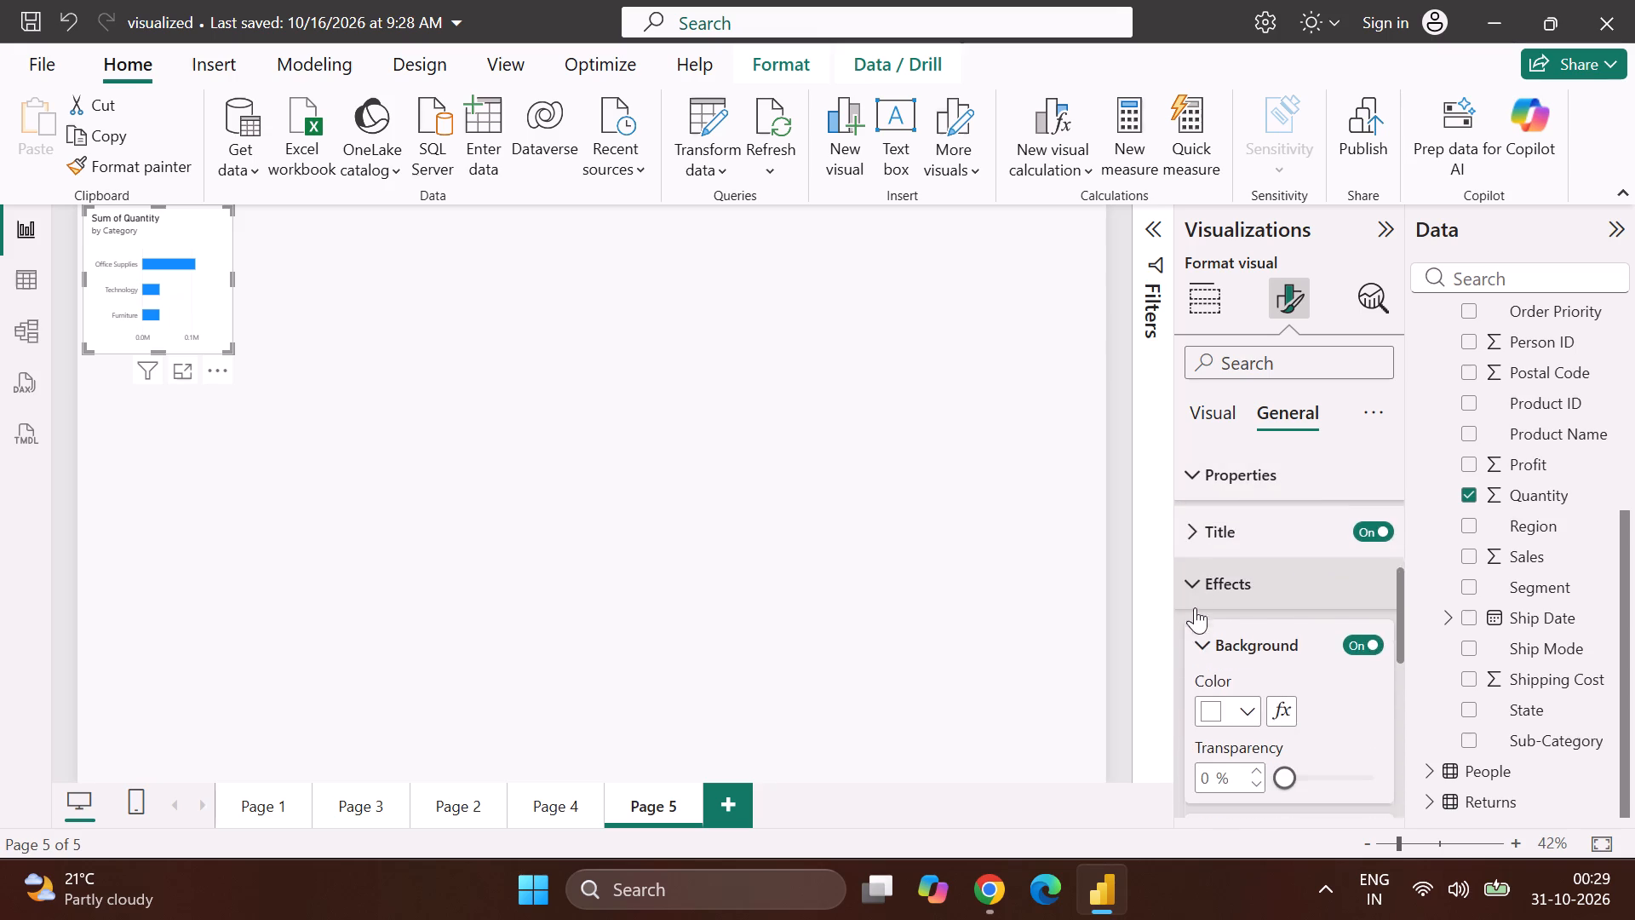
{"action": "scroll", "coordinate": [1195, 607], "scroll_direction": "down", "scroll_amount": 5}
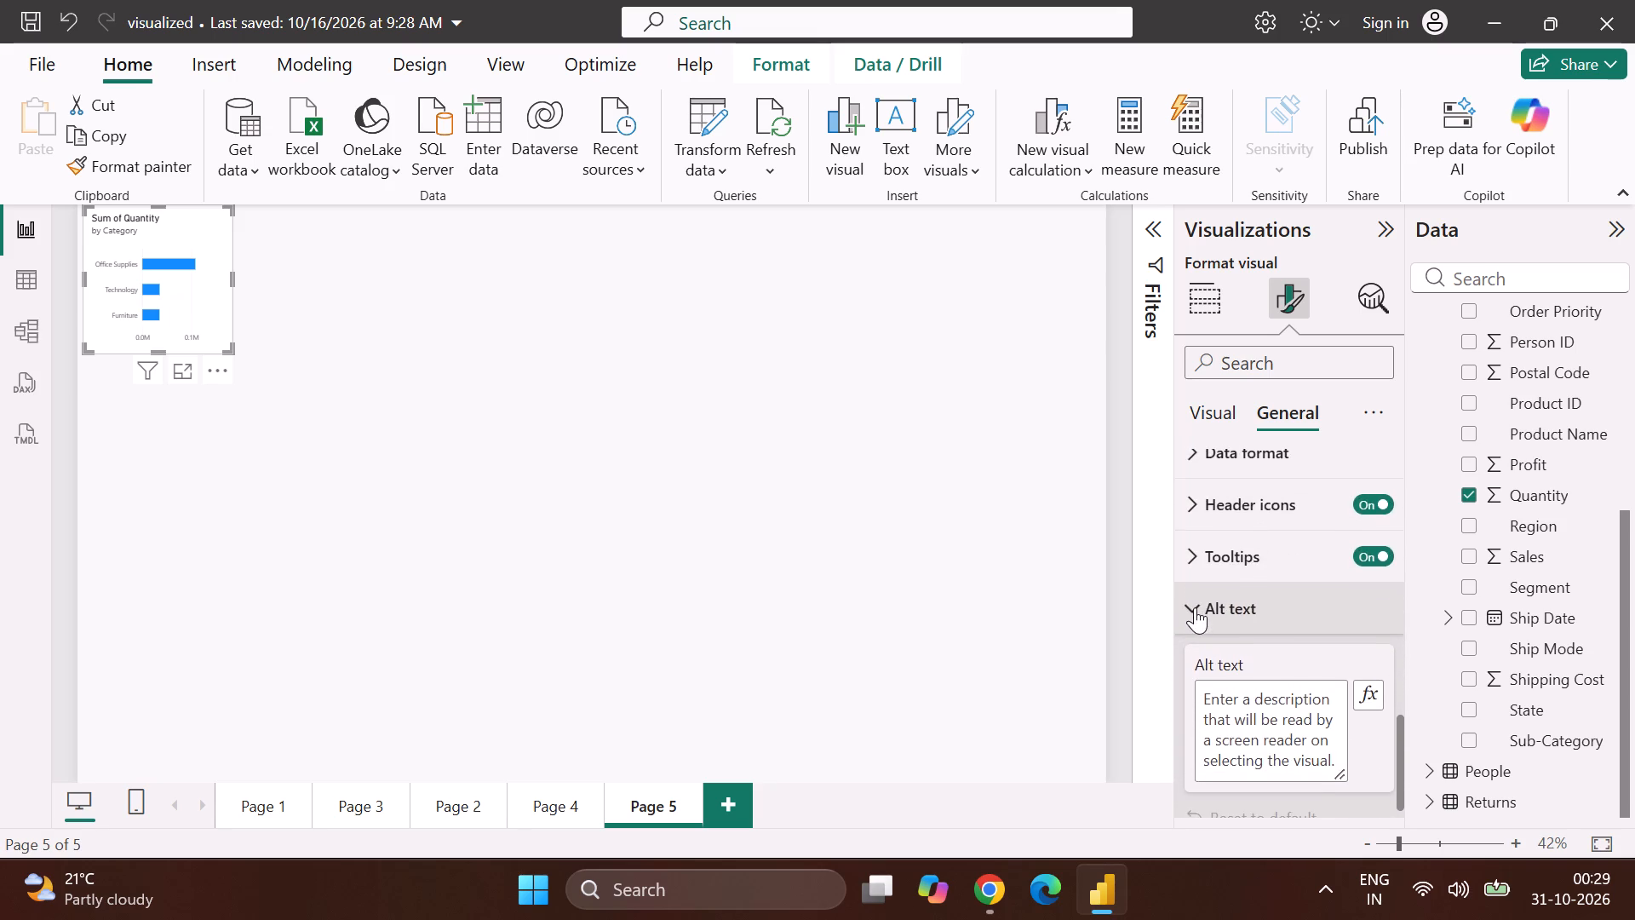
{"action": "scroll", "coordinate": [1195, 607], "scroll_direction": "down", "scroll_amount": 2}
{"action": "scroll", "coordinate": [1195, 607], "scroll_direction": "up", "scroll_amount": 2}
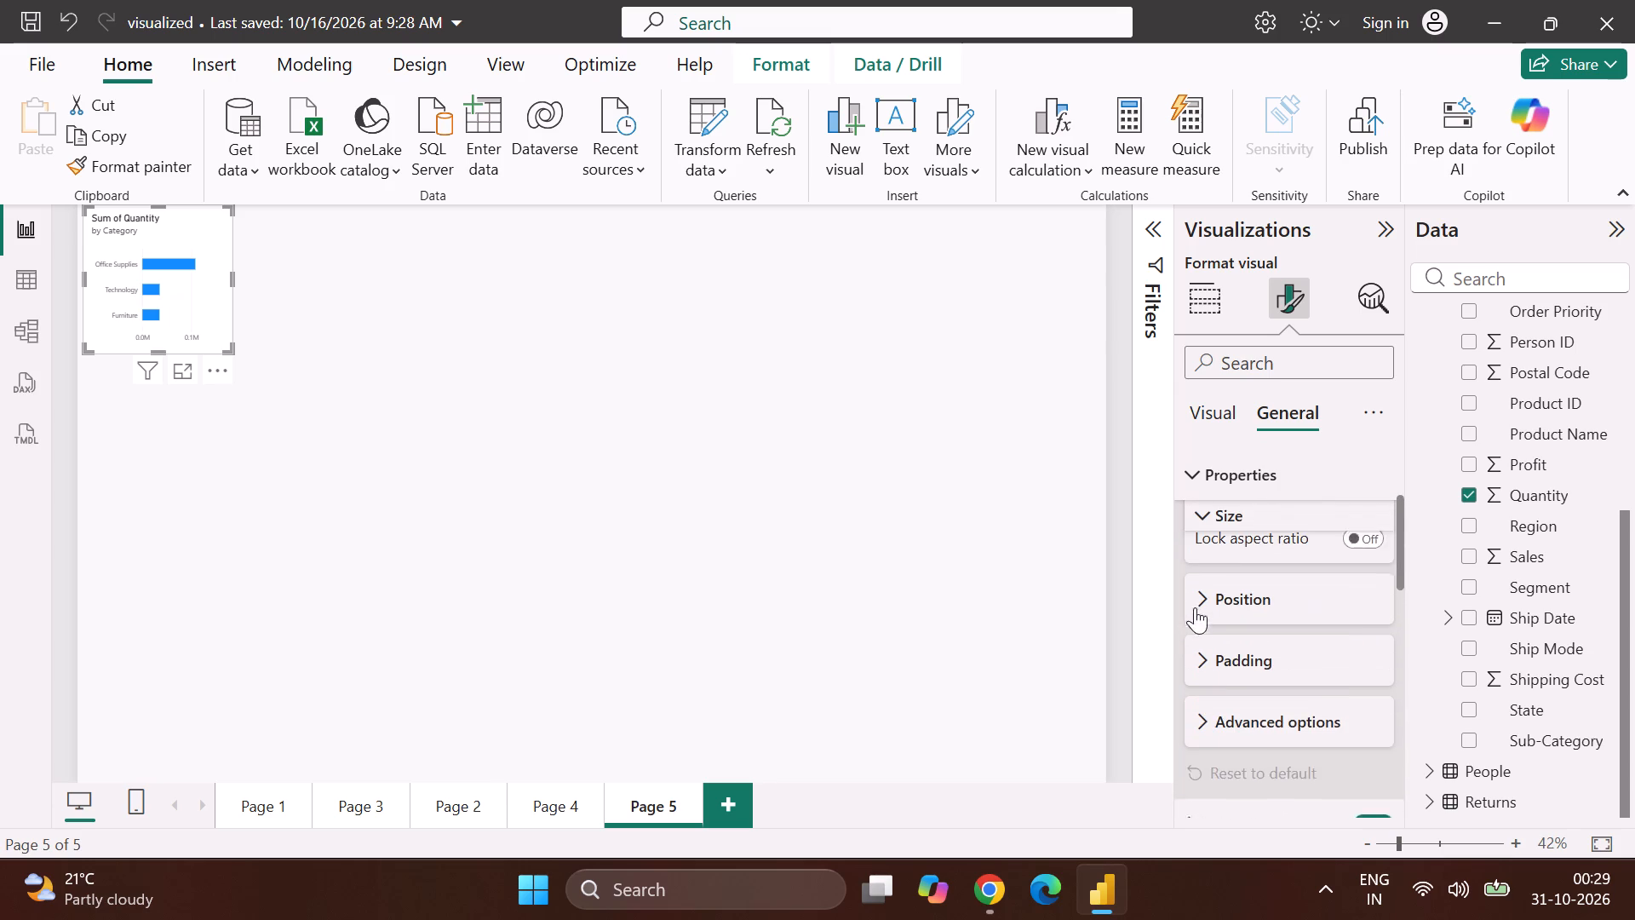
Deselect and reselect the bar chart, and review its field, analytics, visual and general format options again.
{"action": "left_click", "coordinate": [440, 382]}
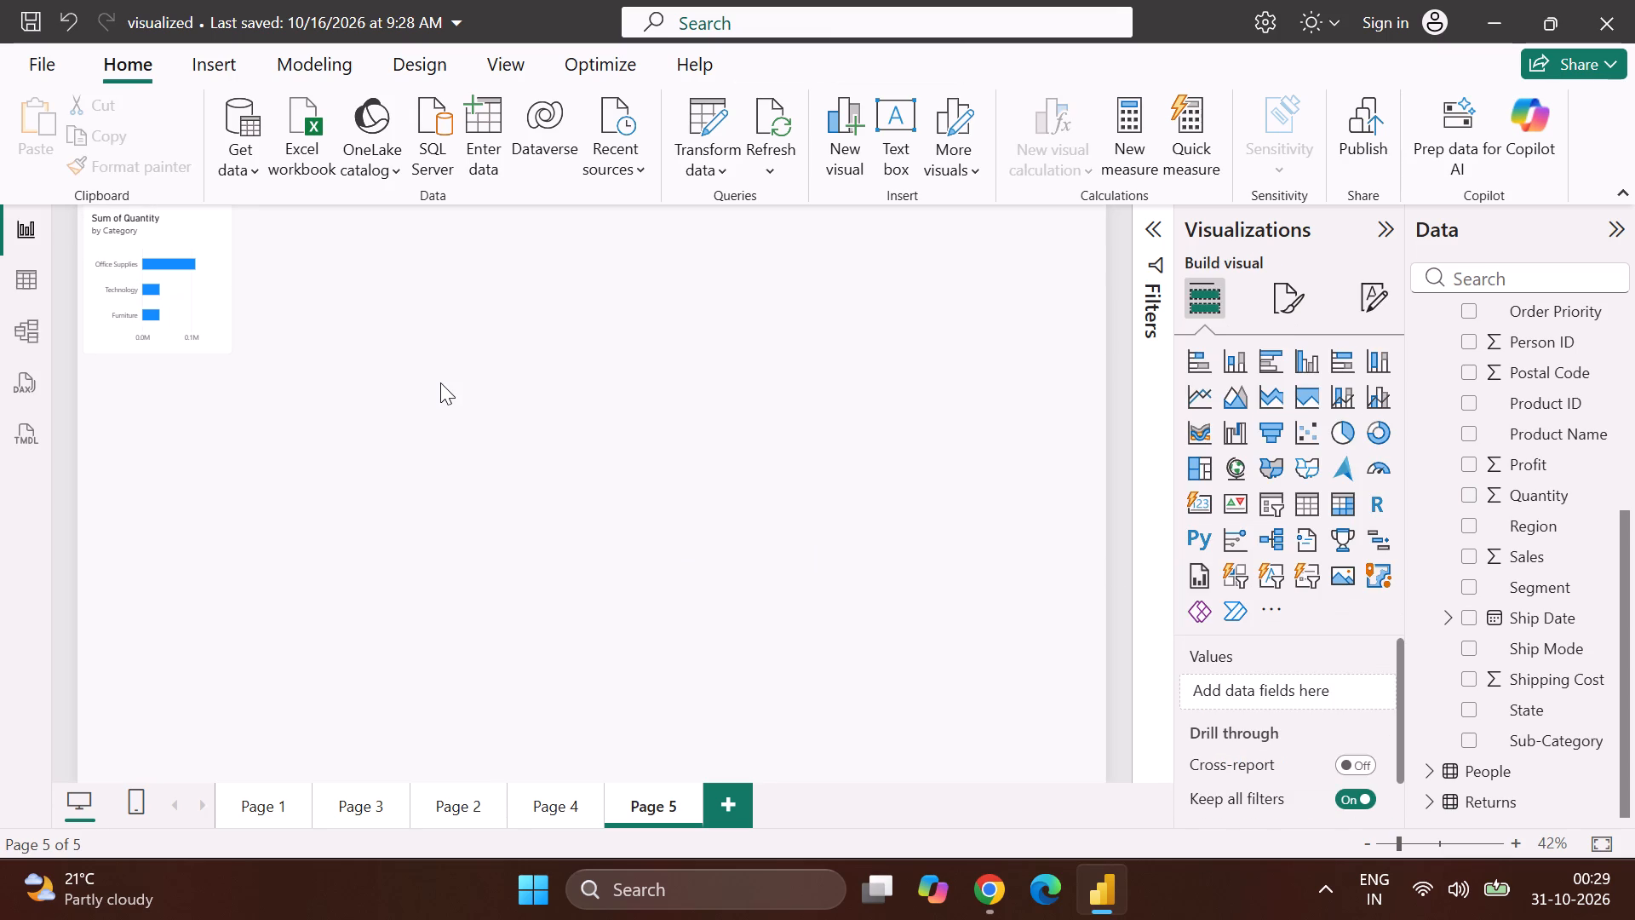
{"action": "left_click", "coordinate": [440, 382]}
{"action": "left_click", "coordinate": [214, 234]}
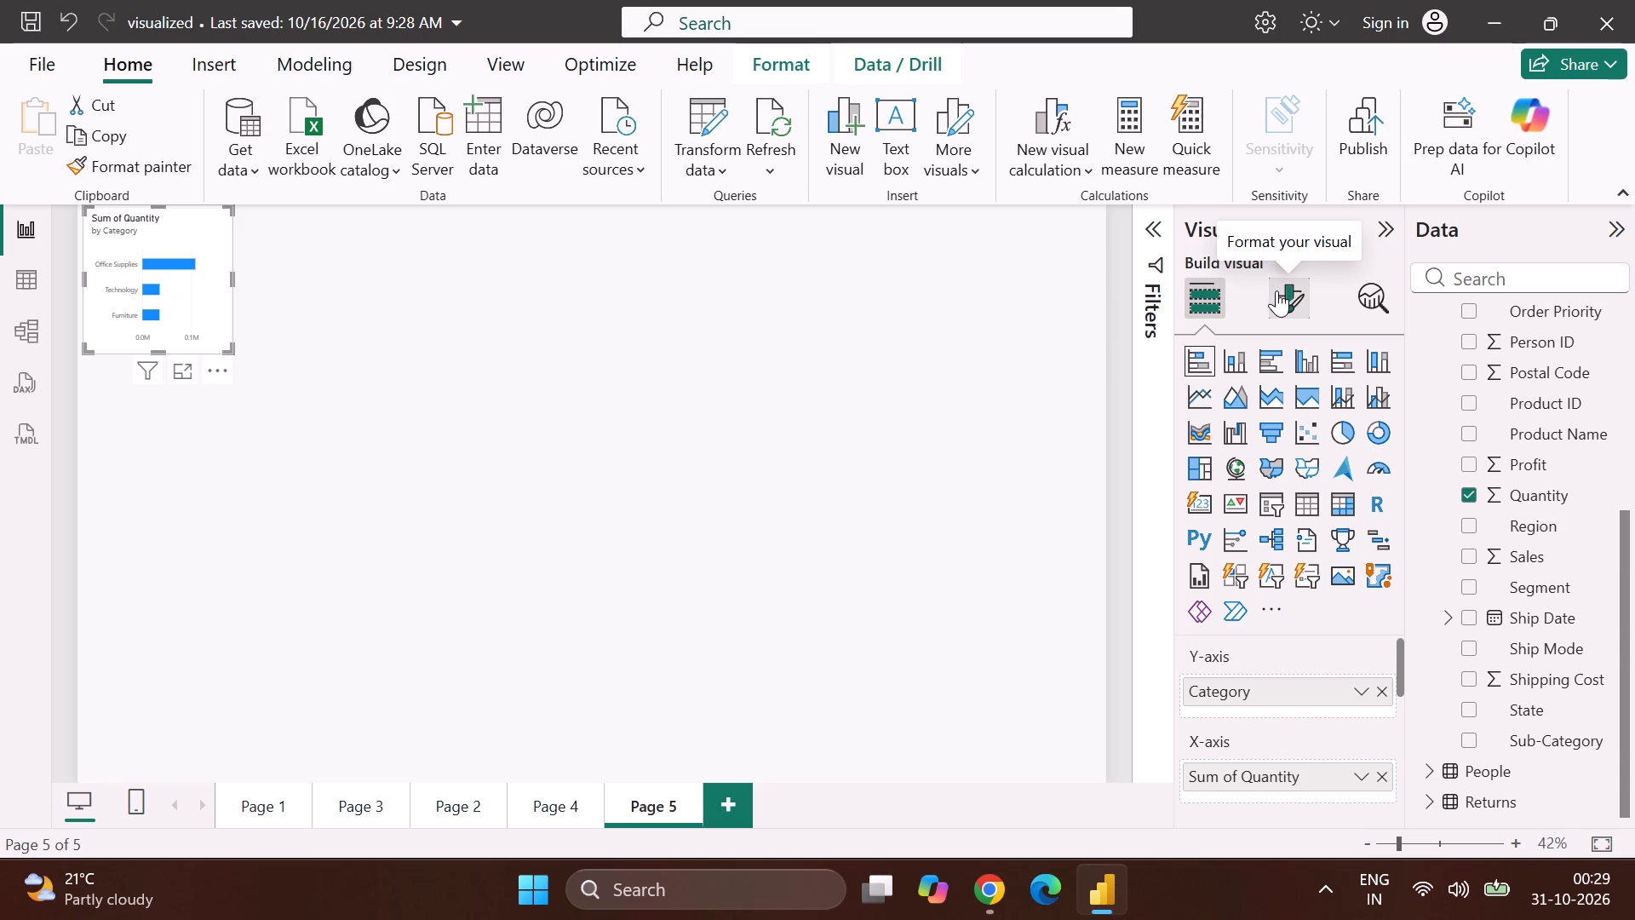
{"action": "left_click", "coordinate": [1200, 299]}
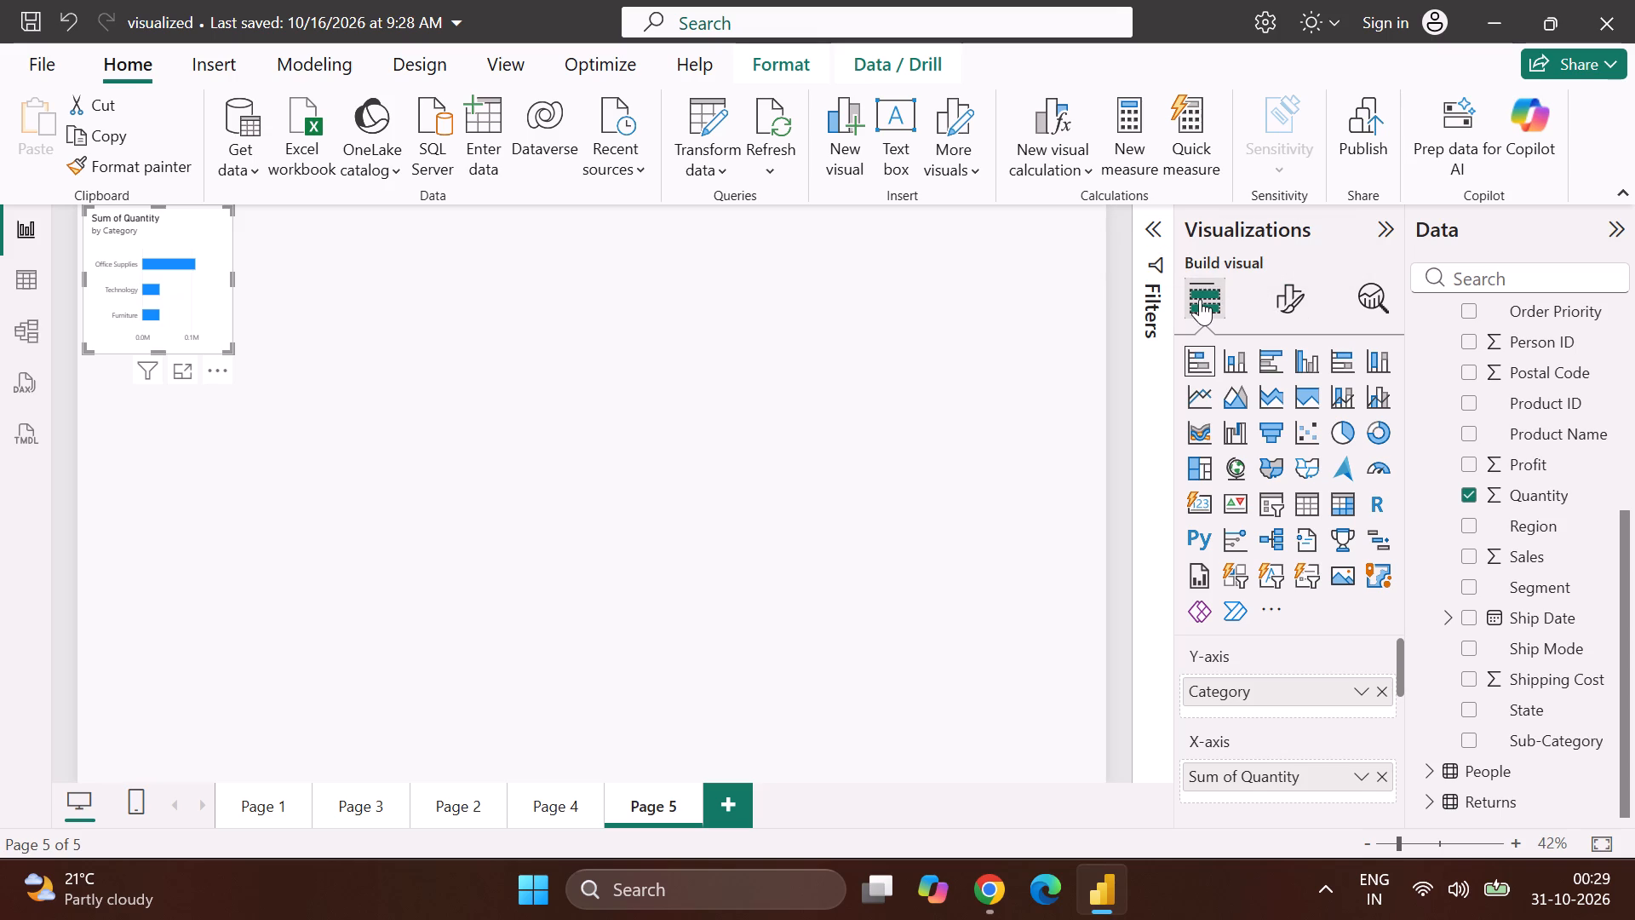
{"action": "left_click", "coordinate": [1353, 296]}
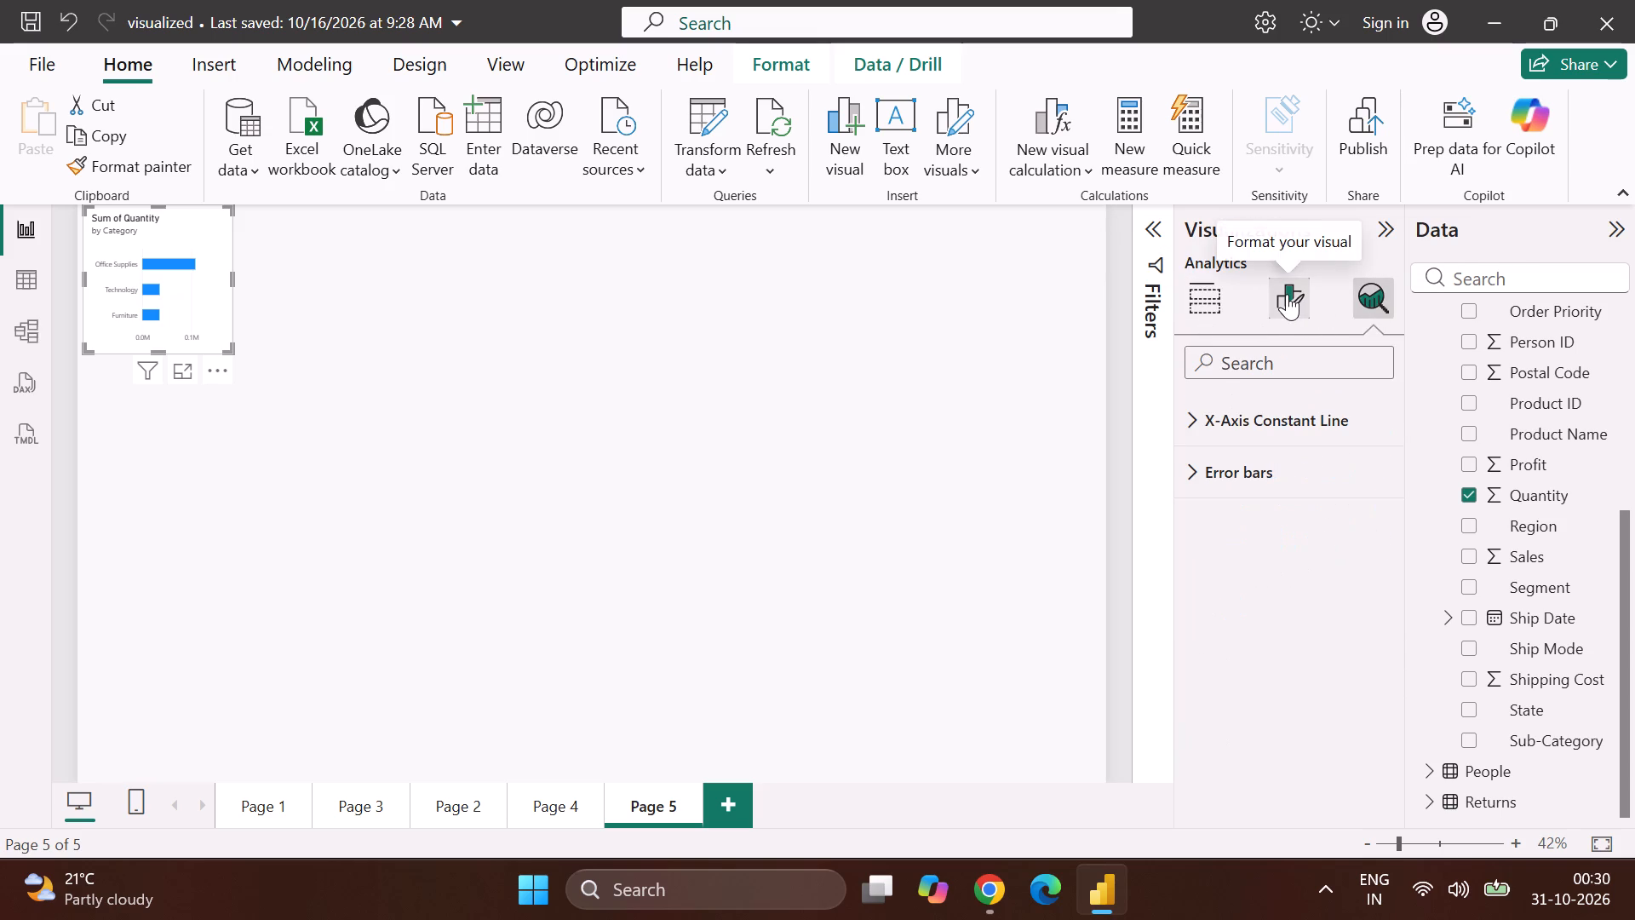
{"action": "left_click", "coordinate": [1287, 294]}
{"action": "scroll", "coordinate": [1267, 499], "scroll_direction": "down", "scroll_amount": 4}
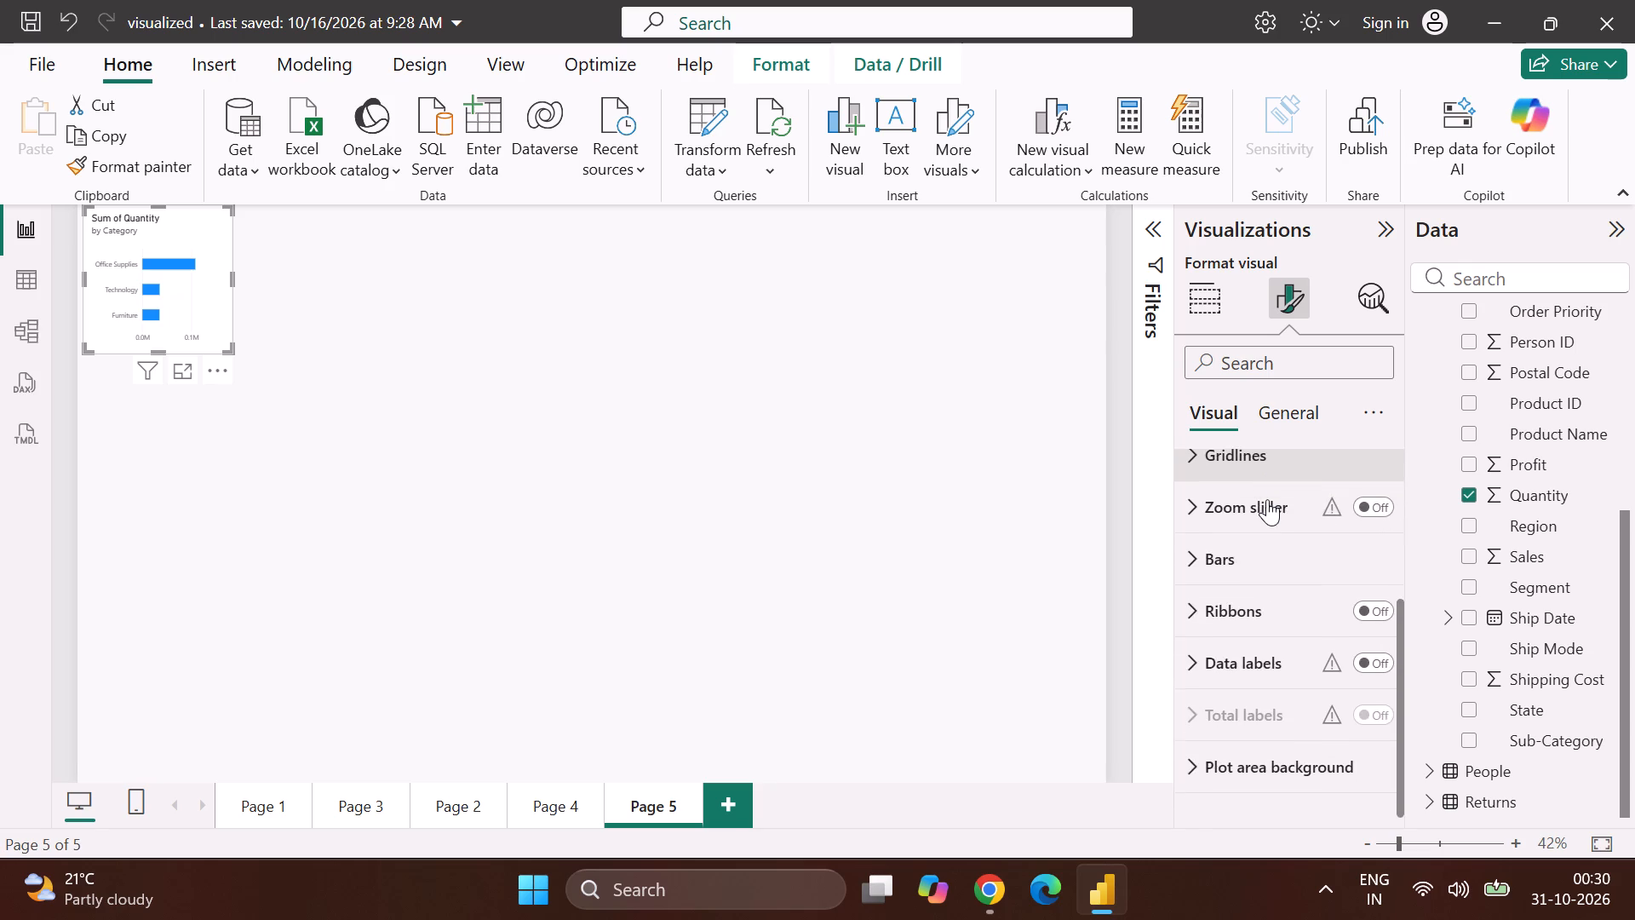
{"action": "scroll", "coordinate": [1267, 499], "scroll_direction": "down", "scroll_amount": 4}
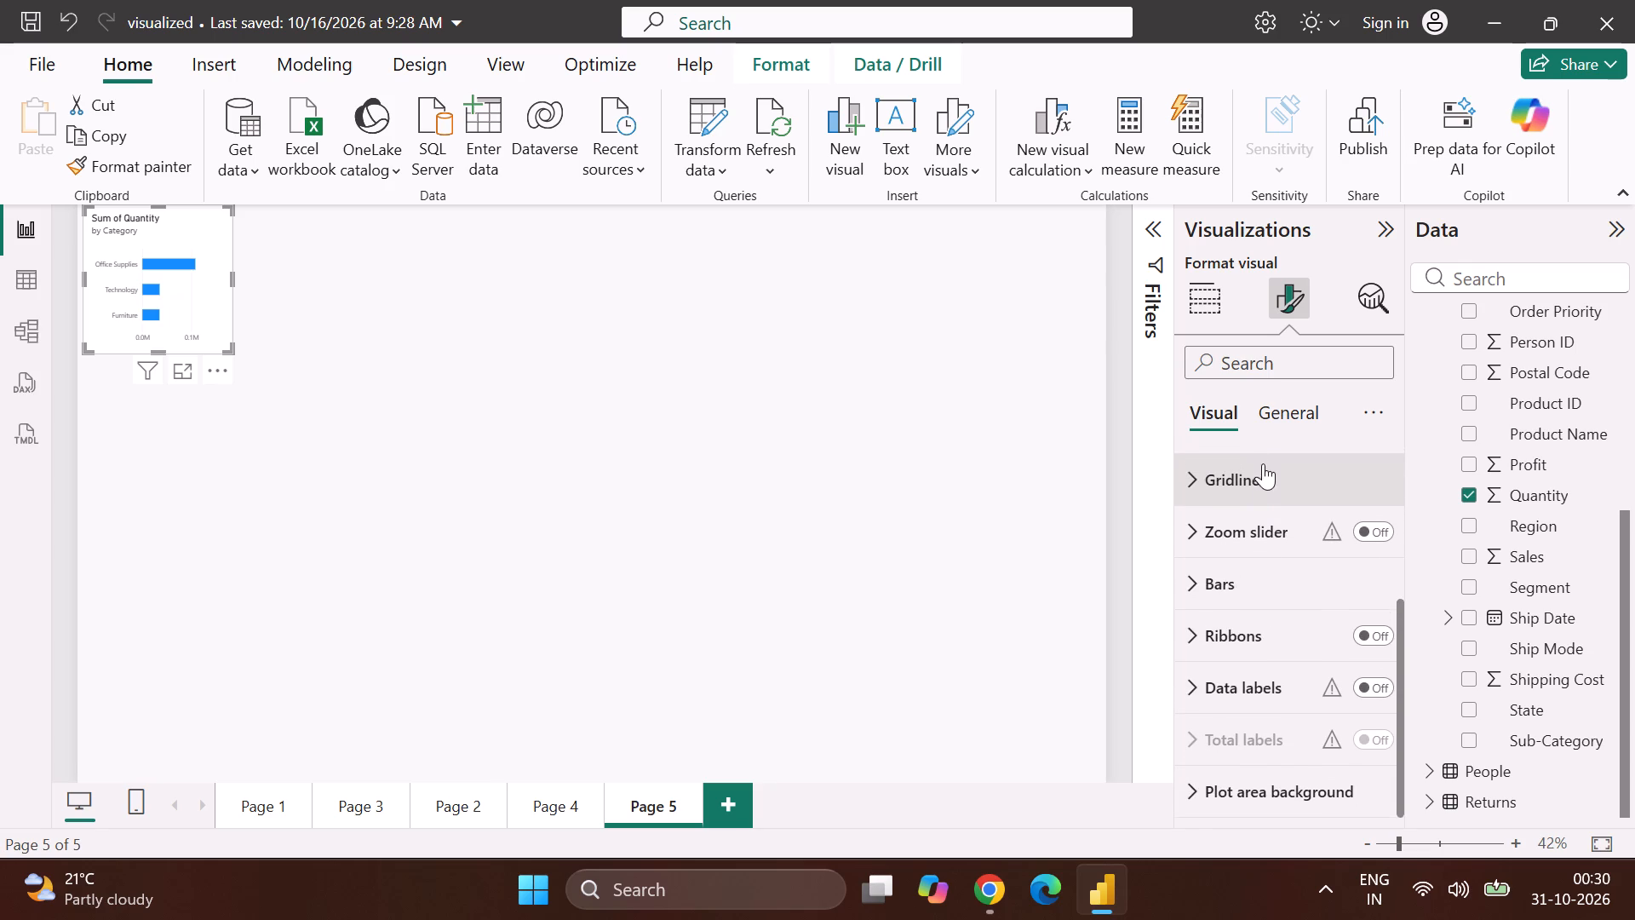
{"action": "left_click", "coordinate": [1271, 426]}
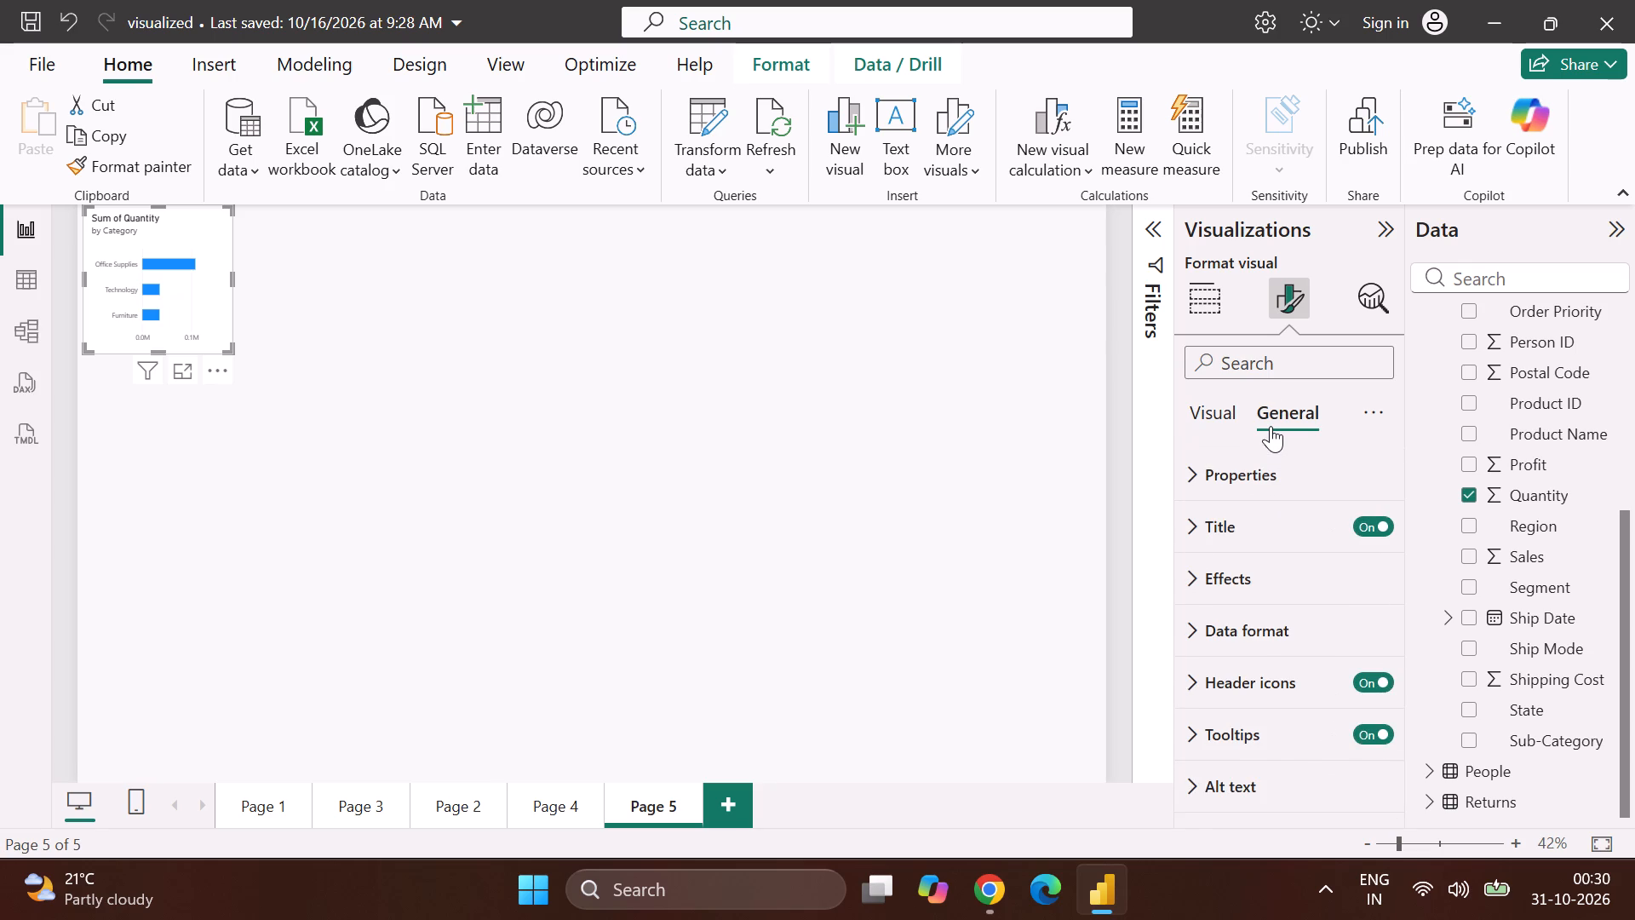
{"action": "scroll", "coordinate": [1231, 558], "scroll_direction": "up", "scroll_amount": 9}
{"action": "scroll", "coordinate": [1231, 558], "scroll_direction": "down", "scroll_amount": 8}
{"action": "scroll", "coordinate": [1231, 558], "scroll_direction": "up", "scroll_amount": 7}
{"action": "scroll", "coordinate": [1231, 558], "scroll_direction": "down", "scroll_amount": 5}
{"action": "scroll", "coordinate": [1231, 558], "scroll_direction": "up", "scroll_amount": 4}
{"action": "scroll", "coordinate": [1231, 558], "scroll_direction": "right", "scroll_amount": 3}
{"action": "scroll", "coordinate": [1315, 543], "scroll_direction": "down", "scroll_amount": 3}
{"action": "scroll", "coordinate": [1315, 543], "scroll_direction": "up", "scroll_amount": 2}
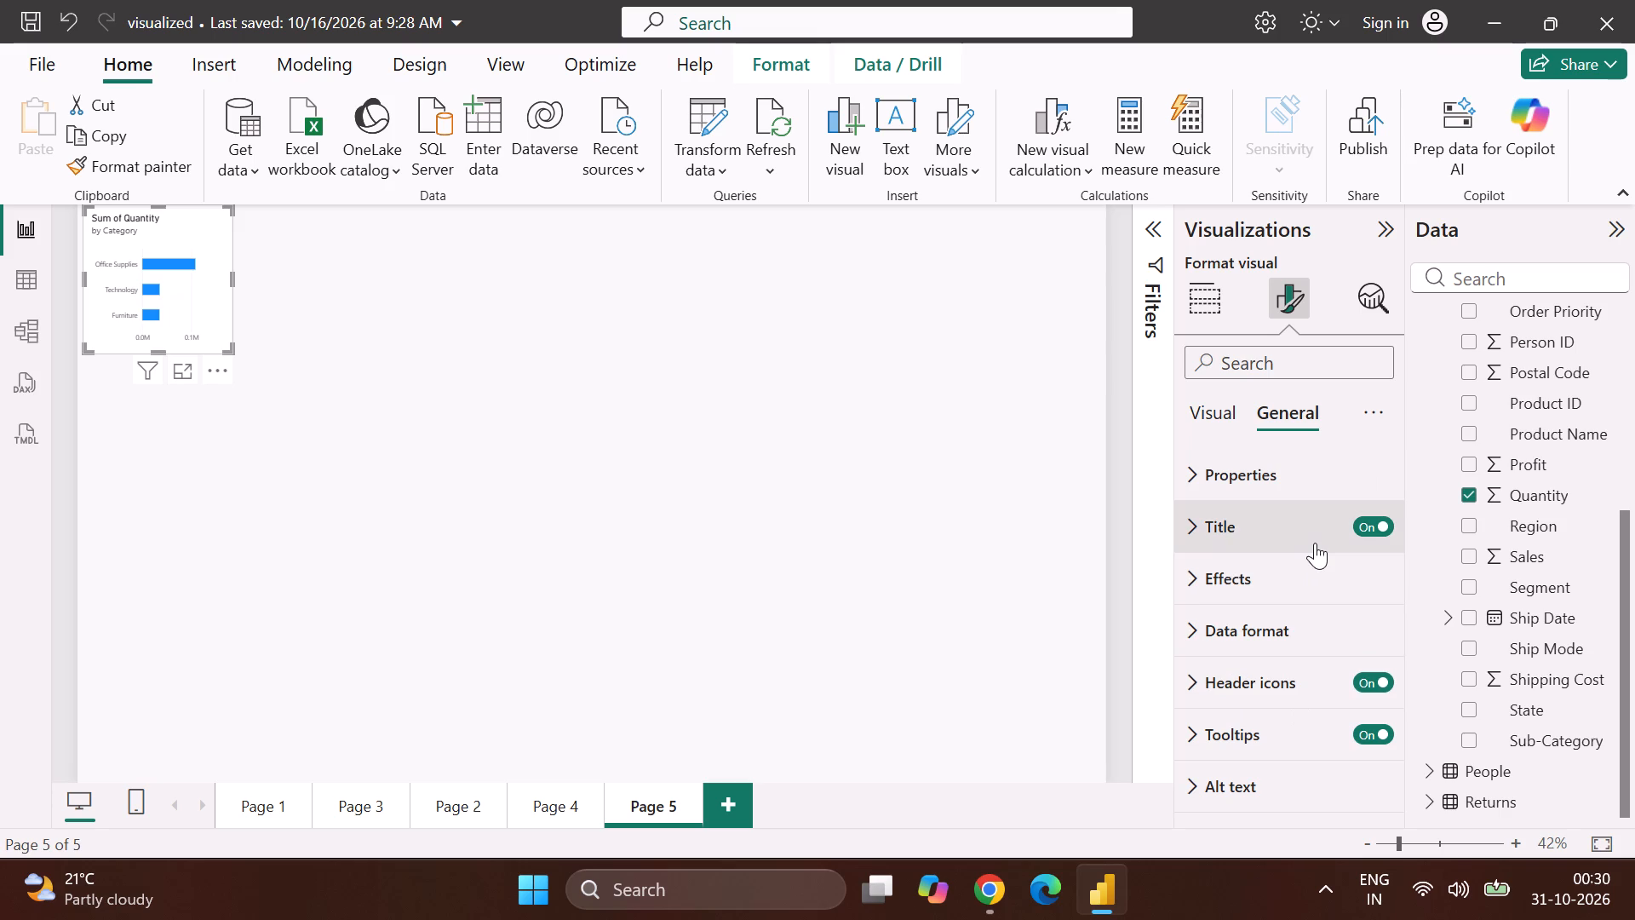
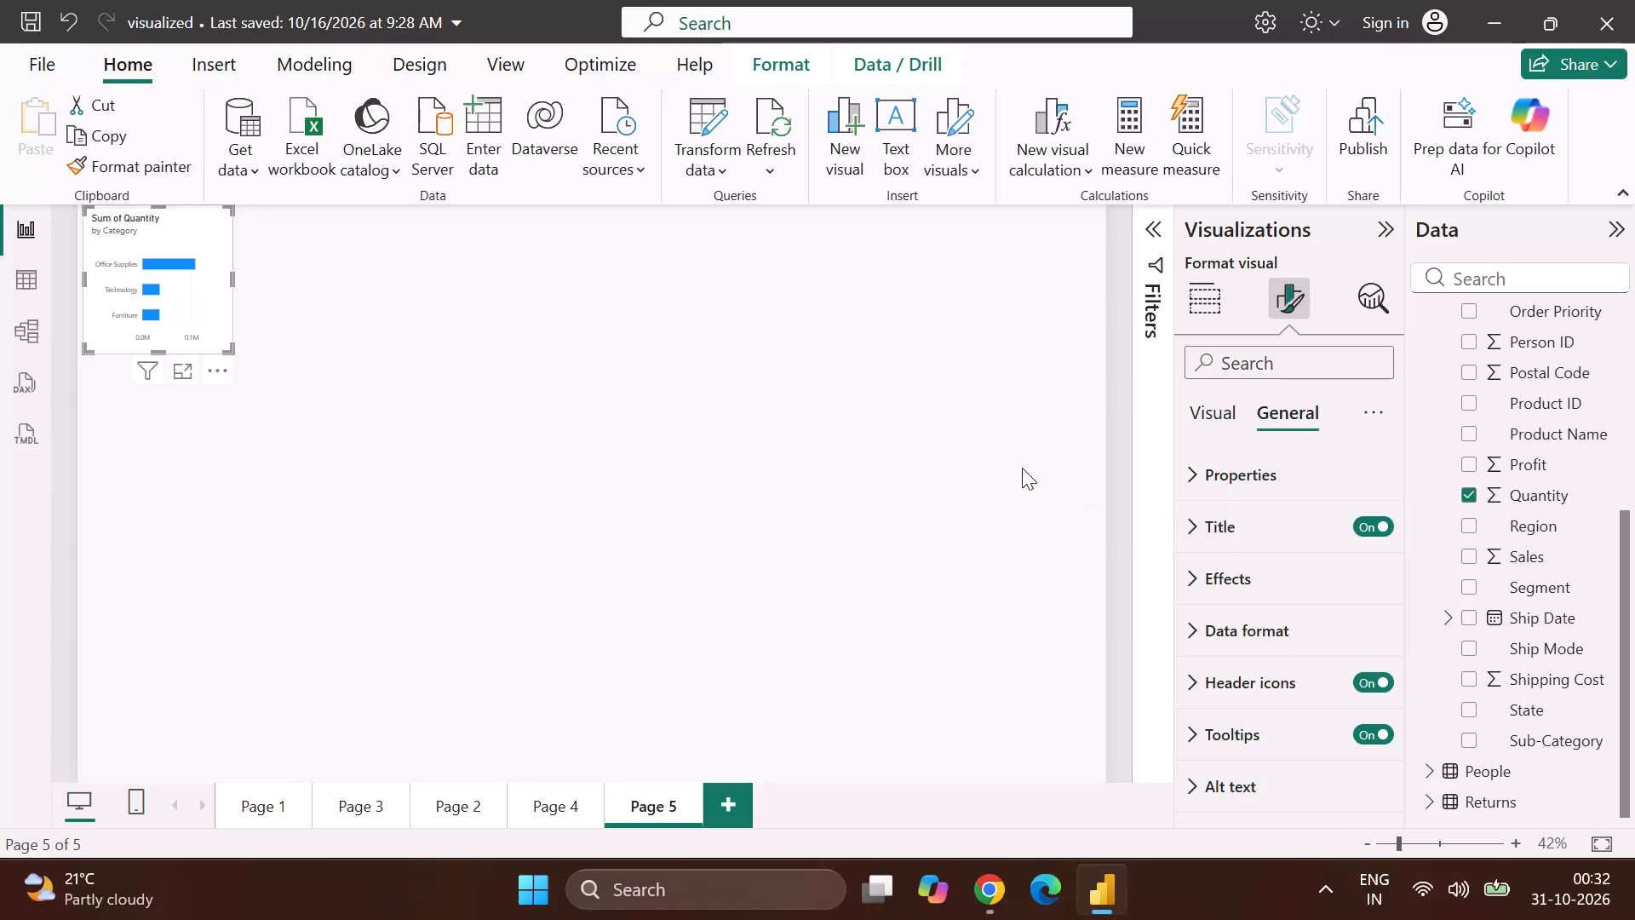
Reselect the Quantity by Category bar chart and look through its general format options once more.
{"action": "left_click", "coordinate": [493, 514]}
{"action": "left_click", "coordinate": [172, 250]}
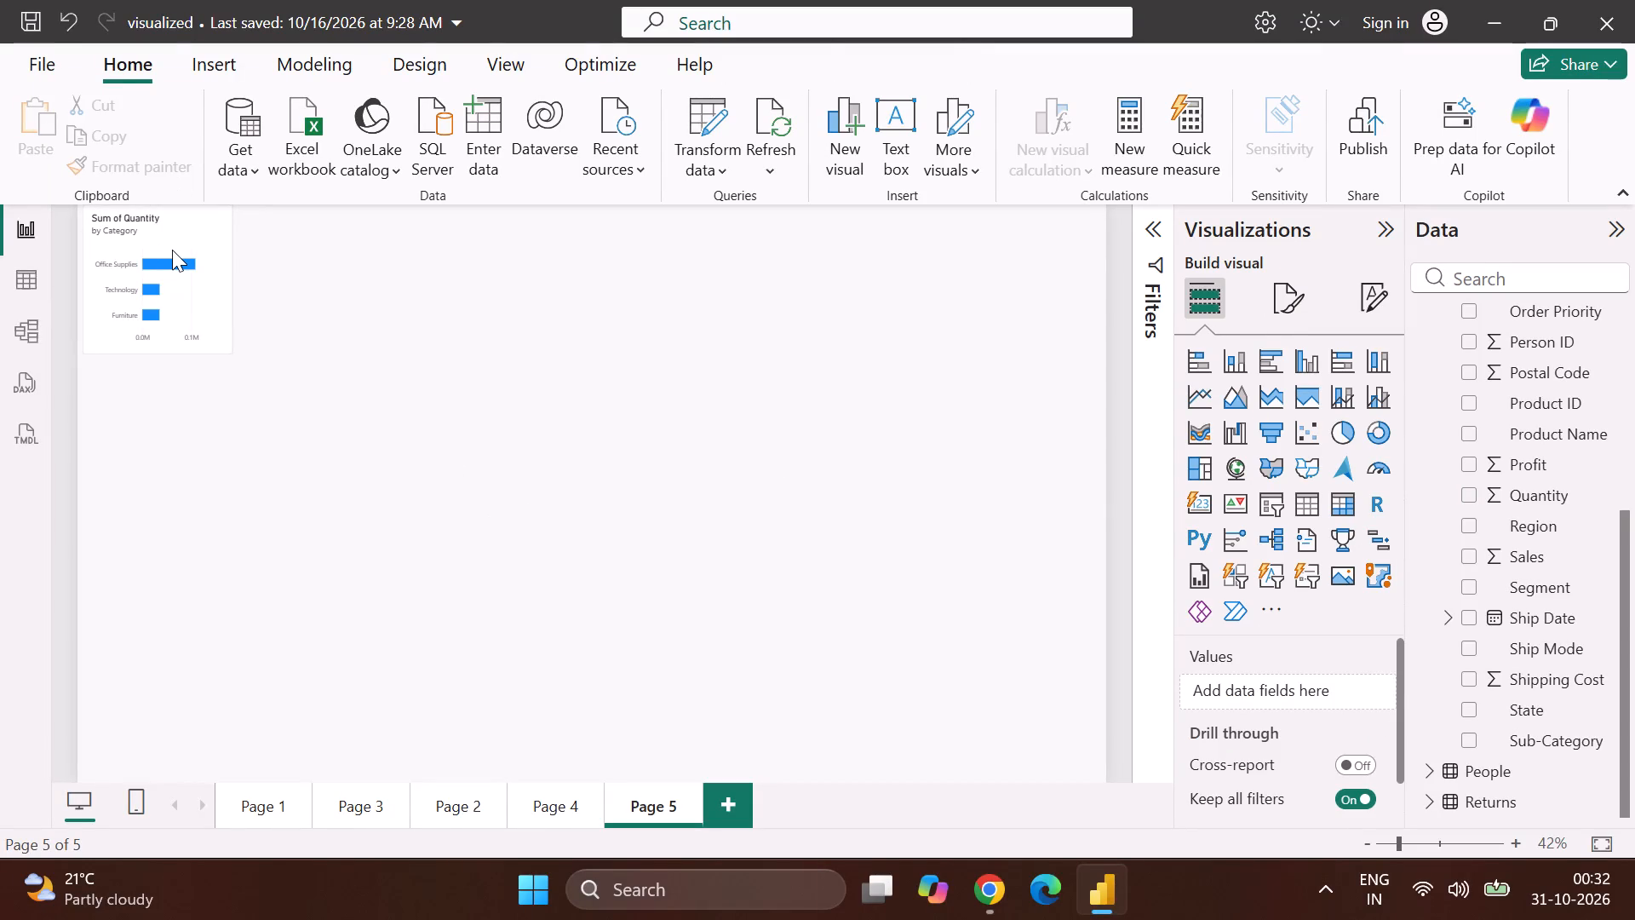
{"action": "left_click", "coordinate": [1298, 281]}
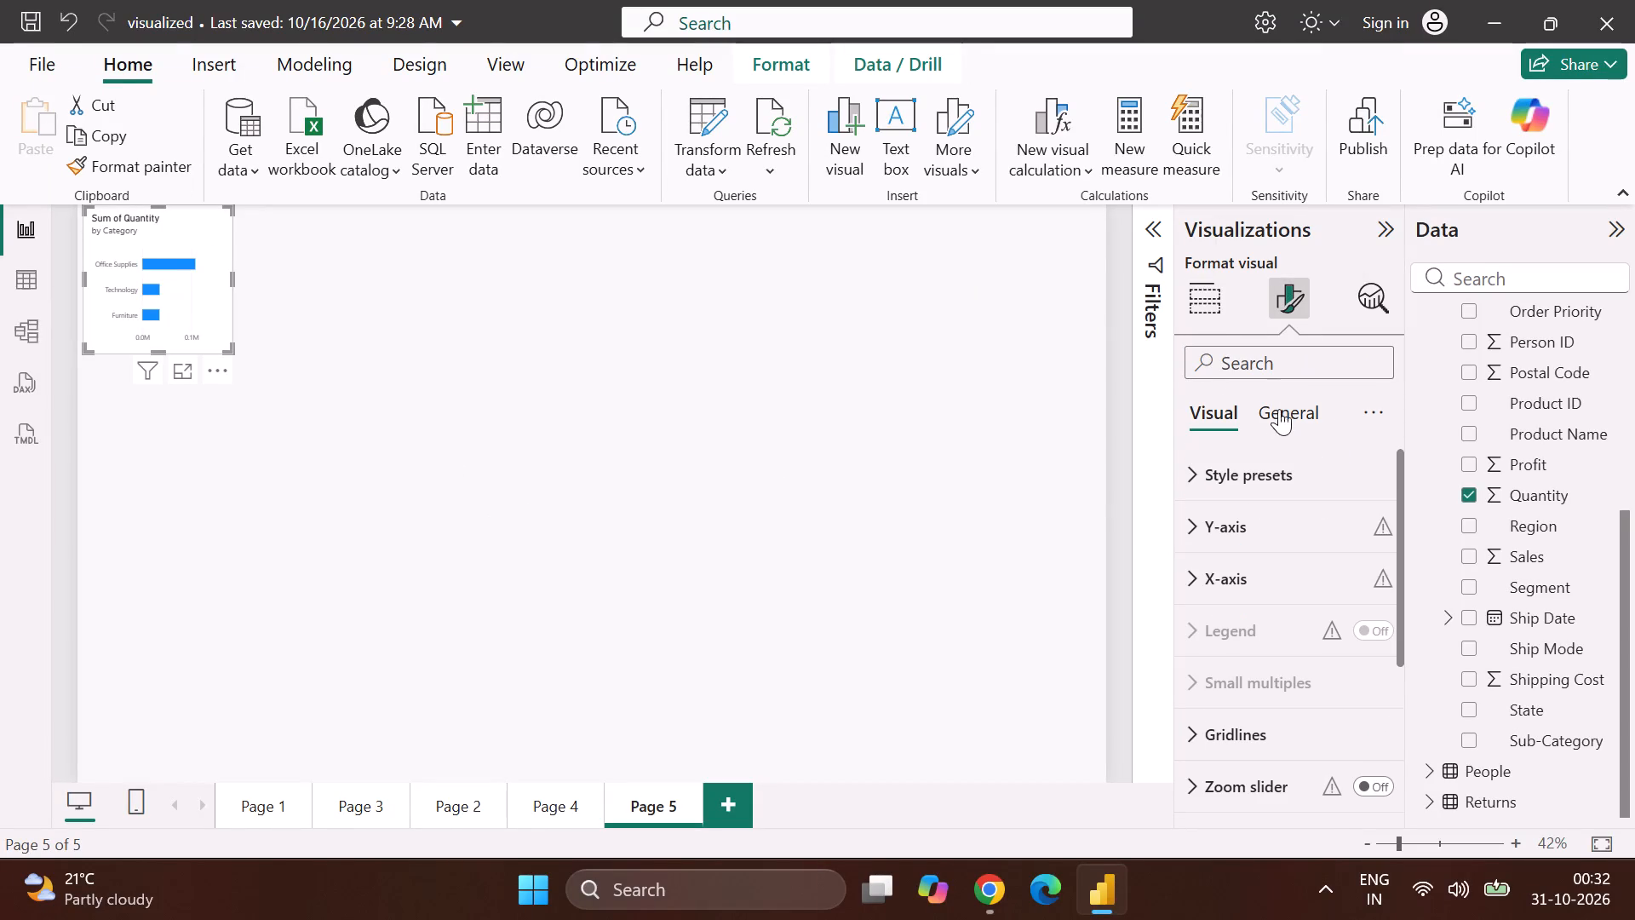
{"action": "left_click", "coordinate": [1271, 421]}
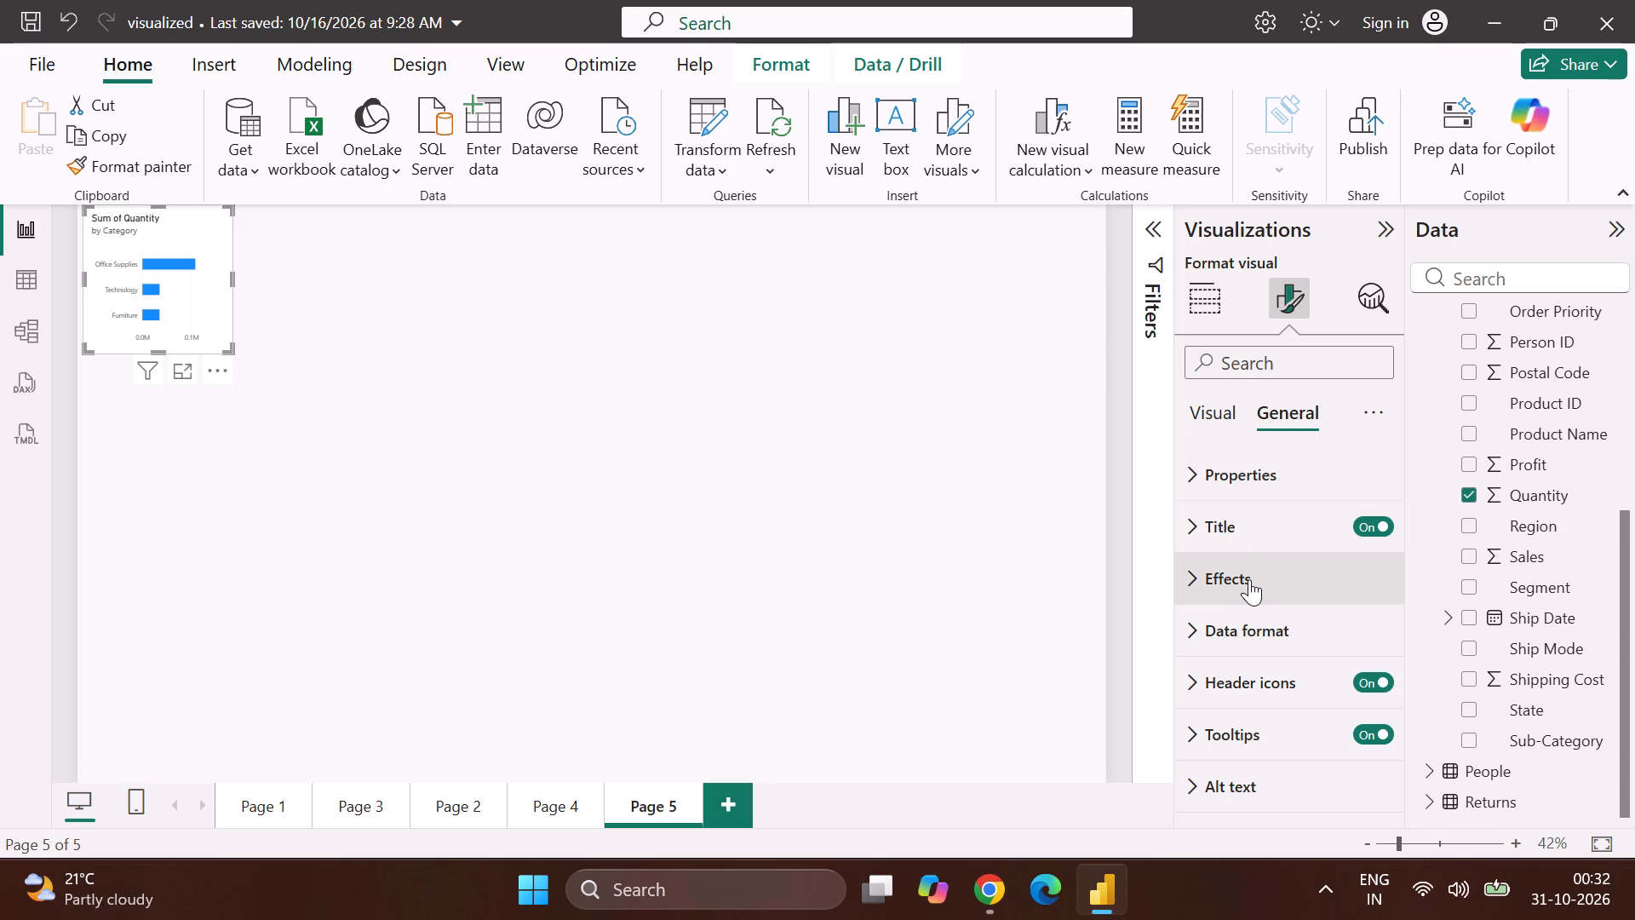
{"action": "scroll", "coordinate": [1249, 579], "scroll_direction": "down", "scroll_amount": 5}
{"action": "scroll", "coordinate": [1249, 579], "scroll_direction": "up", "scroll_amount": 5}
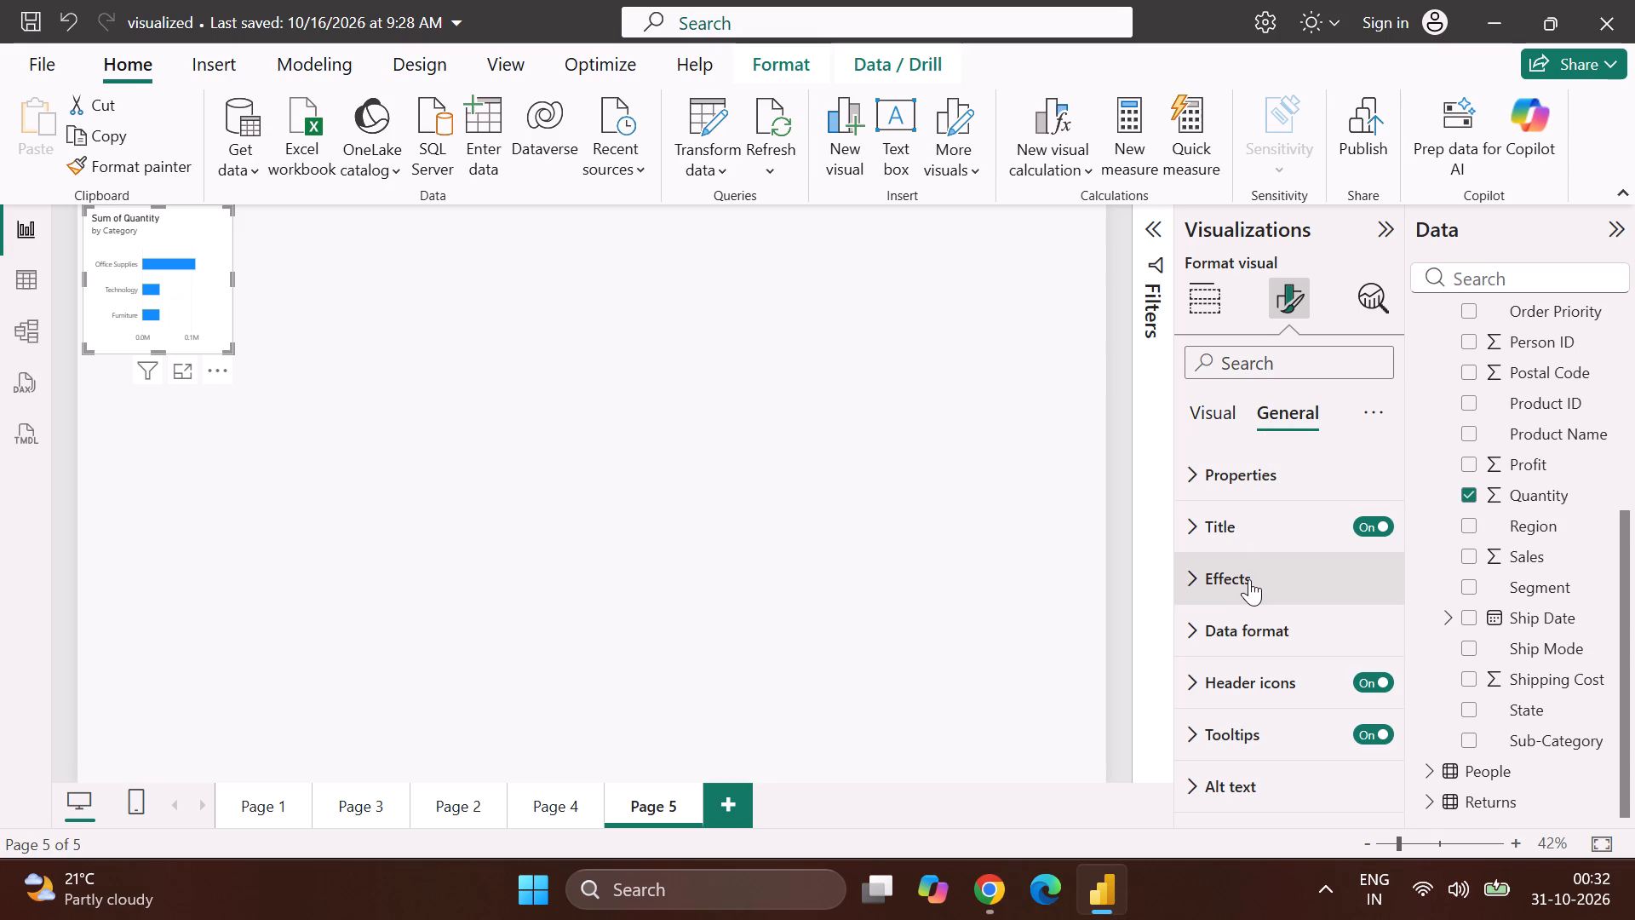
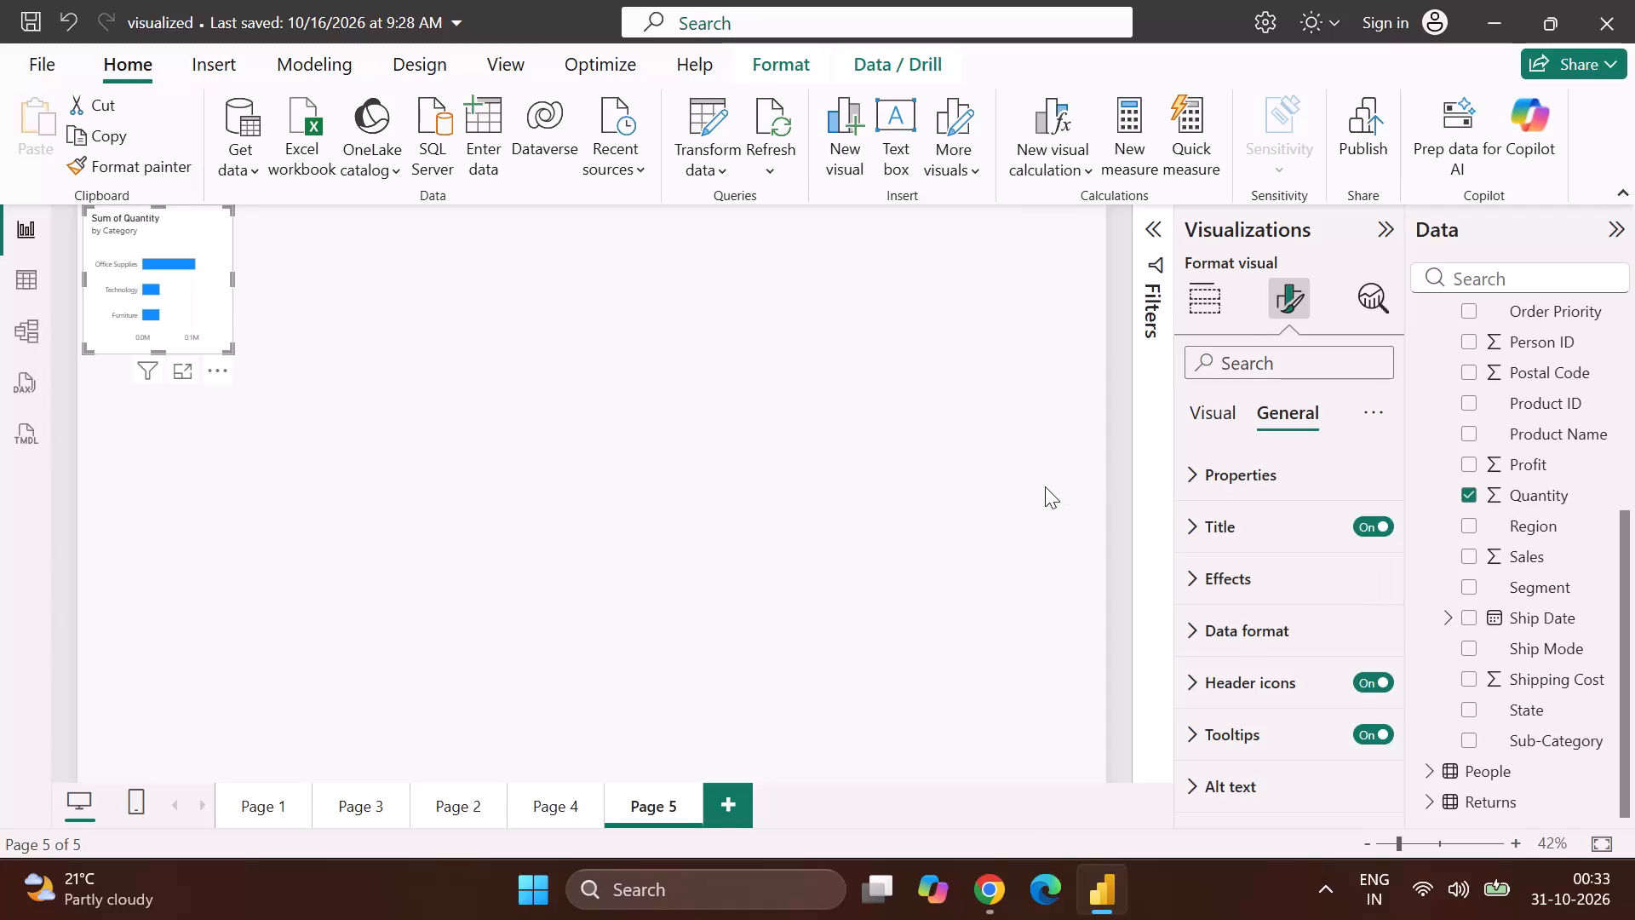
Look through the theme and page format options of Page 5 and the general format options of the Quantity by Category chart.
{"action": "left_click", "coordinate": [1045, 486]}
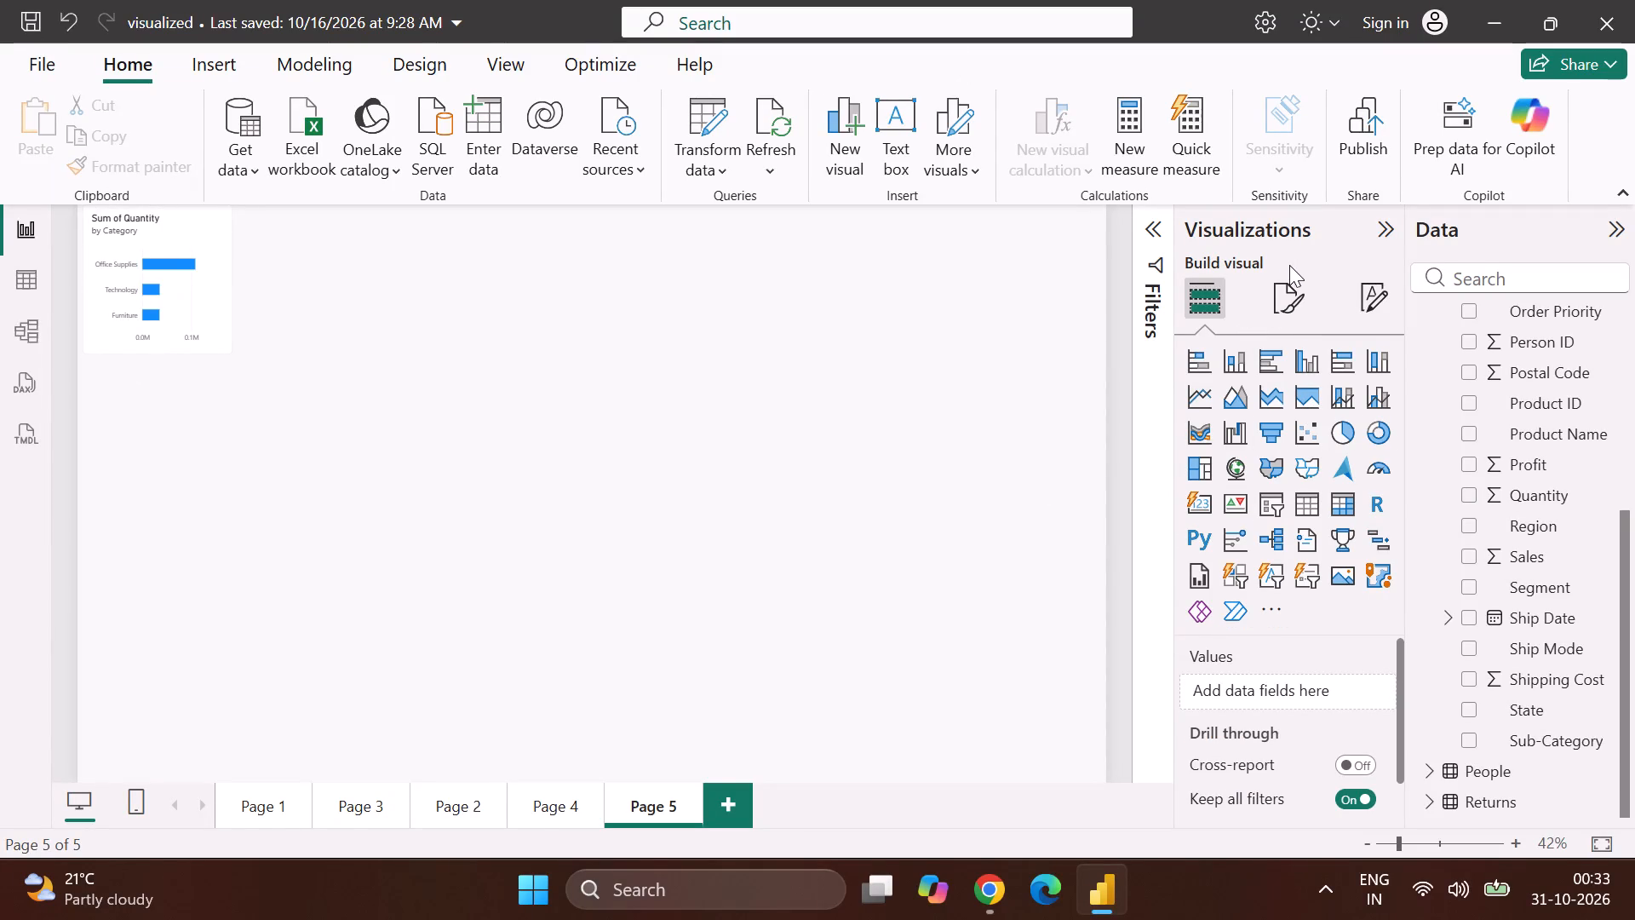
{"action": "left_click", "coordinate": [1365, 291]}
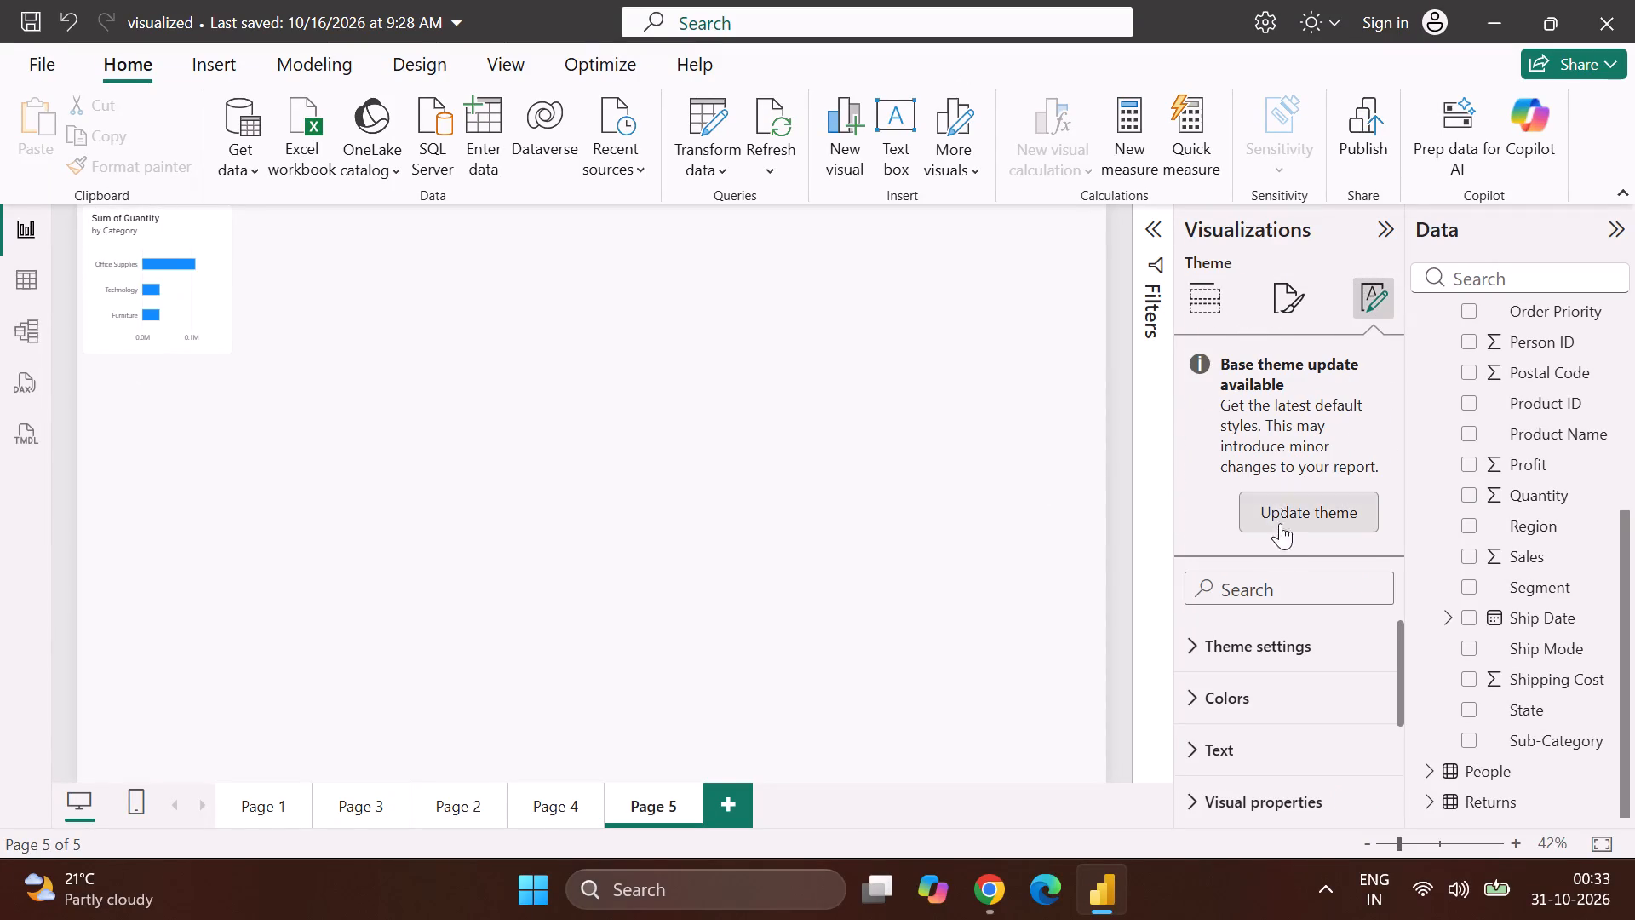
{"action": "scroll", "coordinate": [1261, 584], "scroll_direction": "down", "scroll_amount": 3}
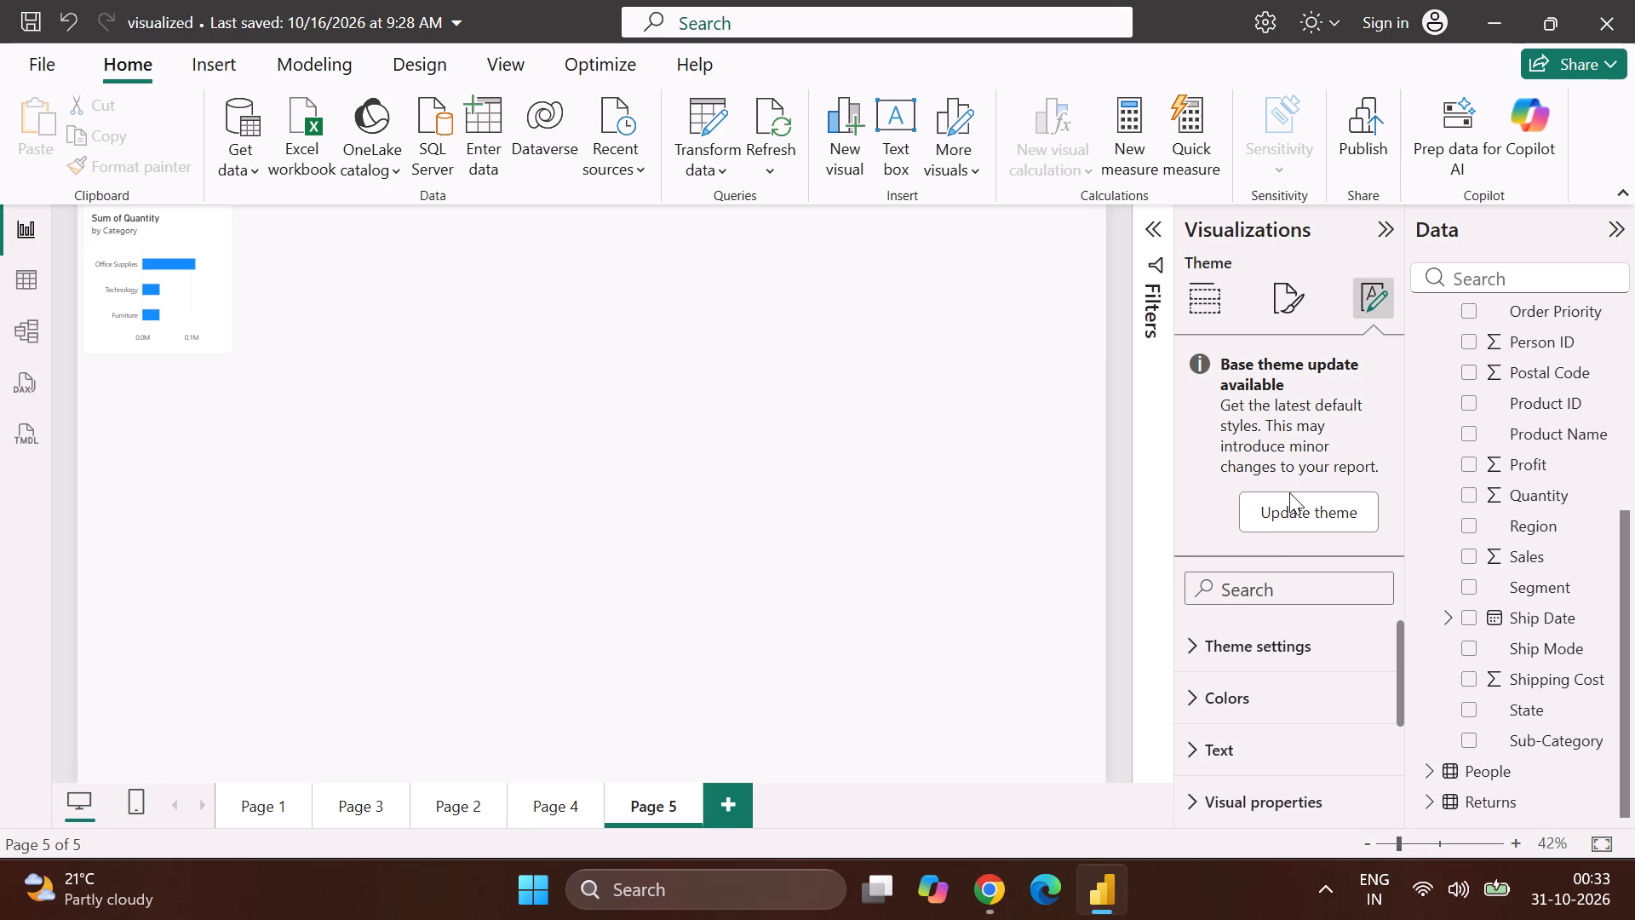
{"action": "left_click", "coordinate": [1295, 288]}
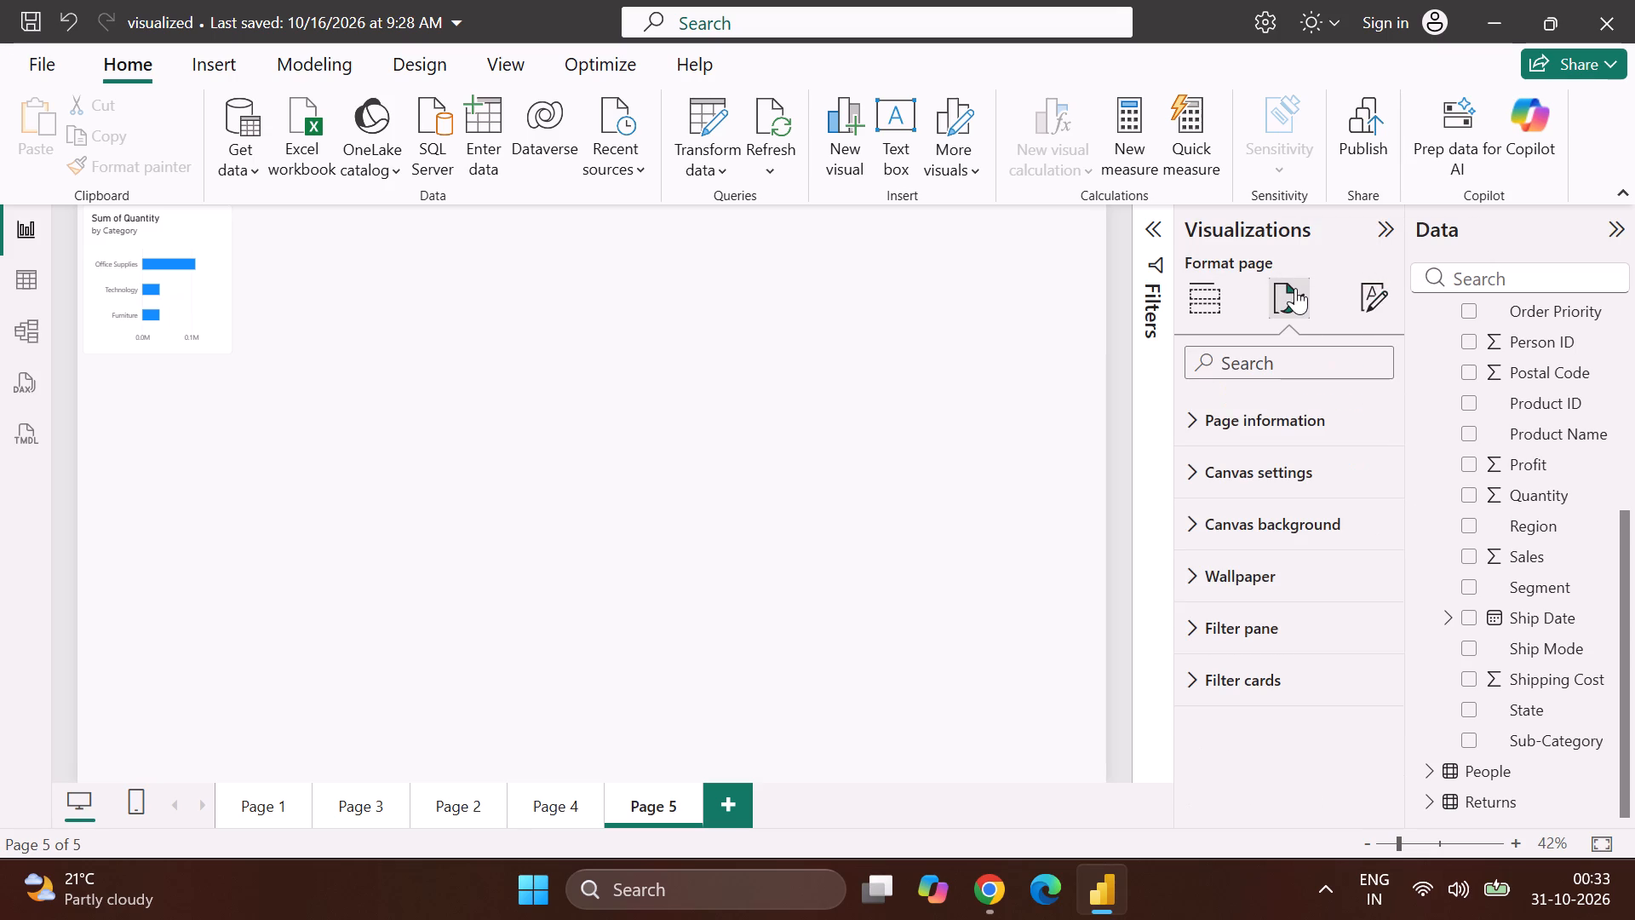
{"action": "left_click", "coordinate": [890, 396]}
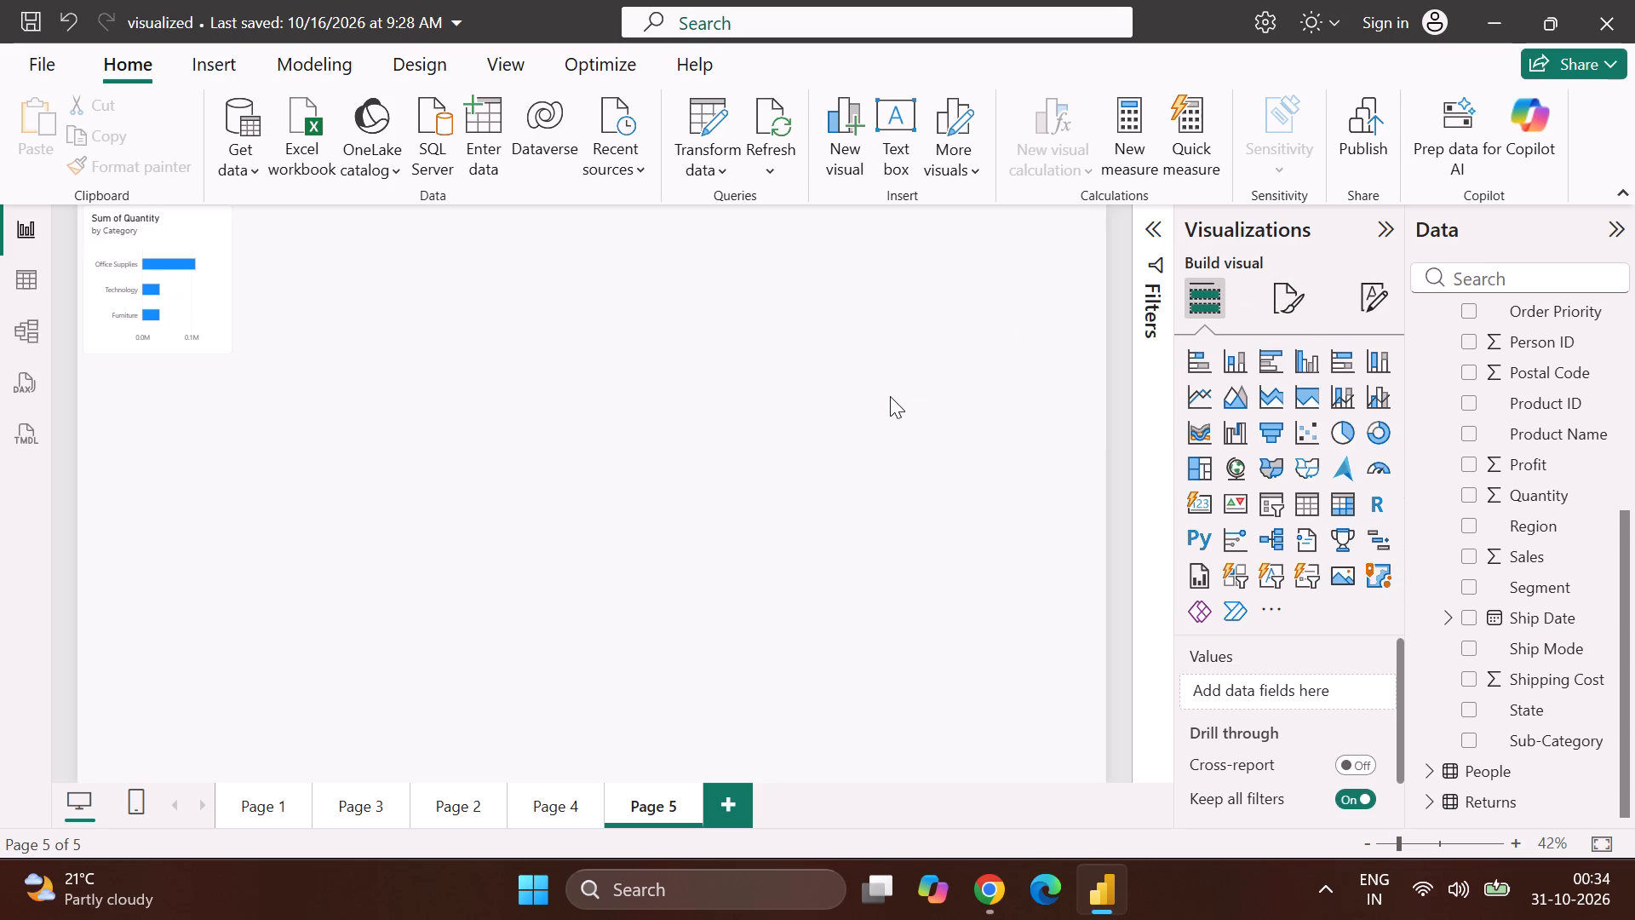
{"action": "left_click", "coordinate": [1291, 305]}
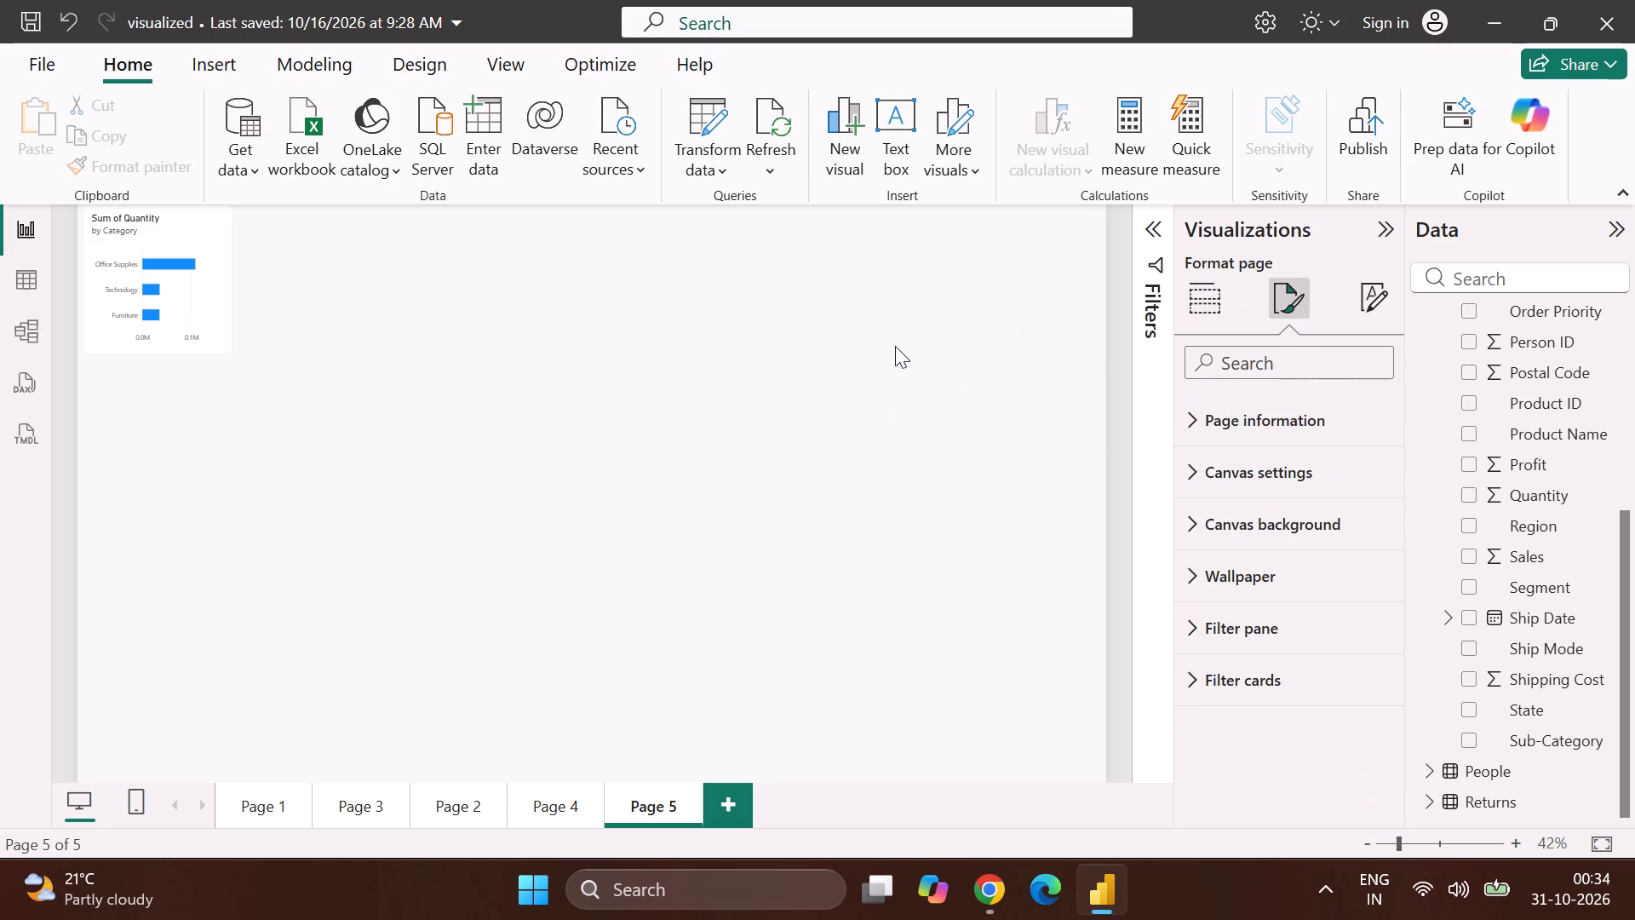
{"action": "left_click", "coordinate": [895, 346]}
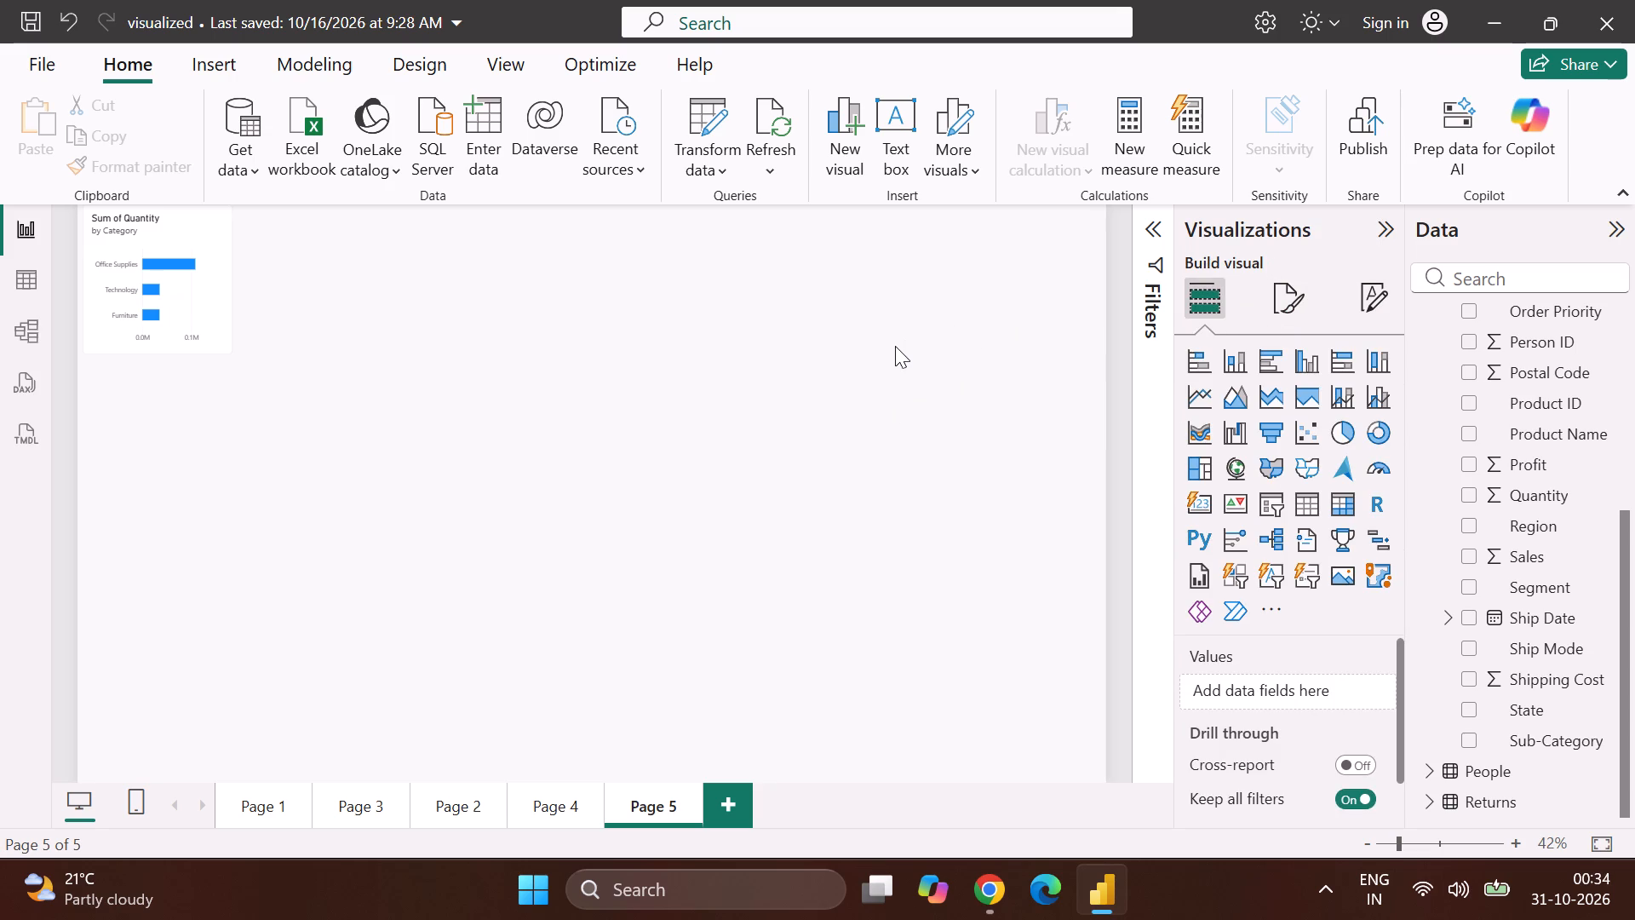
{"action": "left_click", "coordinate": [181, 215]}
{"action": "left_click", "coordinate": [1278, 298]}
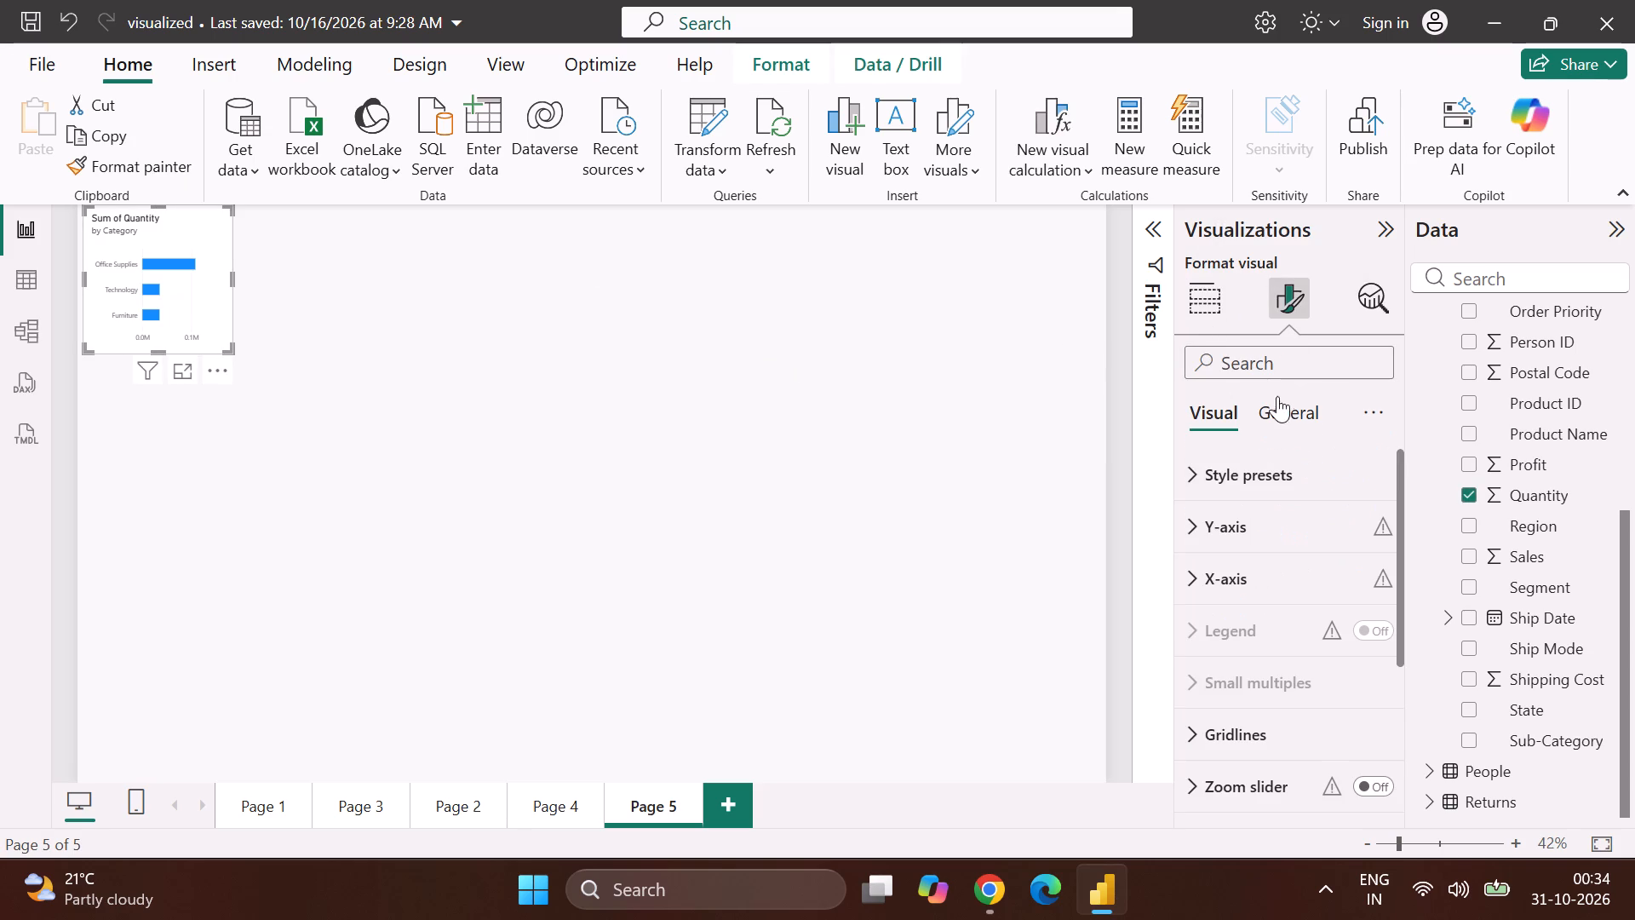
{"action": "left_click", "coordinate": [1275, 408]}
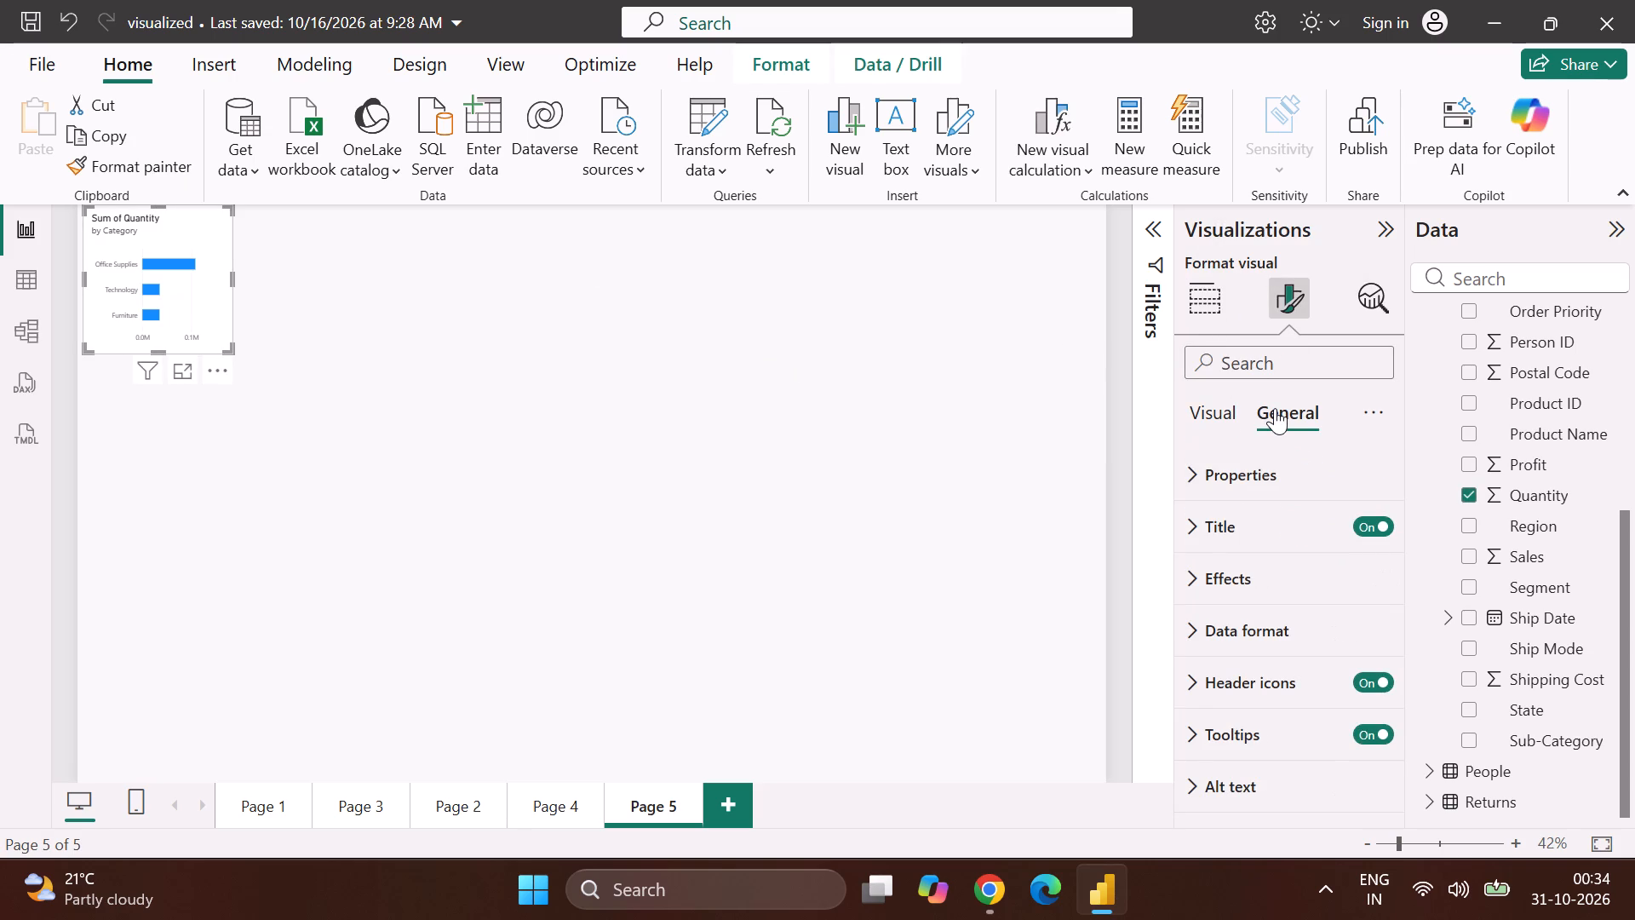
{"action": "left_click", "coordinate": [736, 376]}
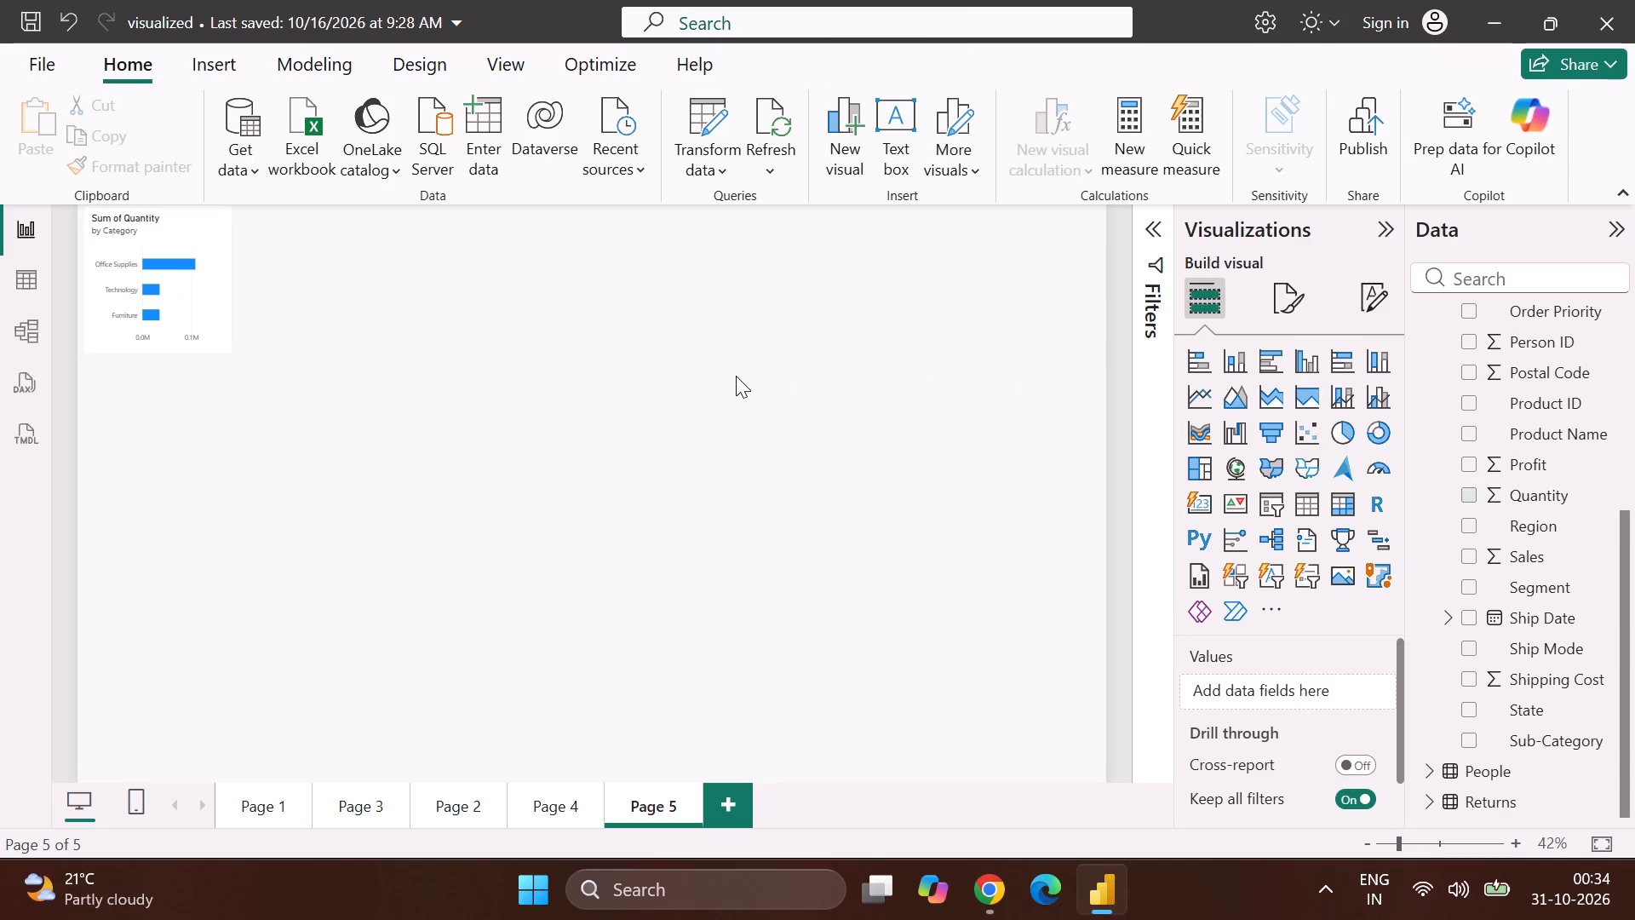
Examine the canvas type choices in Page 5's canvas settings without changing the type.
{"action": "left_click", "coordinate": [736, 376]}
{"action": "left_click", "coordinate": [1283, 285]}
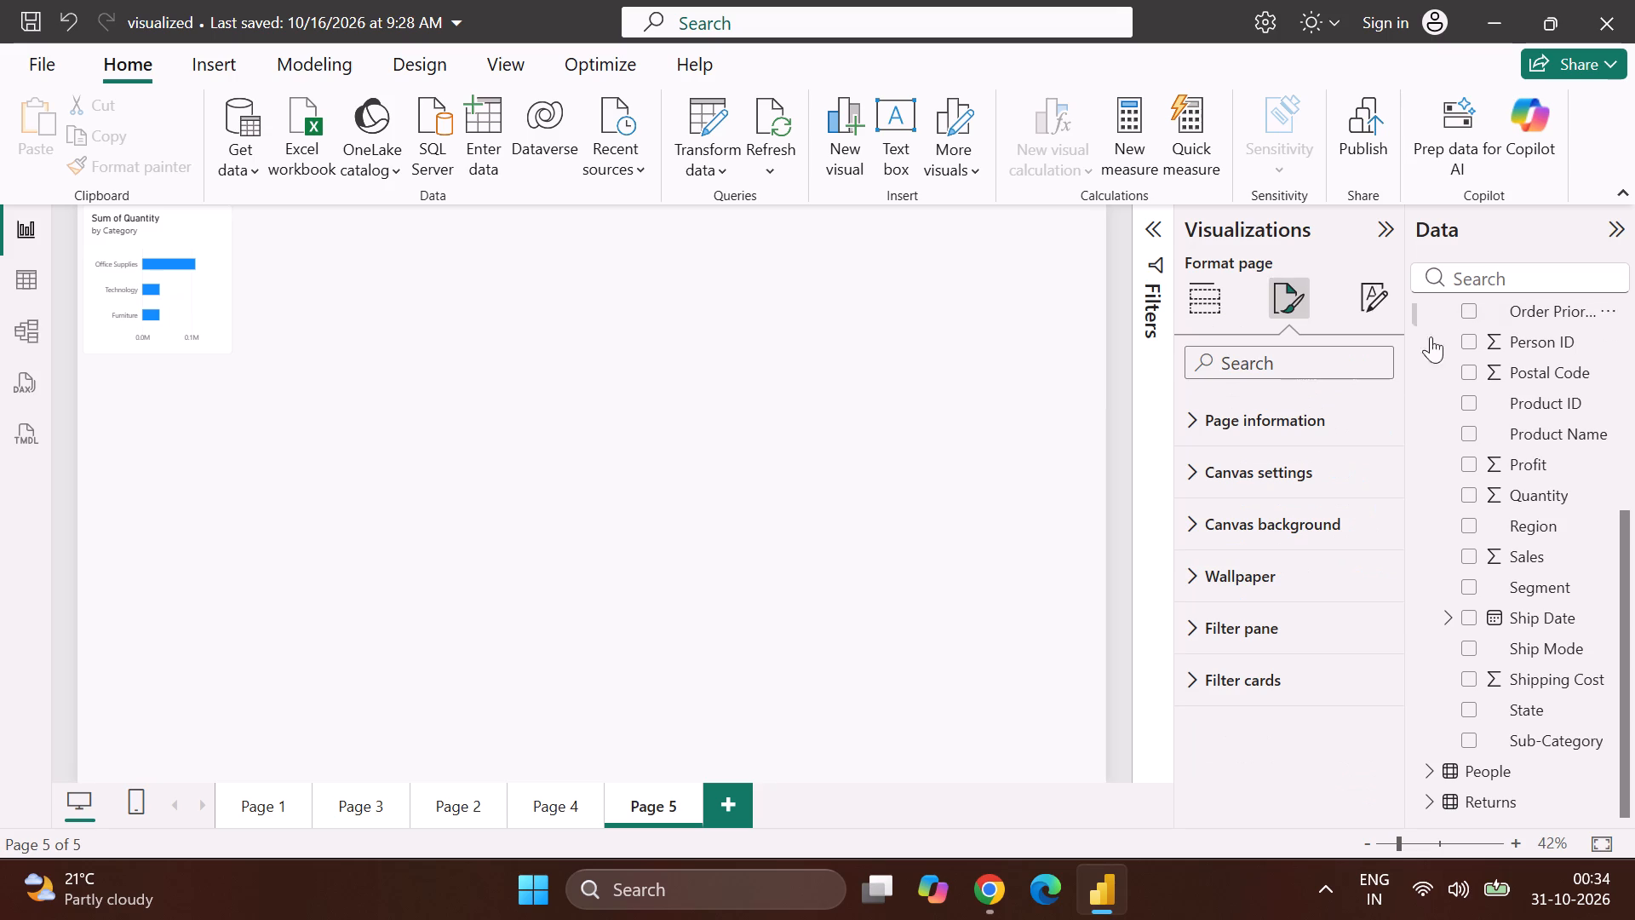
{"action": "left_click", "coordinate": [1288, 464]}
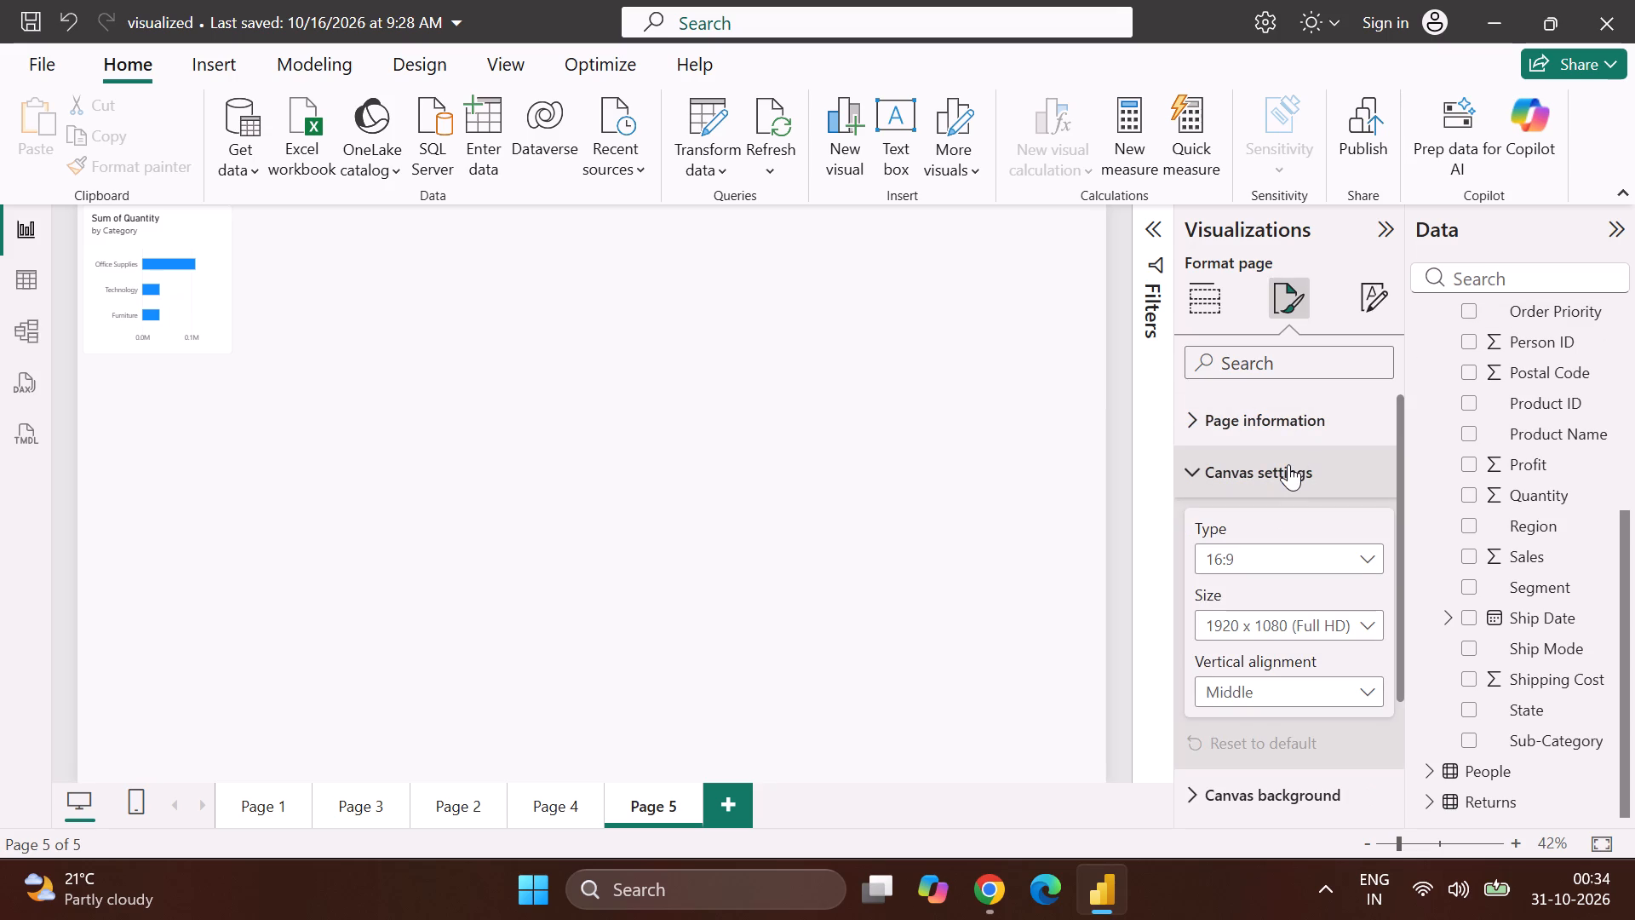
{"action": "left_click", "coordinate": [1368, 556]}
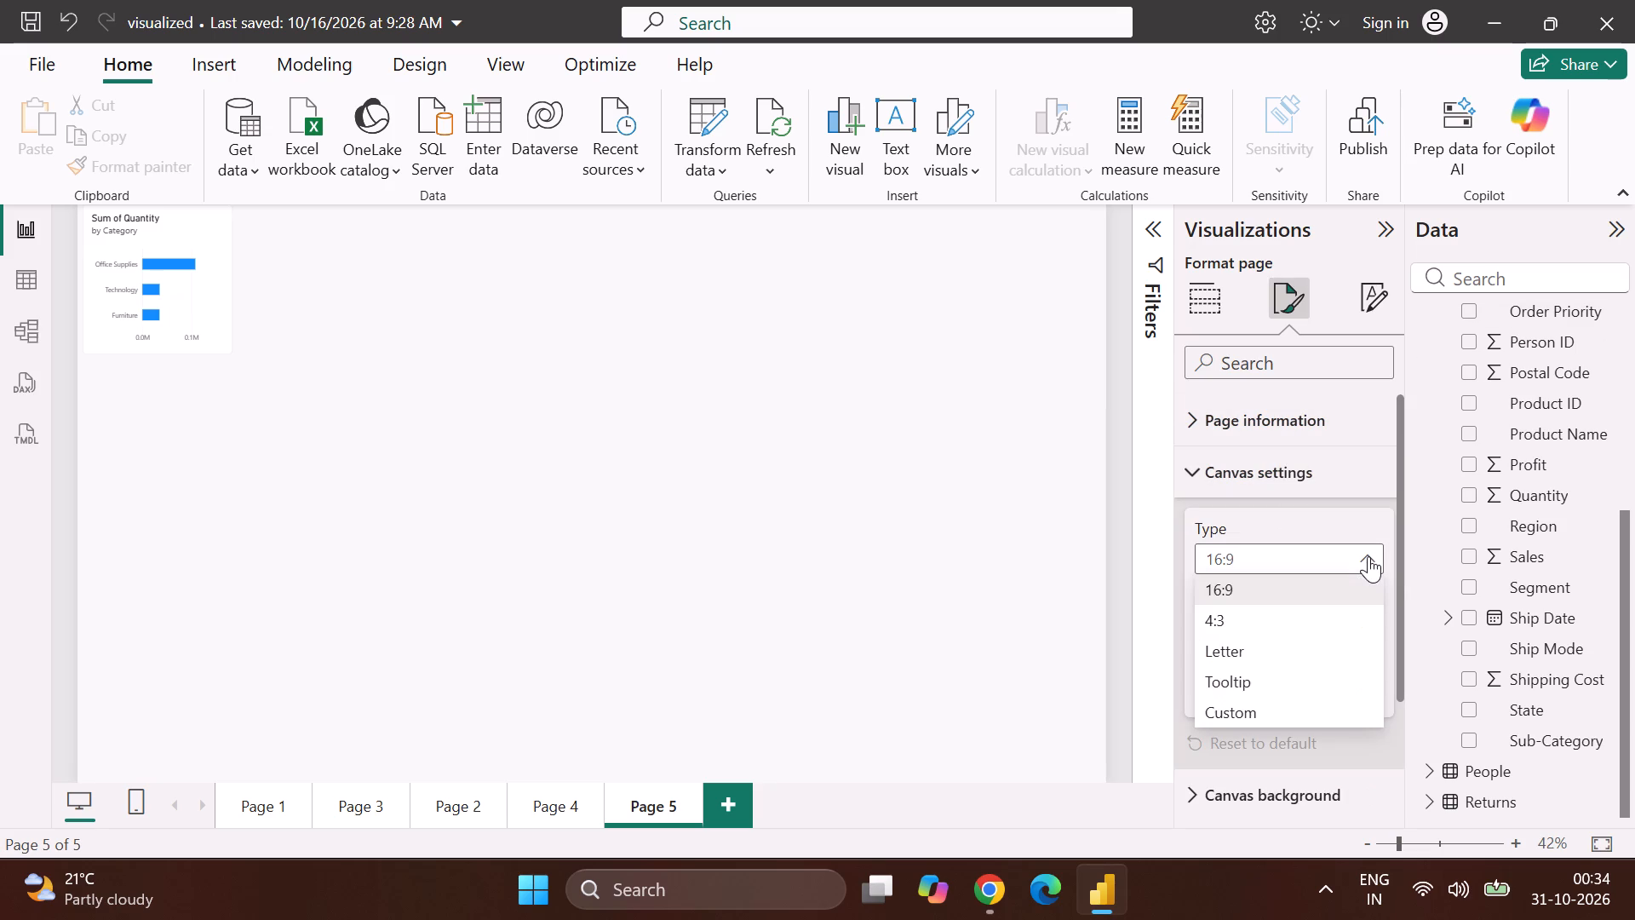
{"action": "left_click", "coordinate": [944, 479]}
{"action": "triple_click", "coordinate": [364, 429]}
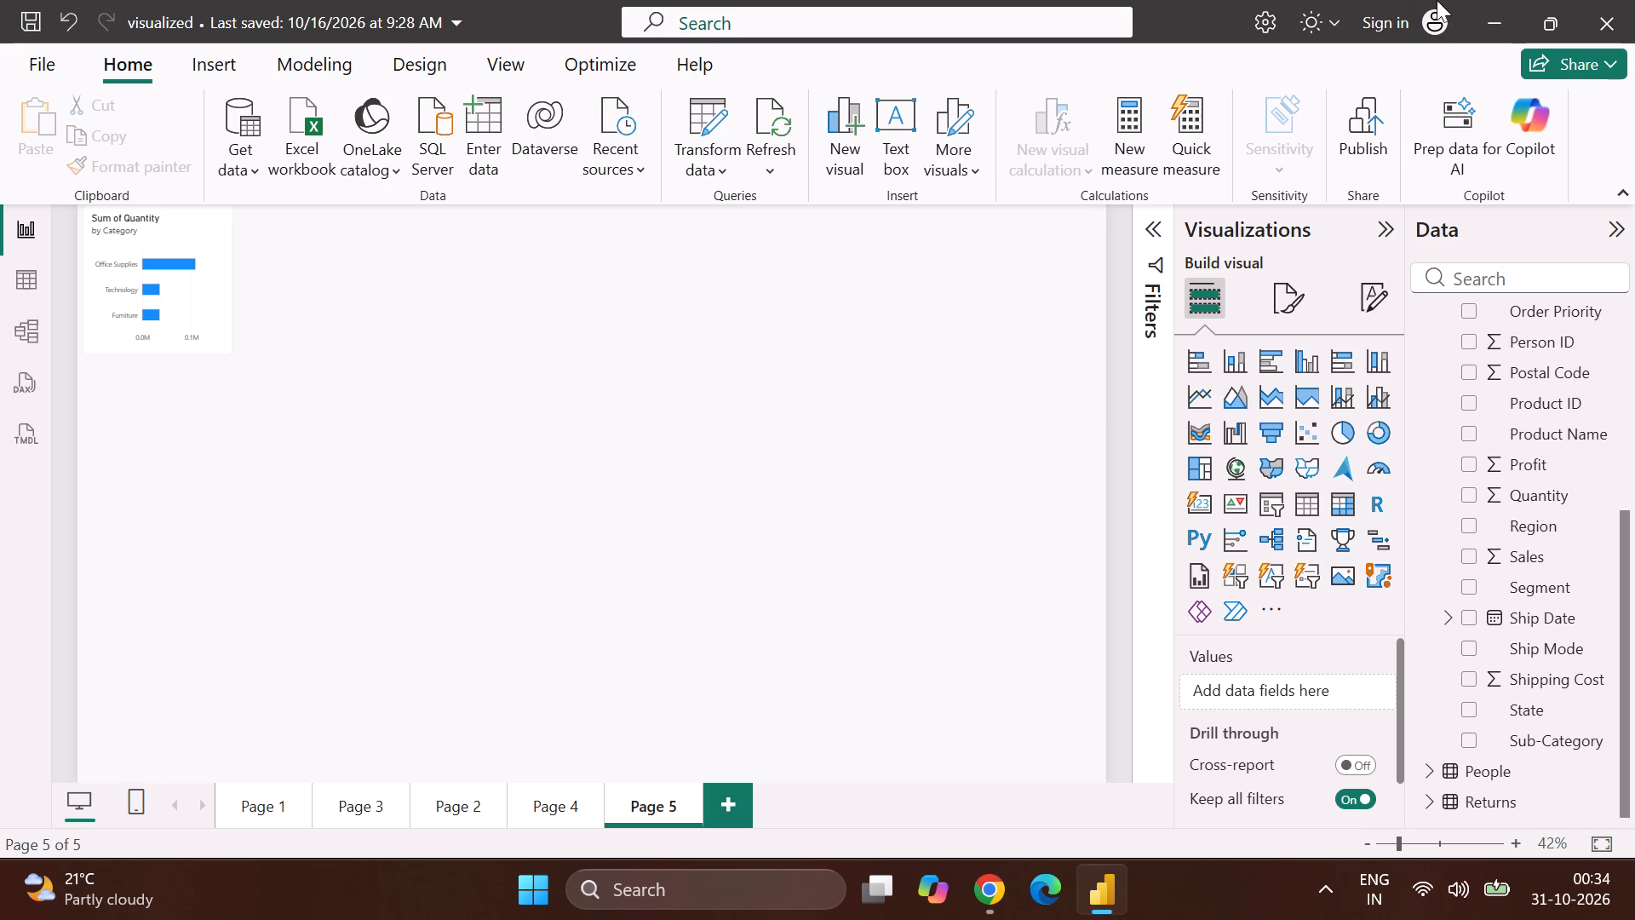
Close the visualized report without saving the changes.
{"action": "left_click", "coordinate": [1626, 3]}
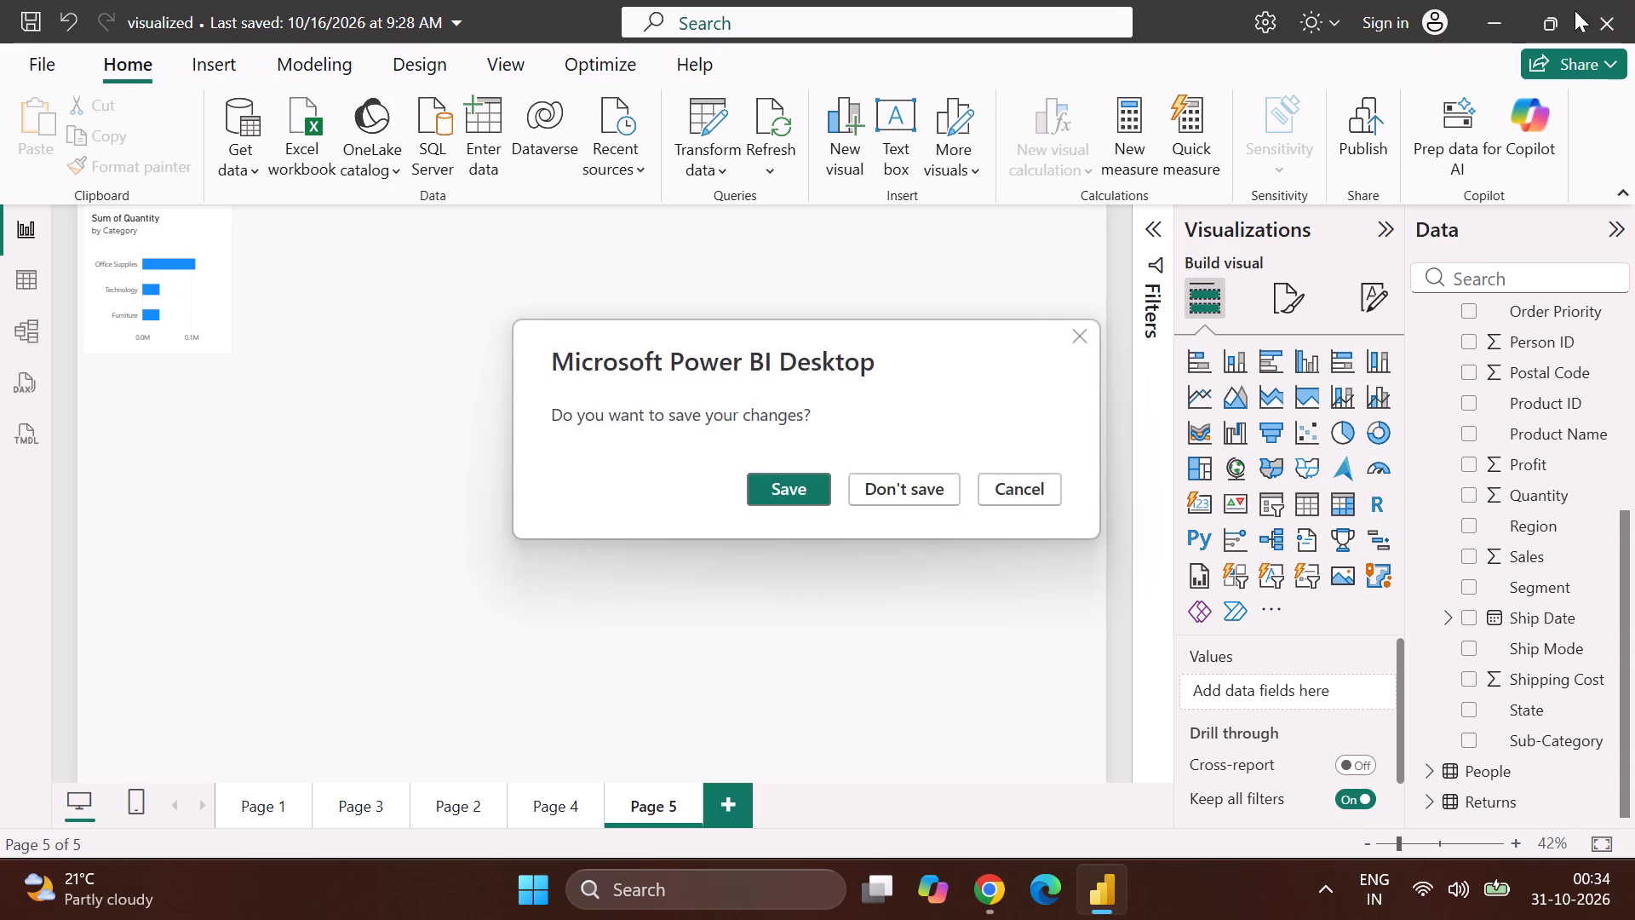
{"action": "left_click", "coordinate": [894, 502]}
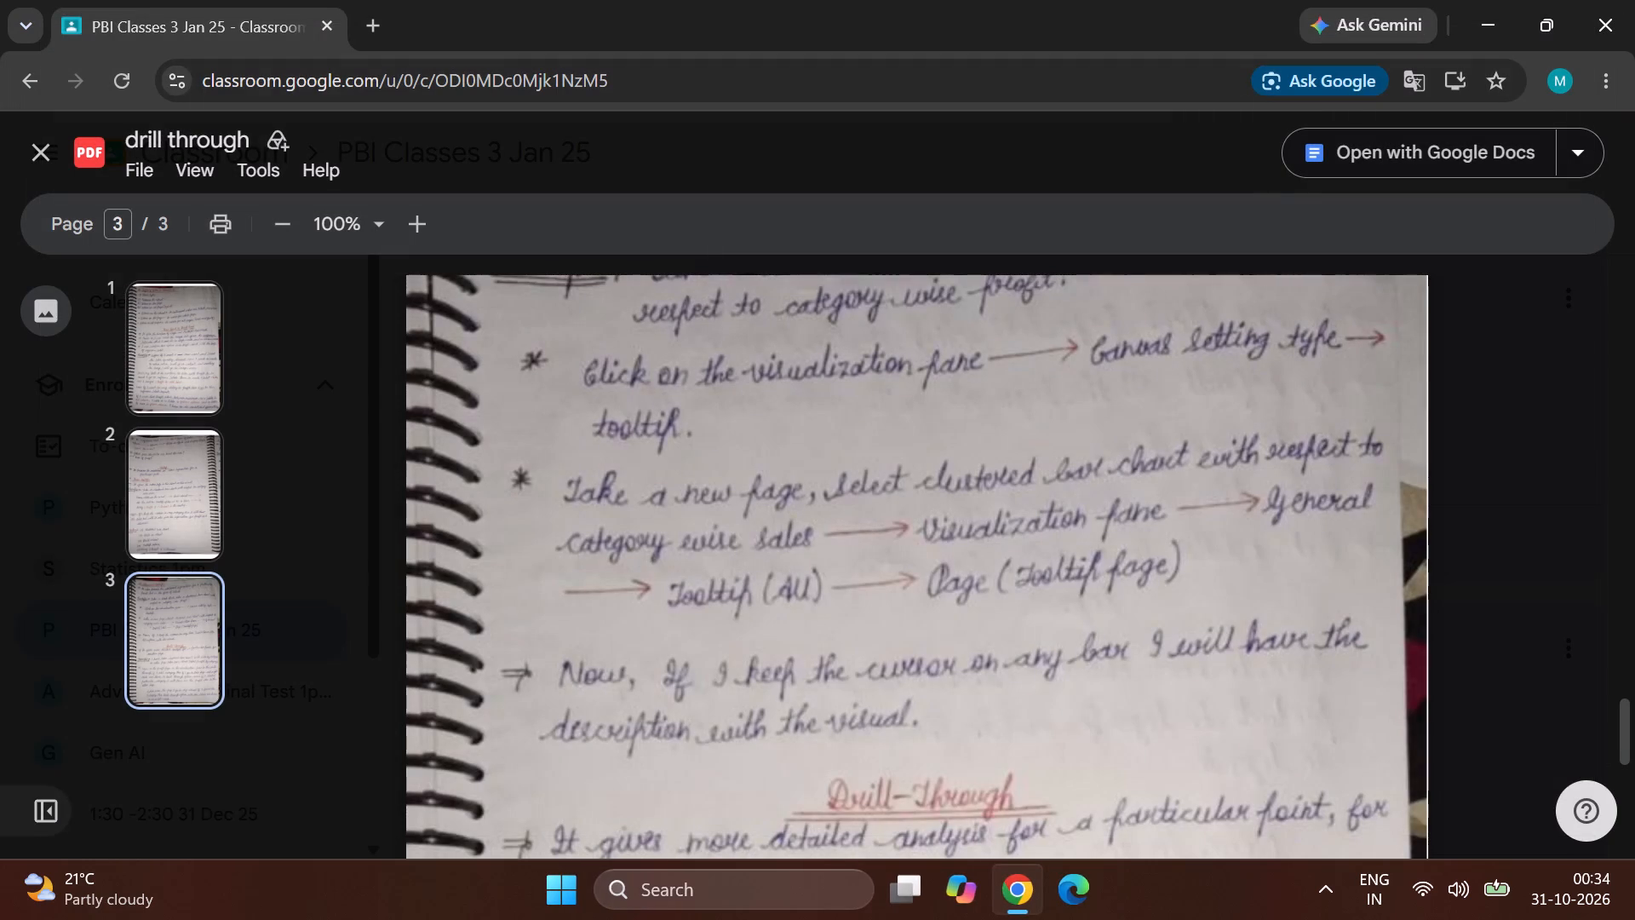
Read the Drill-Through section of the handwritten class notes in Chrome, including the sales and profit by category example.
{"action": "scroll", "coordinate": [1202, 405], "scroll_direction": "down", "scroll_amount": 1}
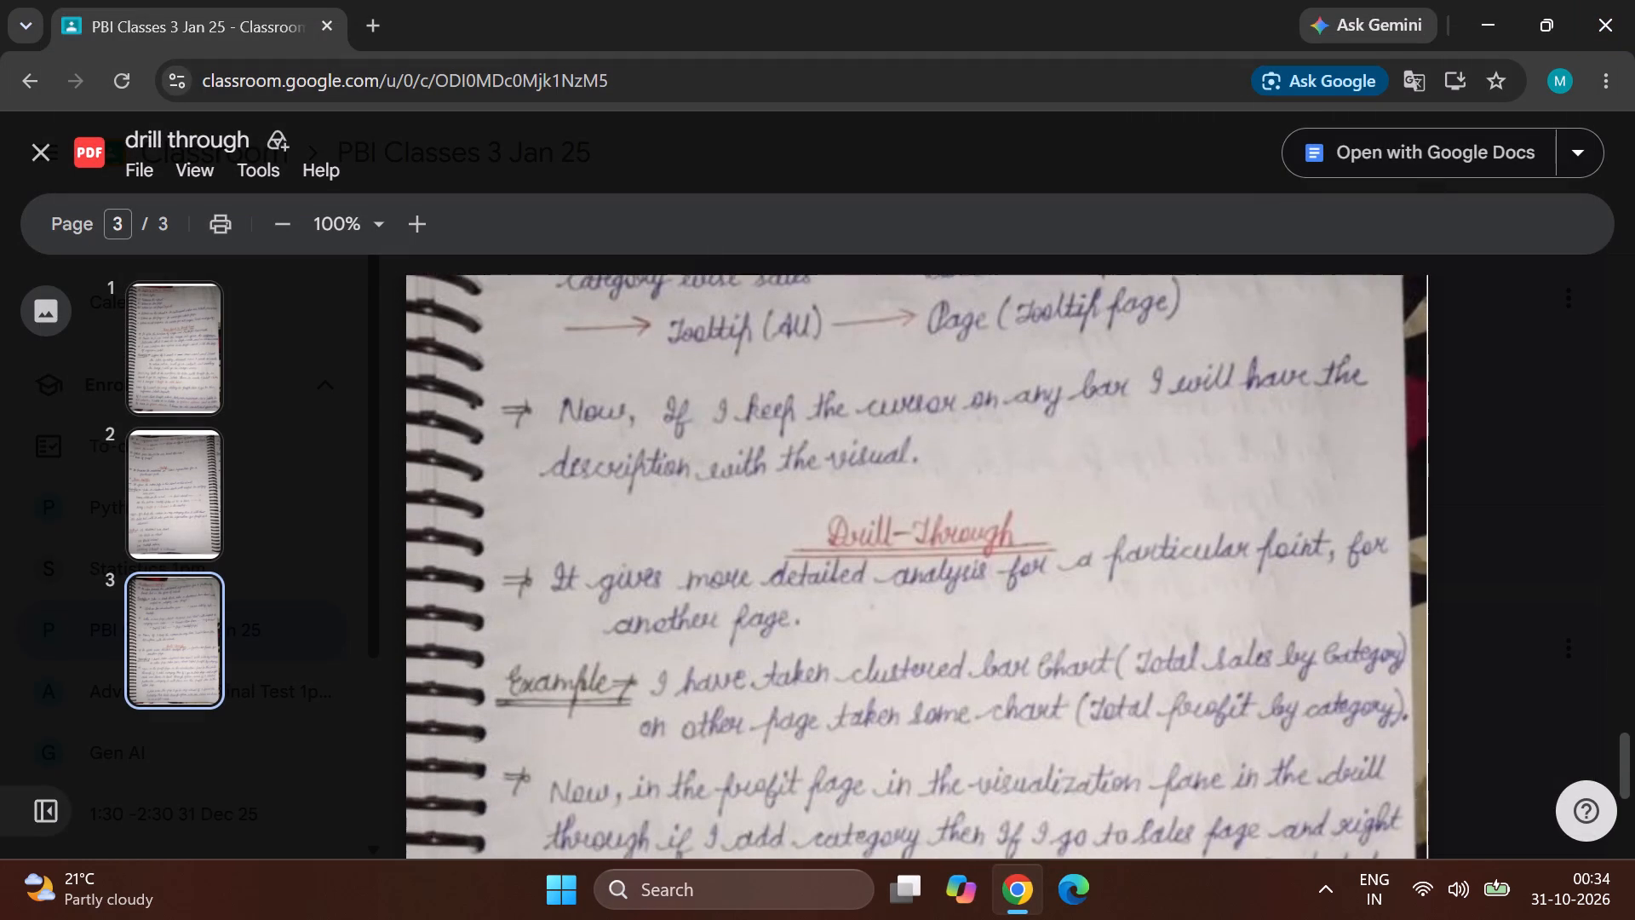
{"action": "scroll", "coordinate": [1202, 405], "scroll_direction": "down", "scroll_amount": 1}
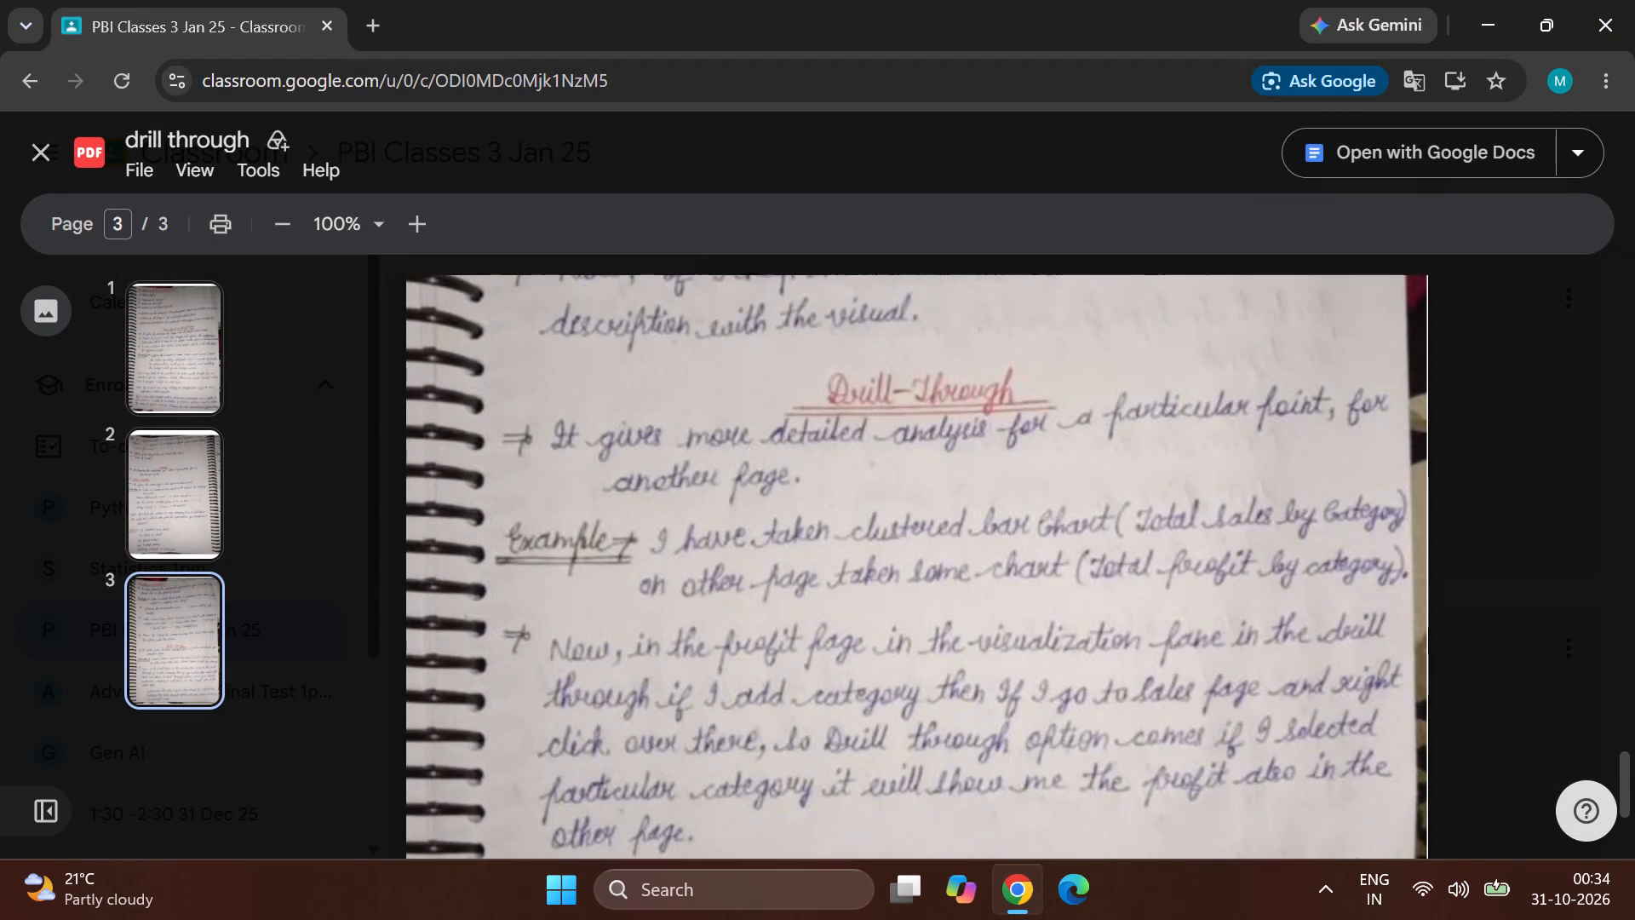
{"action": "scroll", "coordinate": [1116, 504], "scroll_direction": "down", "scroll_amount": 2}
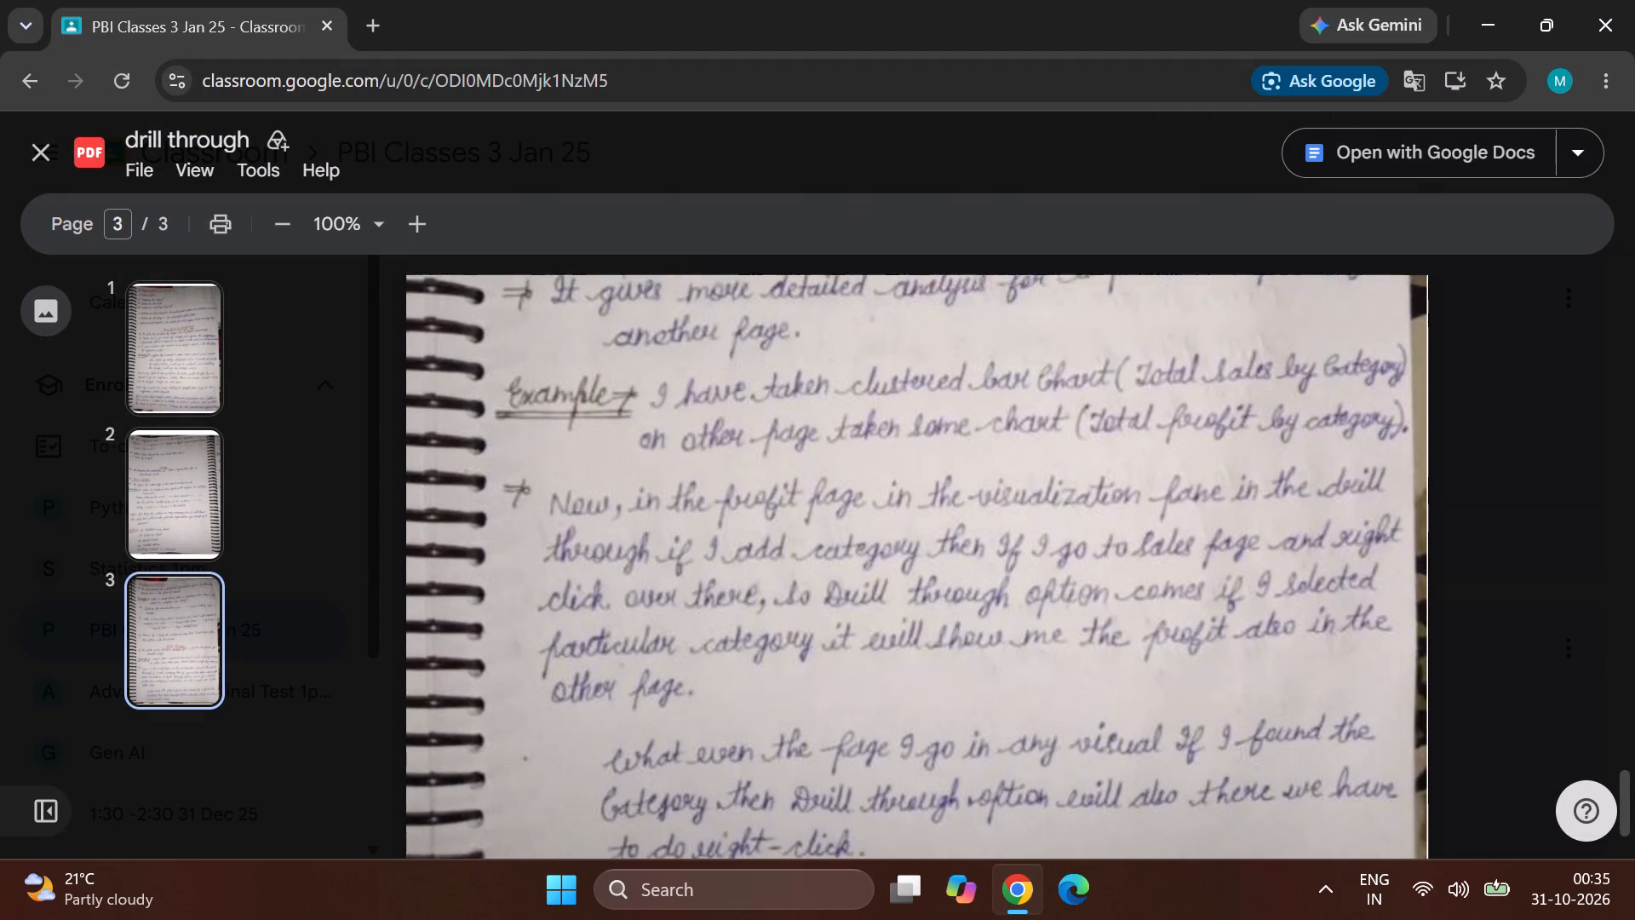
{"action": "scroll", "coordinate": [1116, 504], "scroll_direction": "down", "scroll_amount": 1}
{"action": "scroll", "coordinate": [1116, 504], "scroll_direction": "up", "scroll_amount": 1}
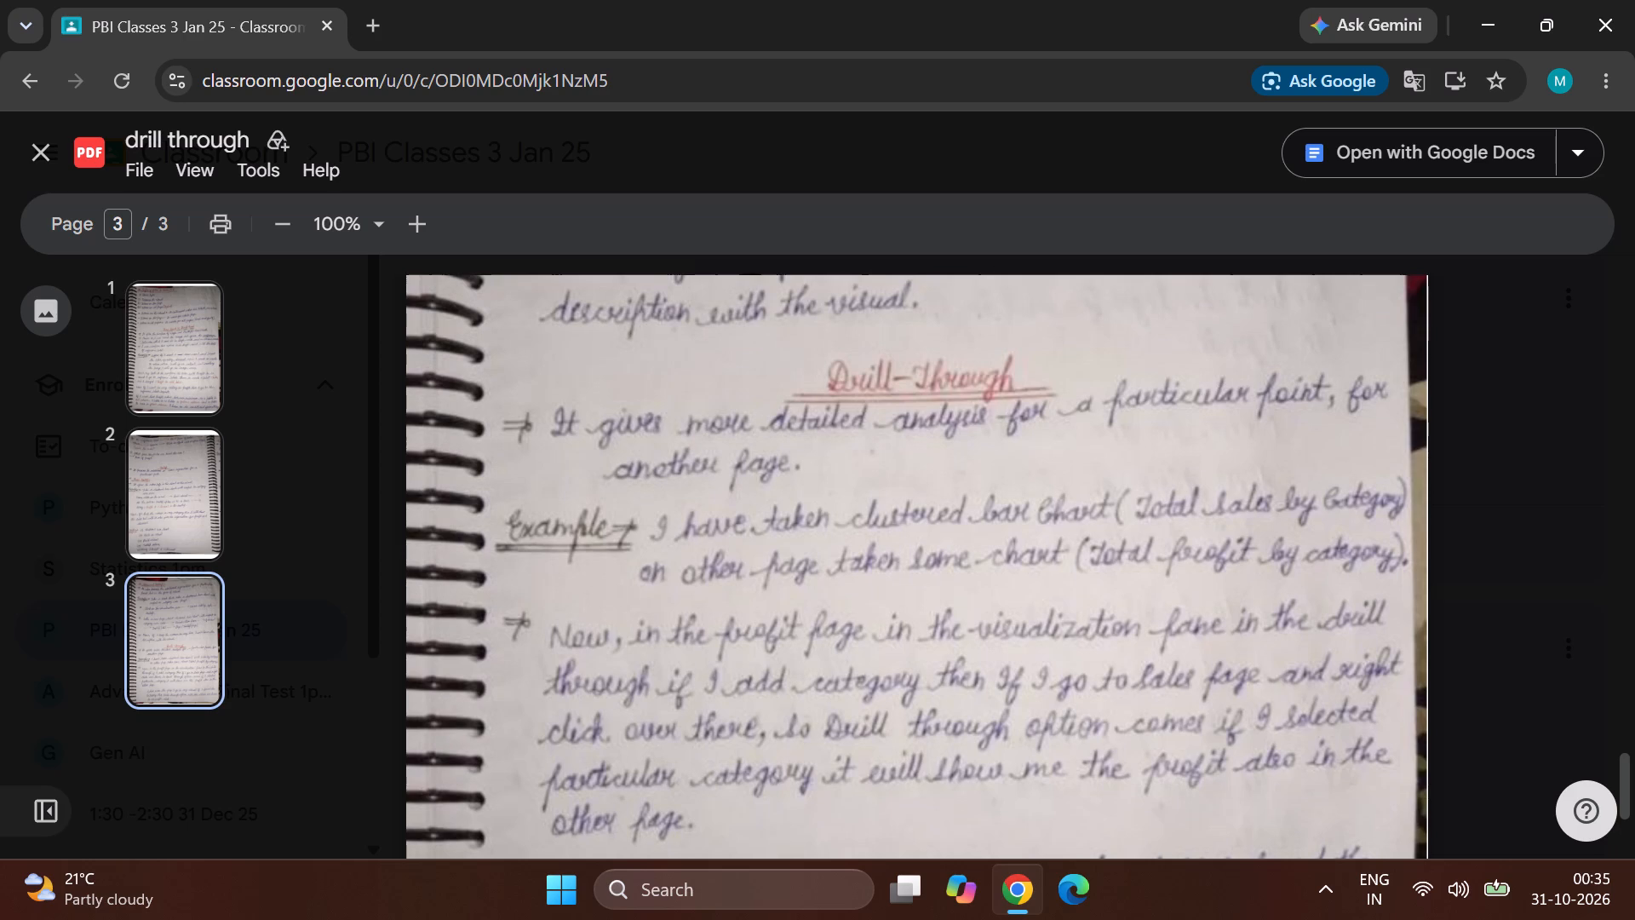
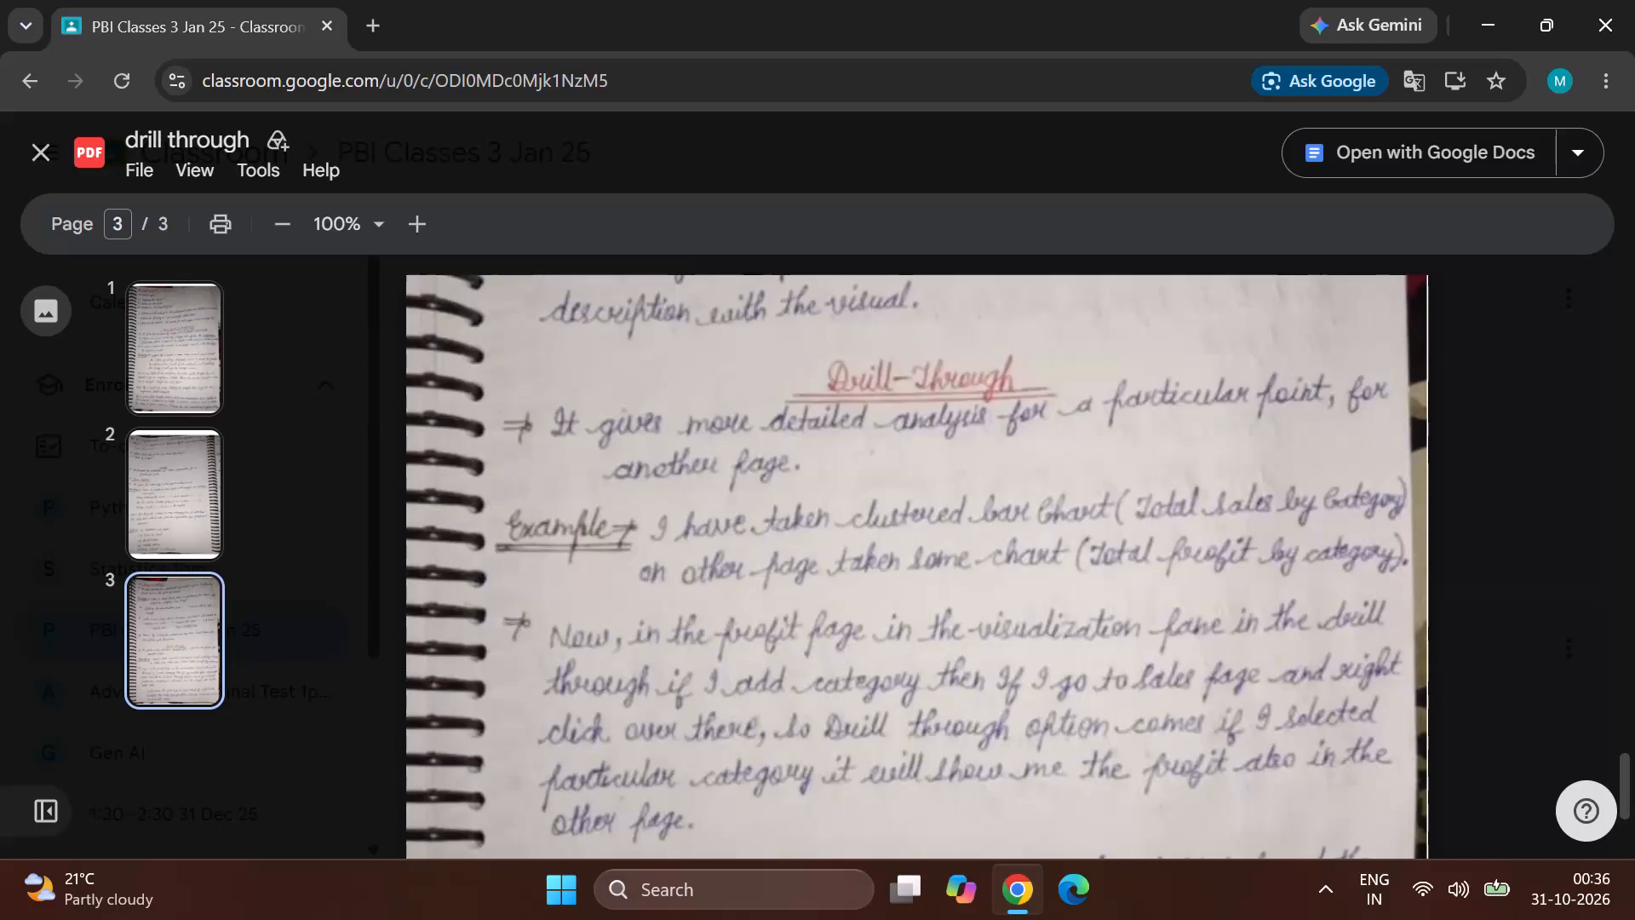
Read the rest of the Drill-Through notes on page 3, covering the category drill-through setup and its use from other visuals.
{"action": "scroll", "coordinate": [1090, 518], "scroll_direction": "down", "scroll_amount": 1}
{"action": "scroll", "coordinate": [1090, 518], "scroll_direction": "up", "scroll_amount": 1}
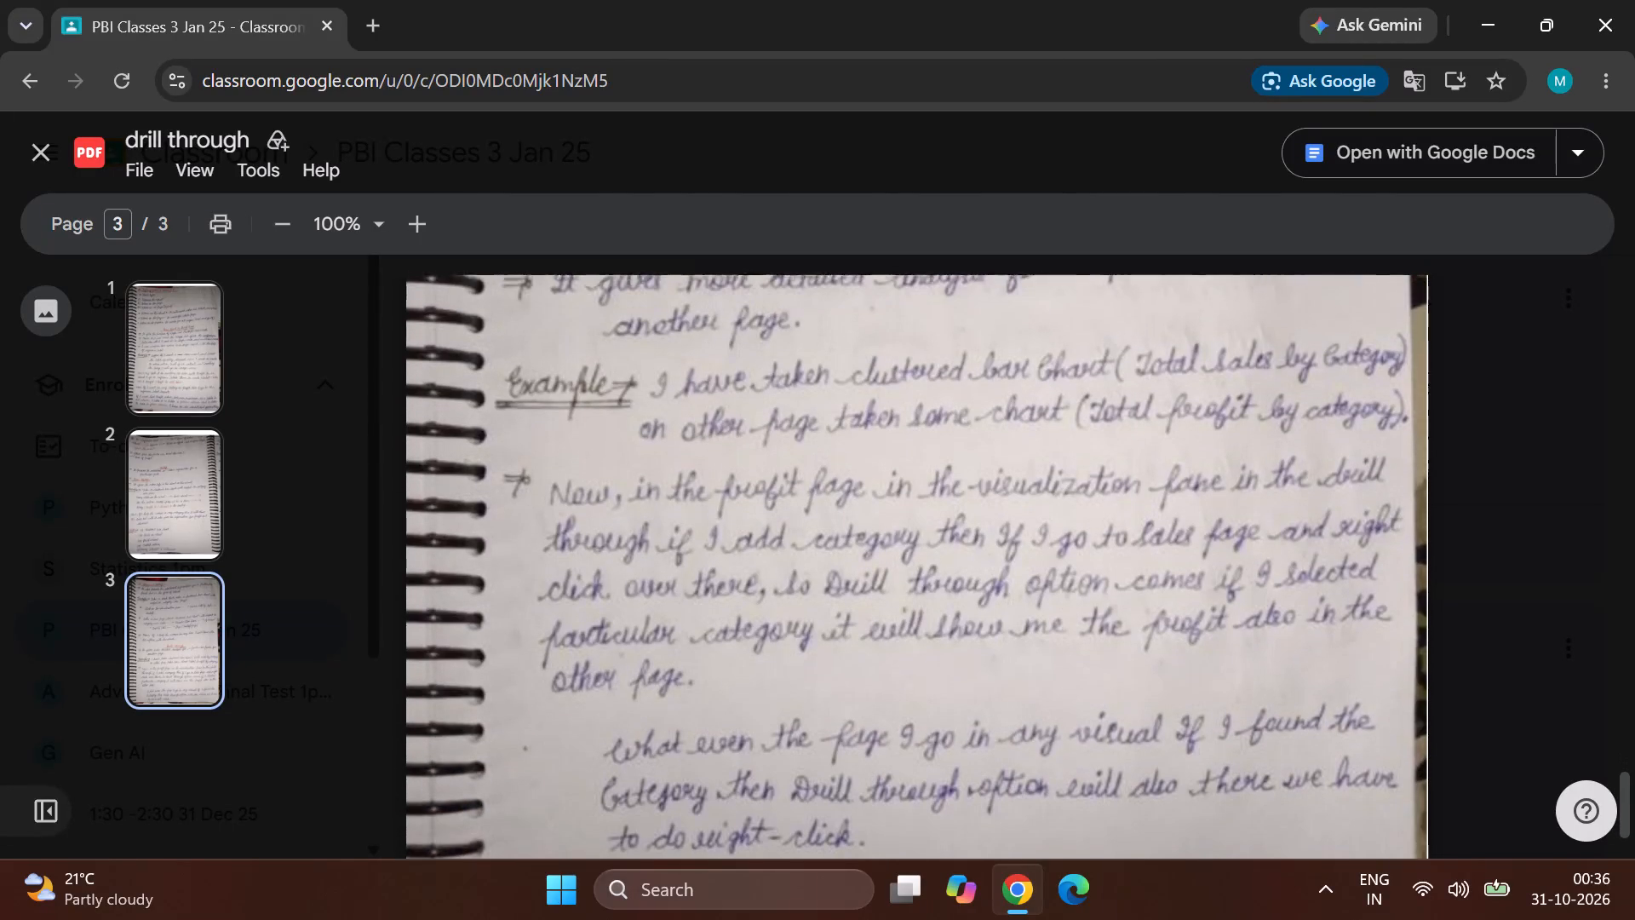
{"action": "scroll", "coordinate": [1090, 518], "scroll_direction": "up", "scroll_amount": 1}
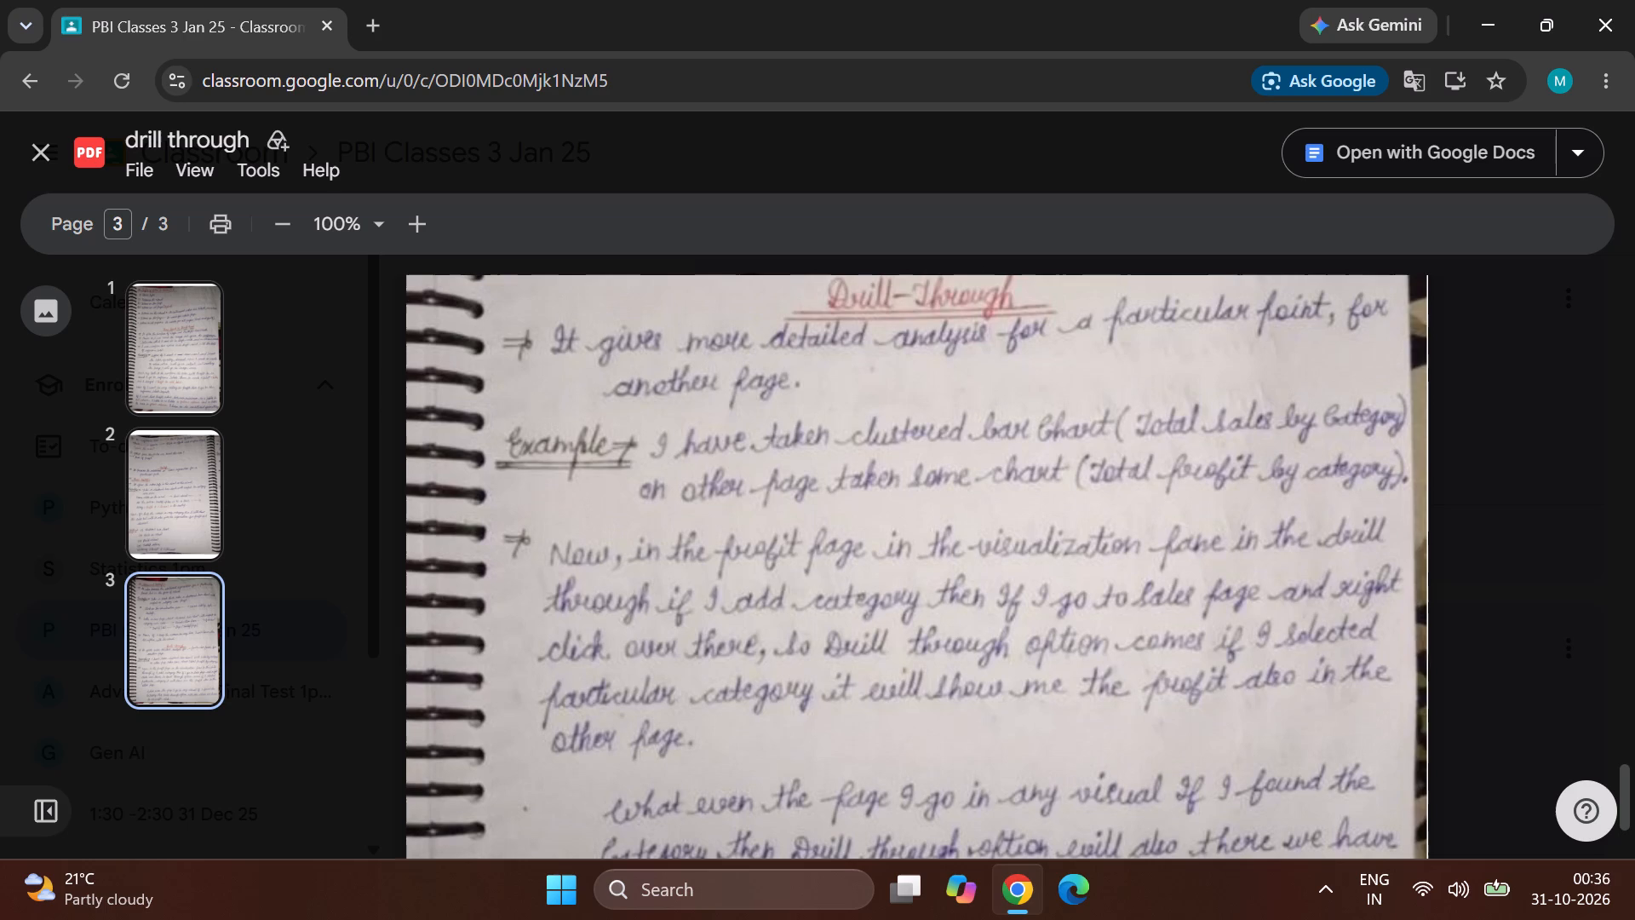
{"action": "scroll", "coordinate": [1024, 544], "scroll_direction": "down", "scroll_amount": 1}
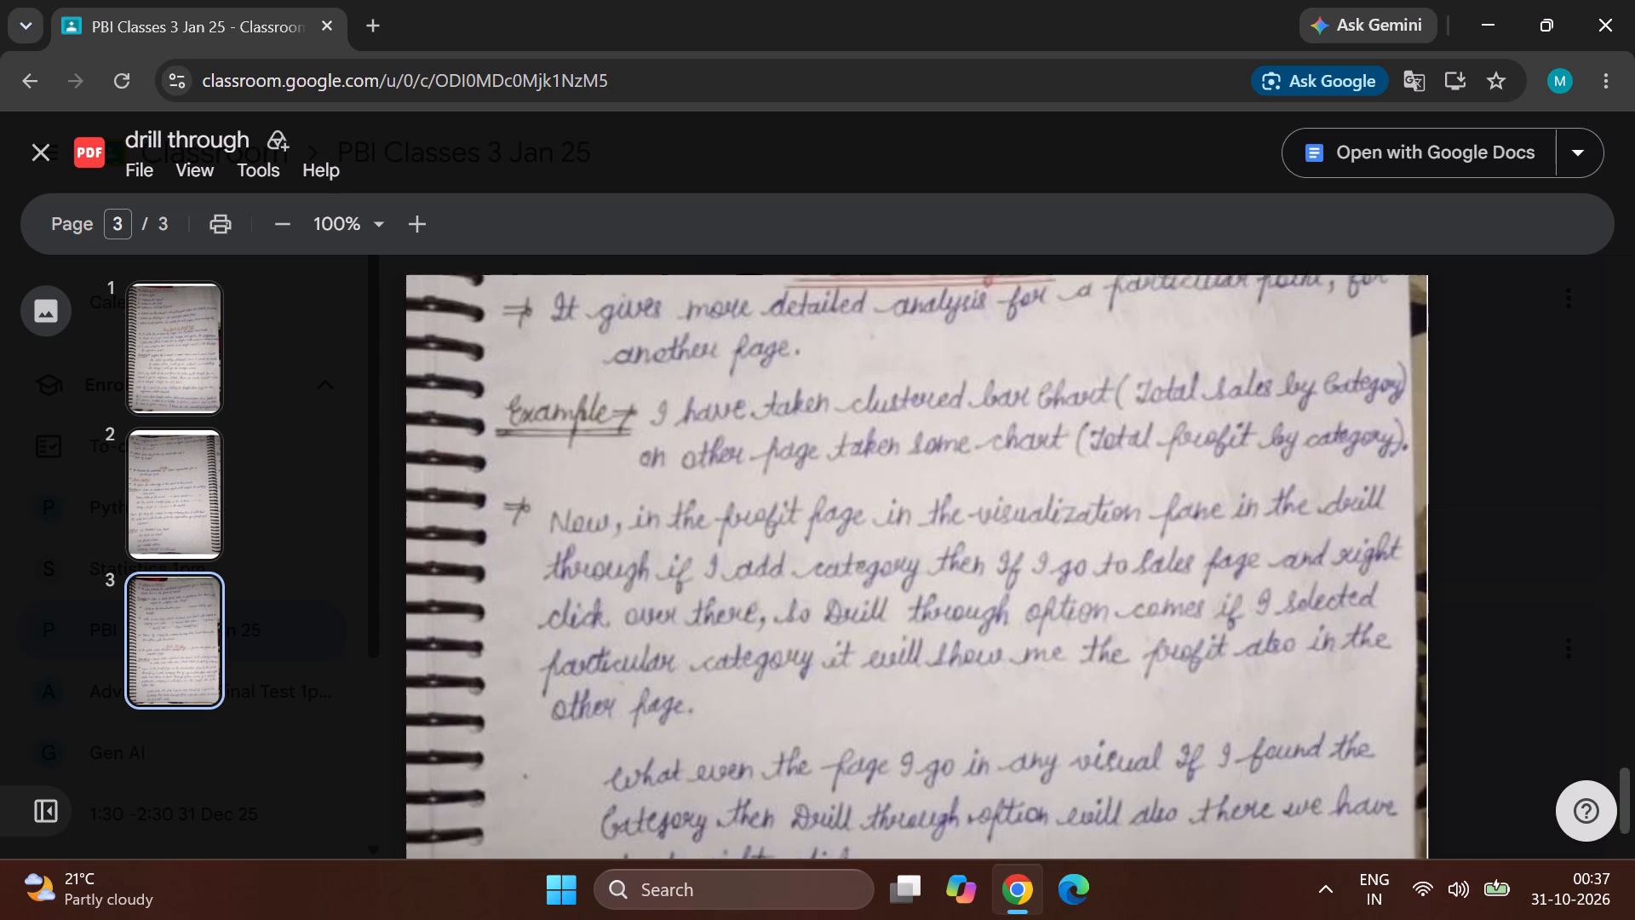
{"action": "scroll", "coordinate": [1024, 544], "scroll_direction": "down", "scroll_amount": 1}
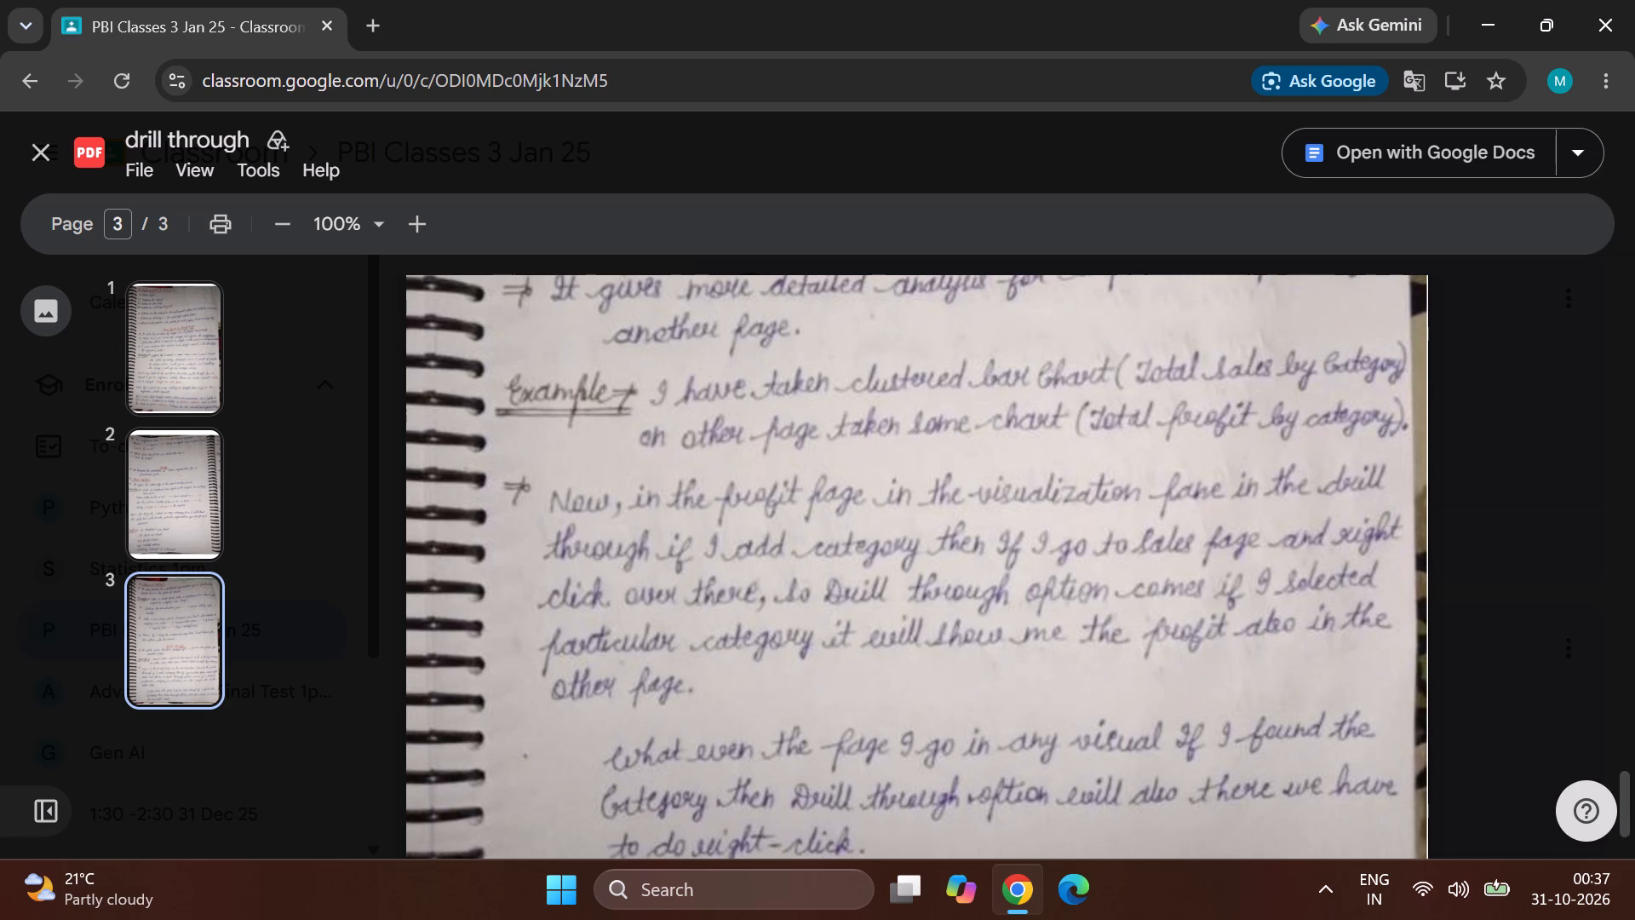
{"action": "scroll", "coordinate": [960, 607], "scroll_direction": "down", "scroll_amount": 1}
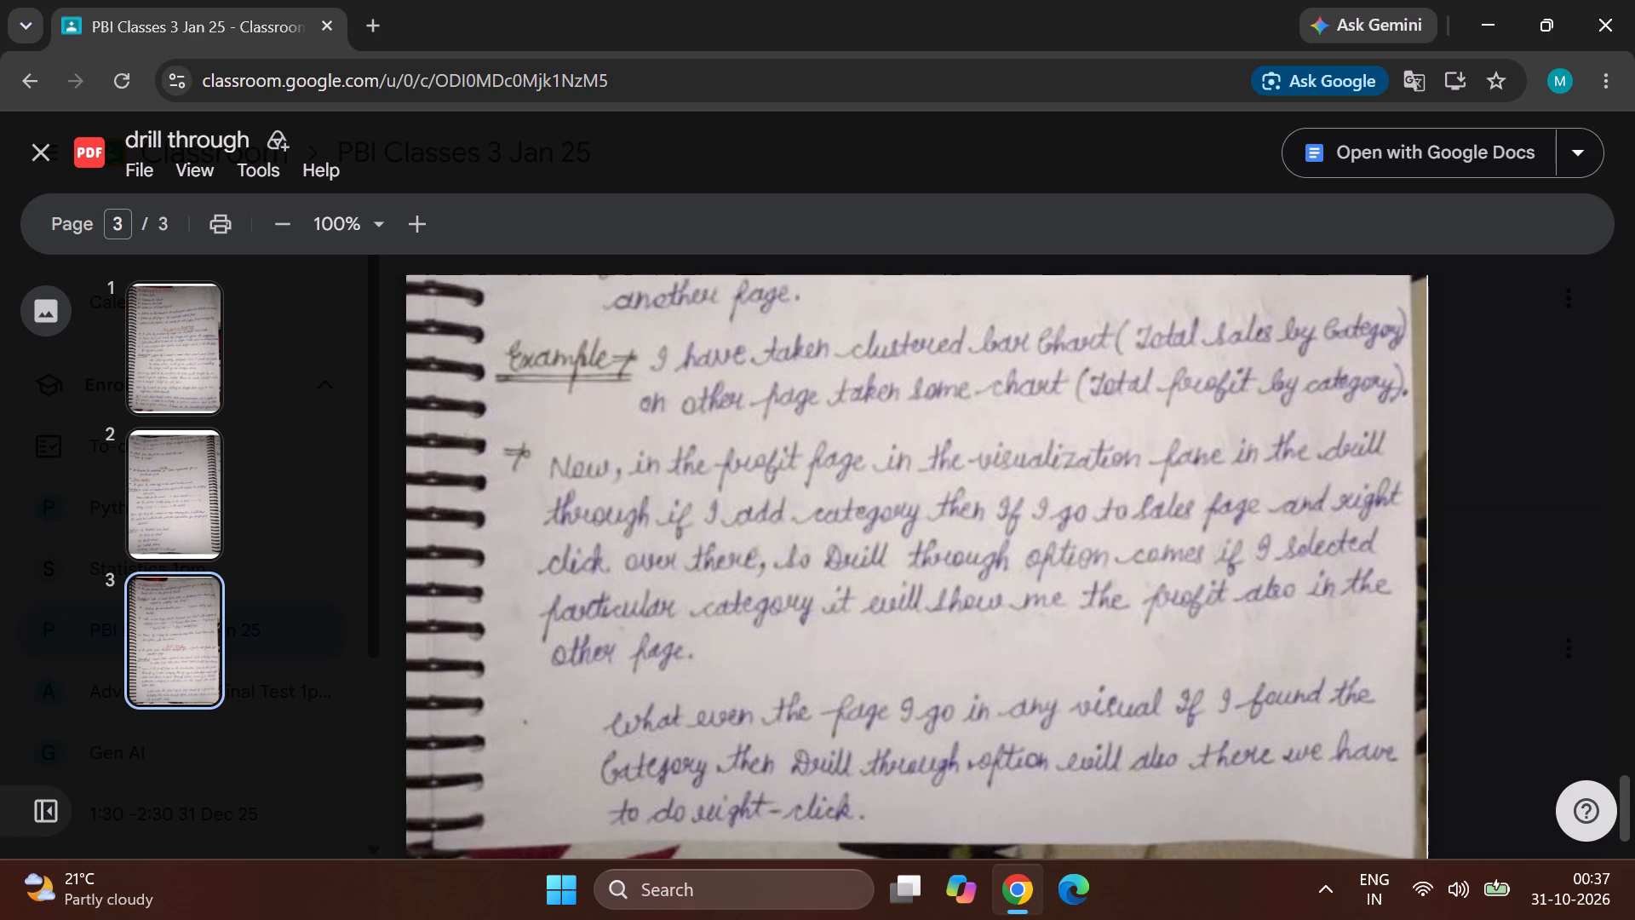
{"action": "scroll", "coordinate": [960, 607], "scroll_direction": "down", "scroll_amount": 3}
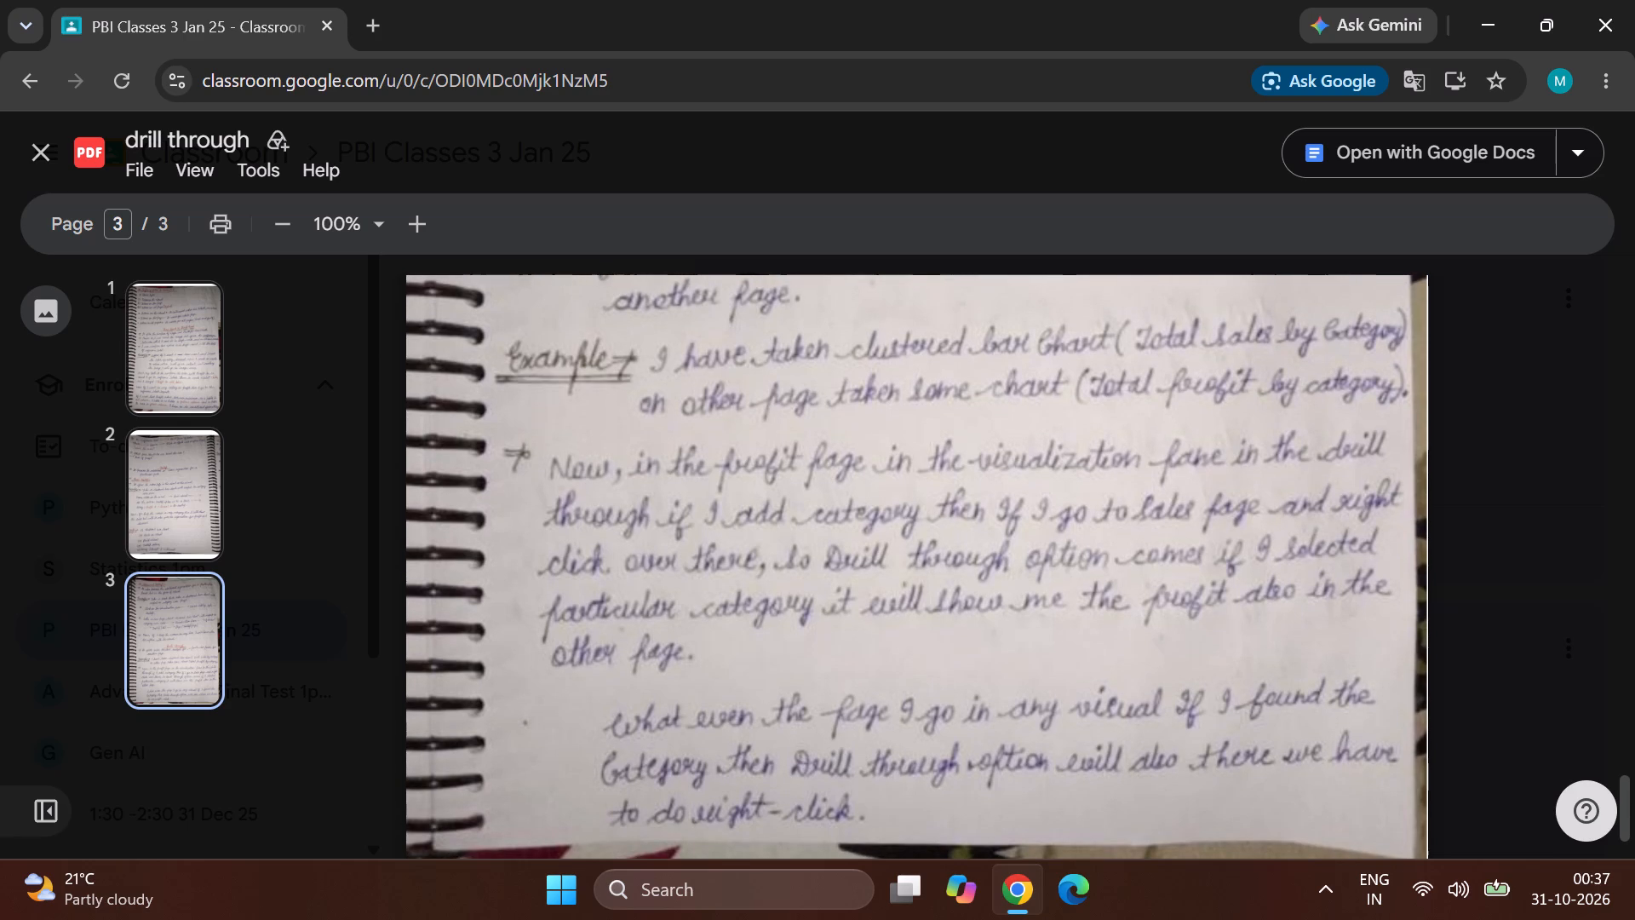
{"action": "scroll", "coordinate": [960, 607], "scroll_direction": "down", "scroll_amount": 2}
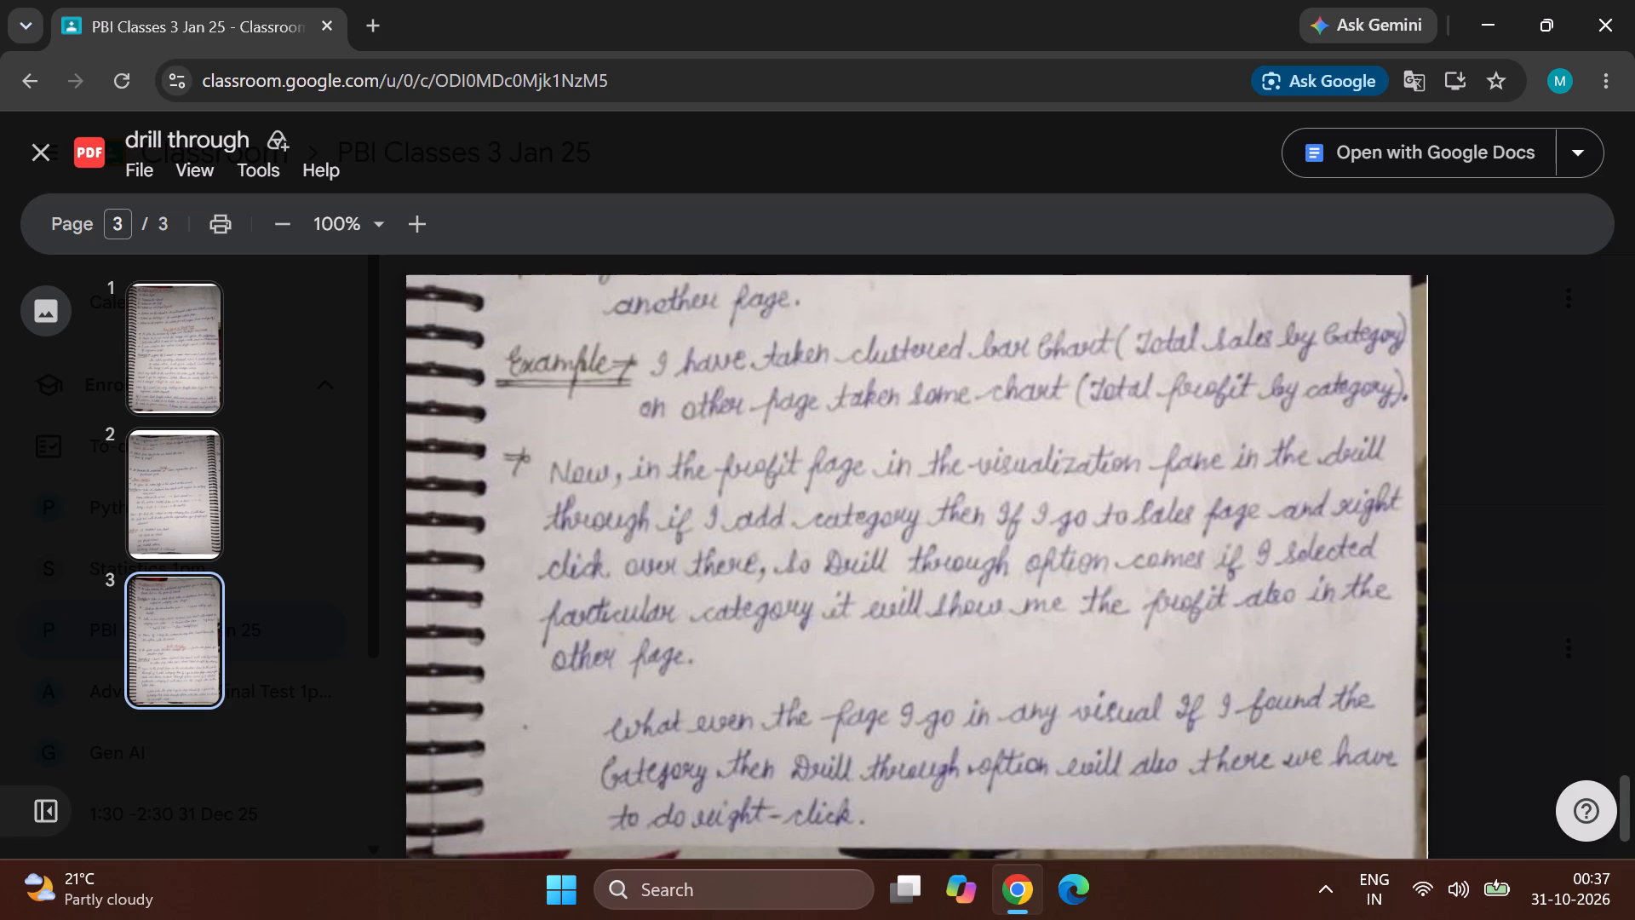
{"action": "scroll", "coordinate": [960, 607], "scroll_direction": "down", "scroll_amount": 1}
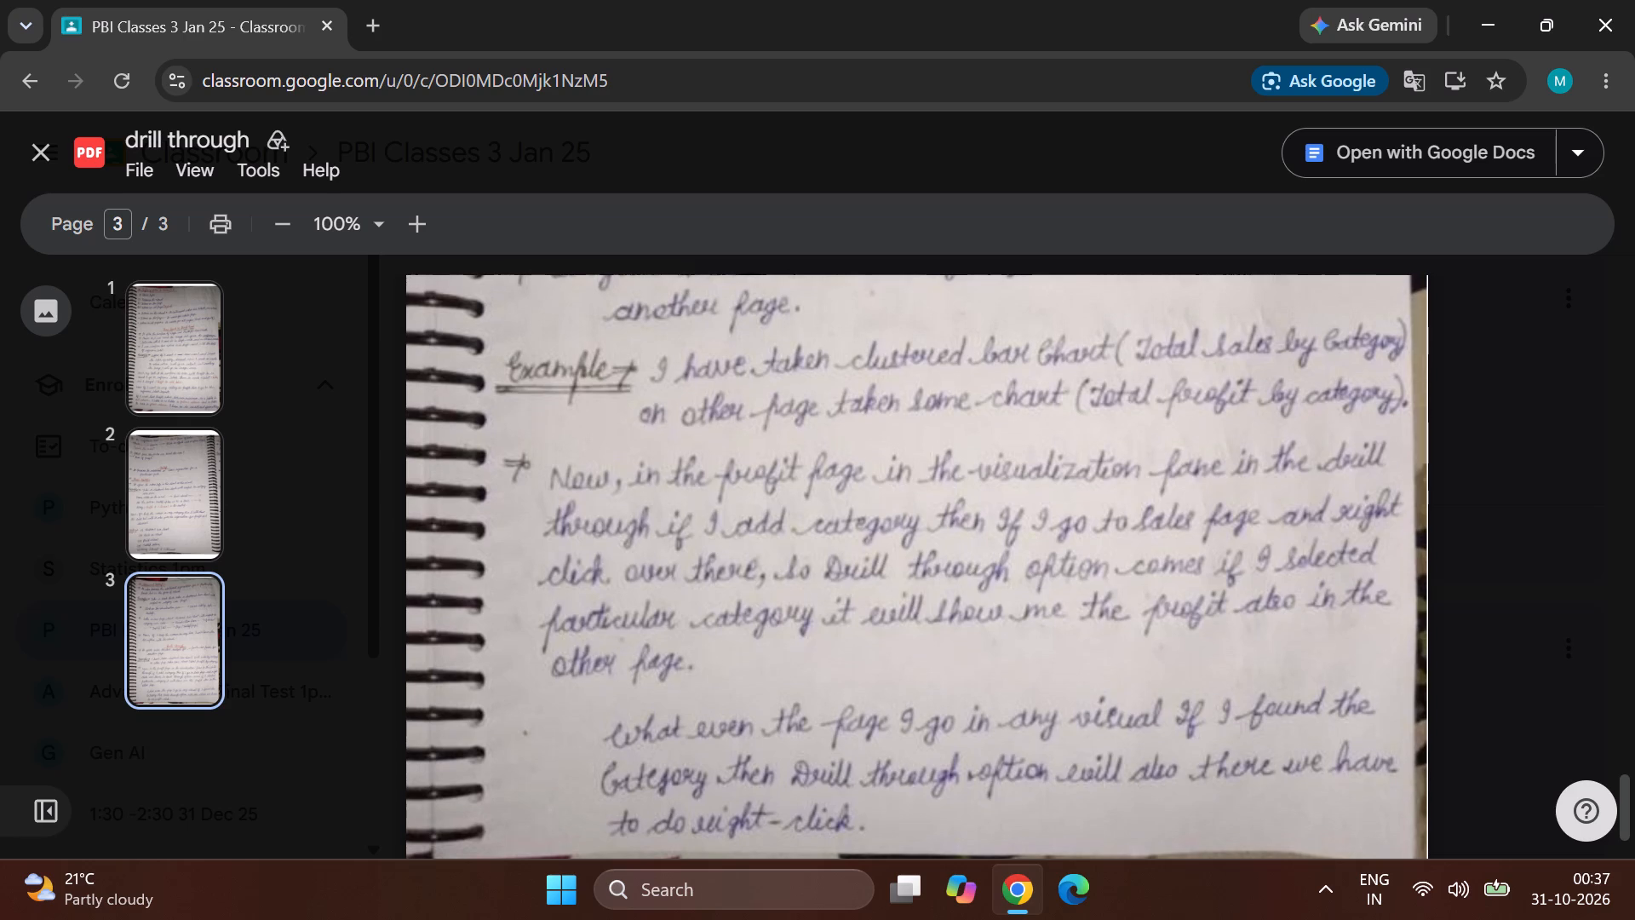
{"action": "scroll", "coordinate": [960, 607], "scroll_direction": "down", "scroll_amount": 6}
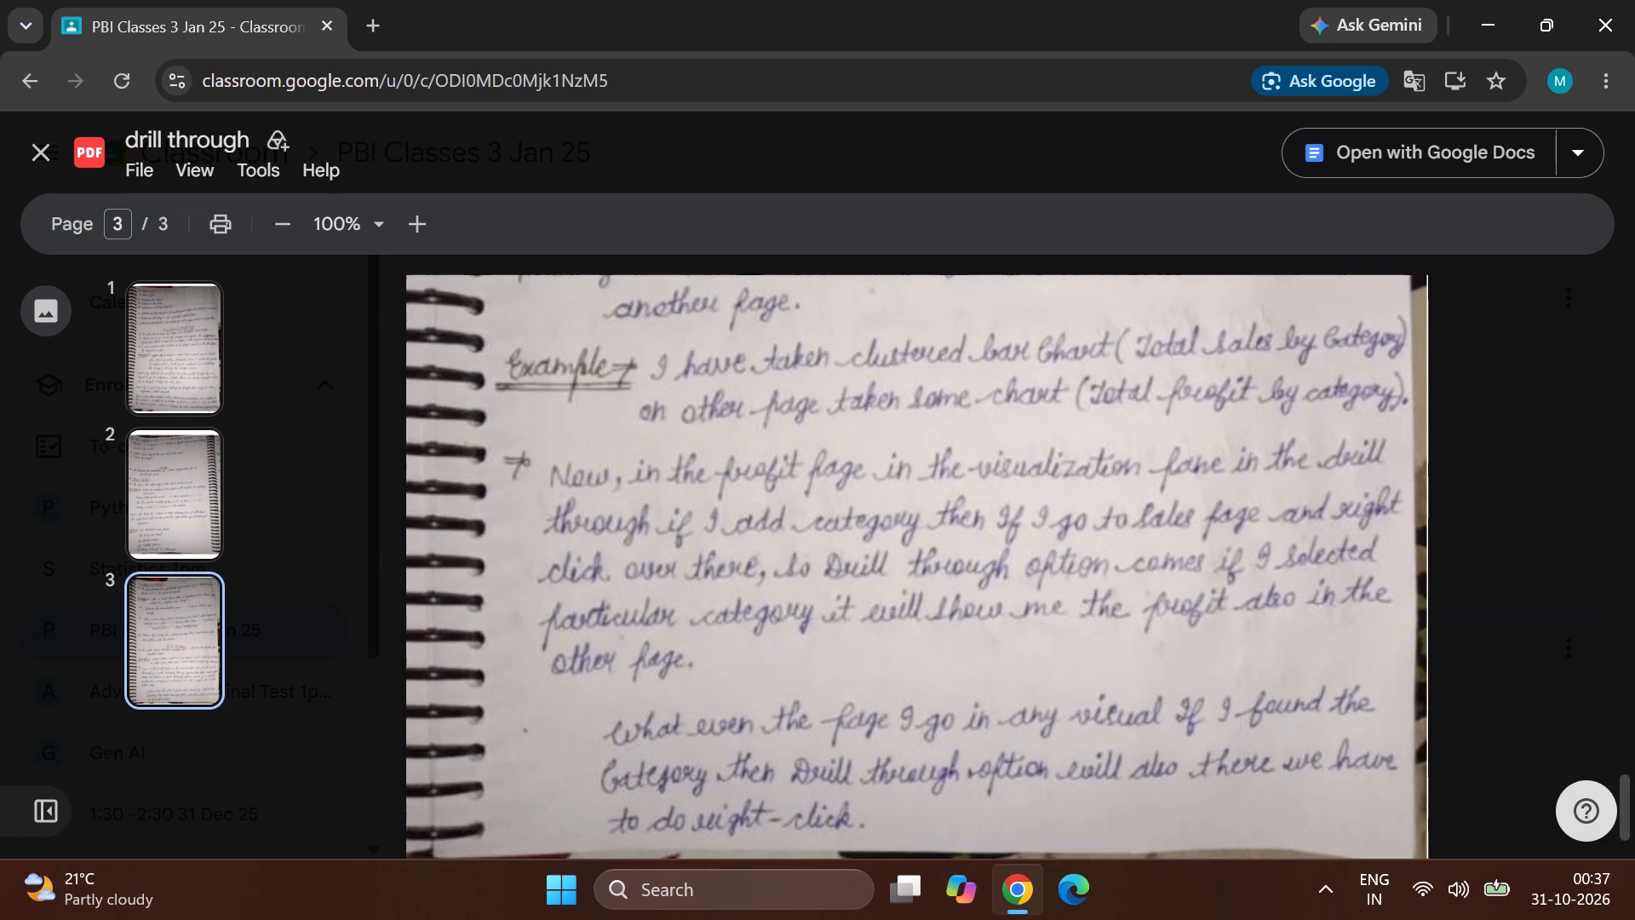
{"action": "scroll", "coordinate": [960, 607], "scroll_direction": "down", "scroll_amount": 1}
{"action": "scroll", "coordinate": [1182, 491], "scroll_direction": "down", "scroll_amount": 1}
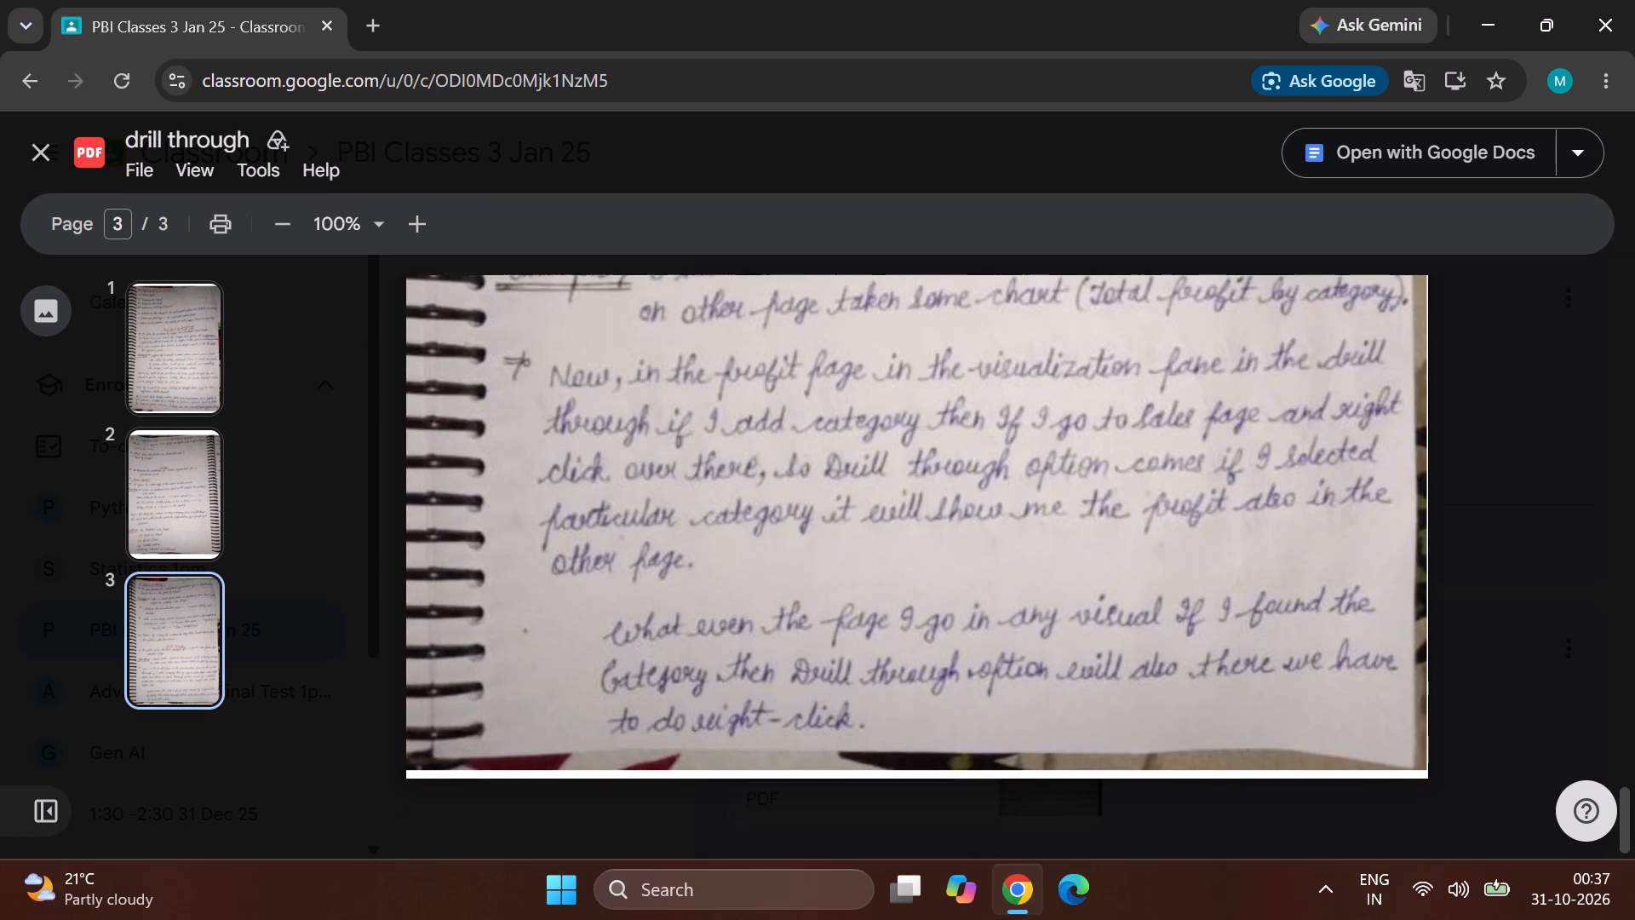
{"action": "scroll", "coordinate": [1182, 491], "scroll_direction": "down", "scroll_amount": 4}
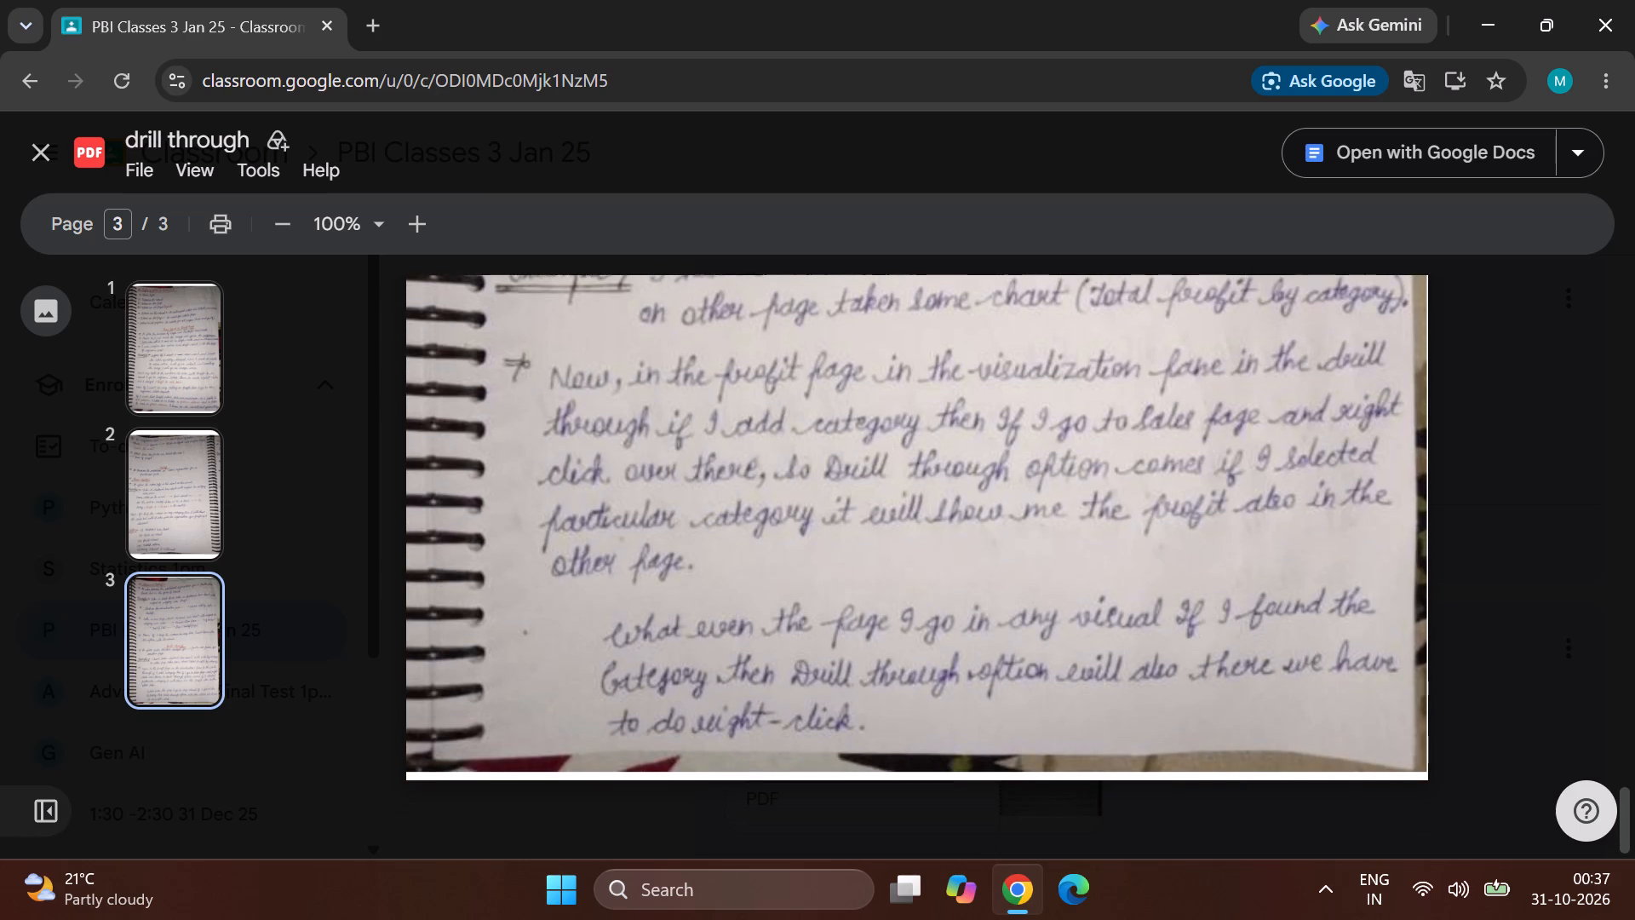
{"action": "scroll", "coordinate": [1182, 491], "scroll_direction": "down", "scroll_amount": 2}
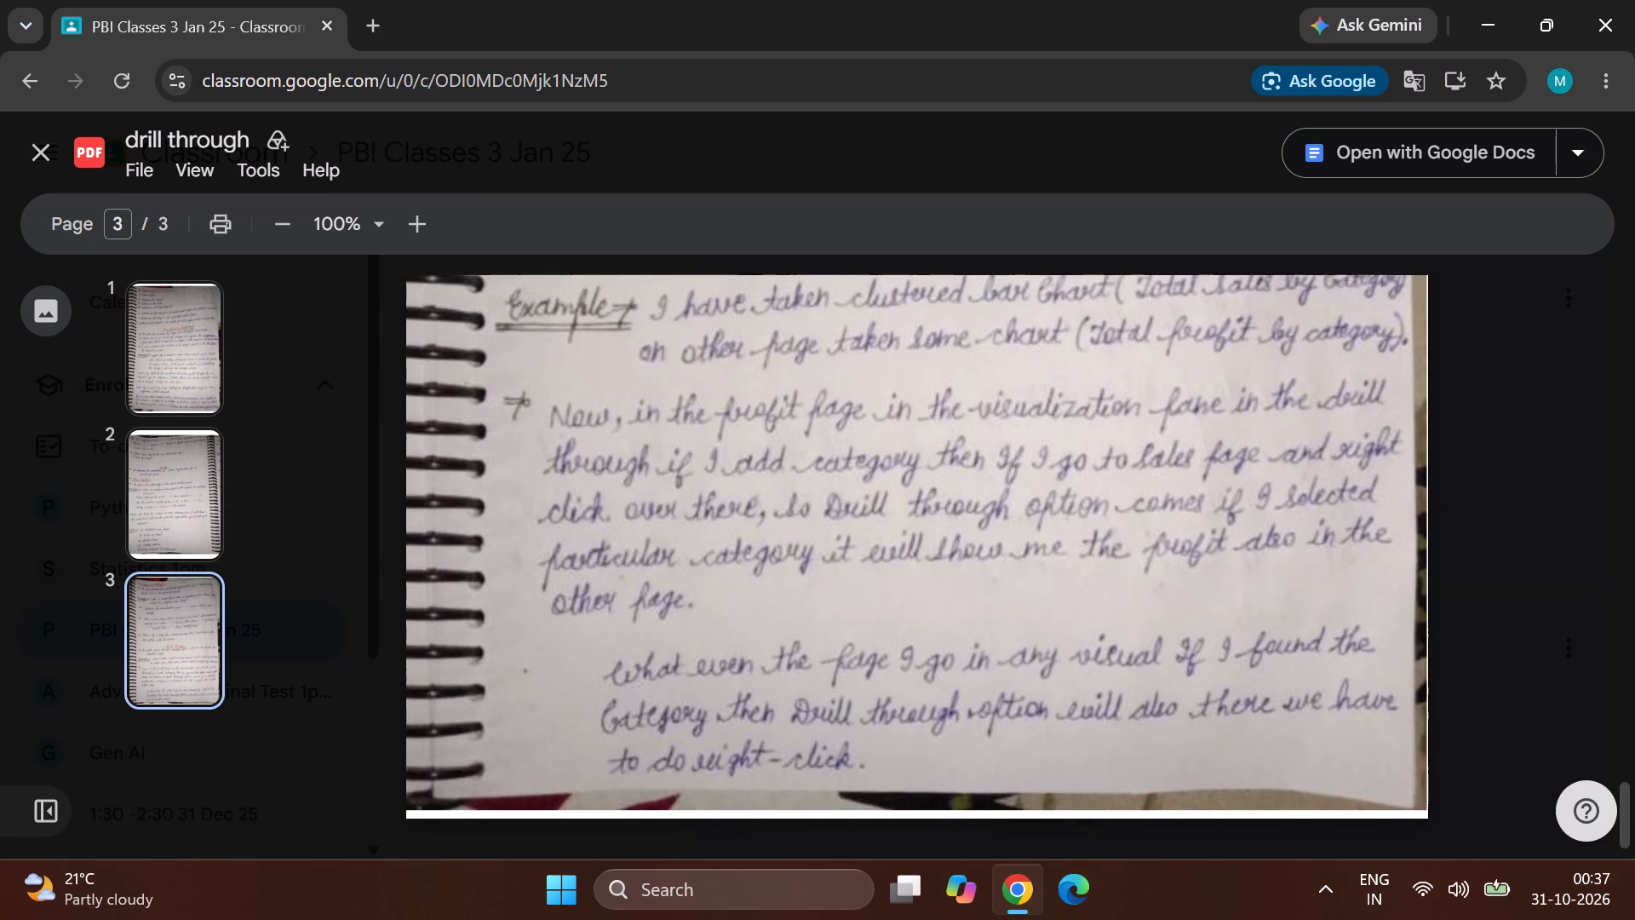
{"action": "scroll", "coordinate": [1182, 491], "scroll_direction": "down", "scroll_amount": 1}
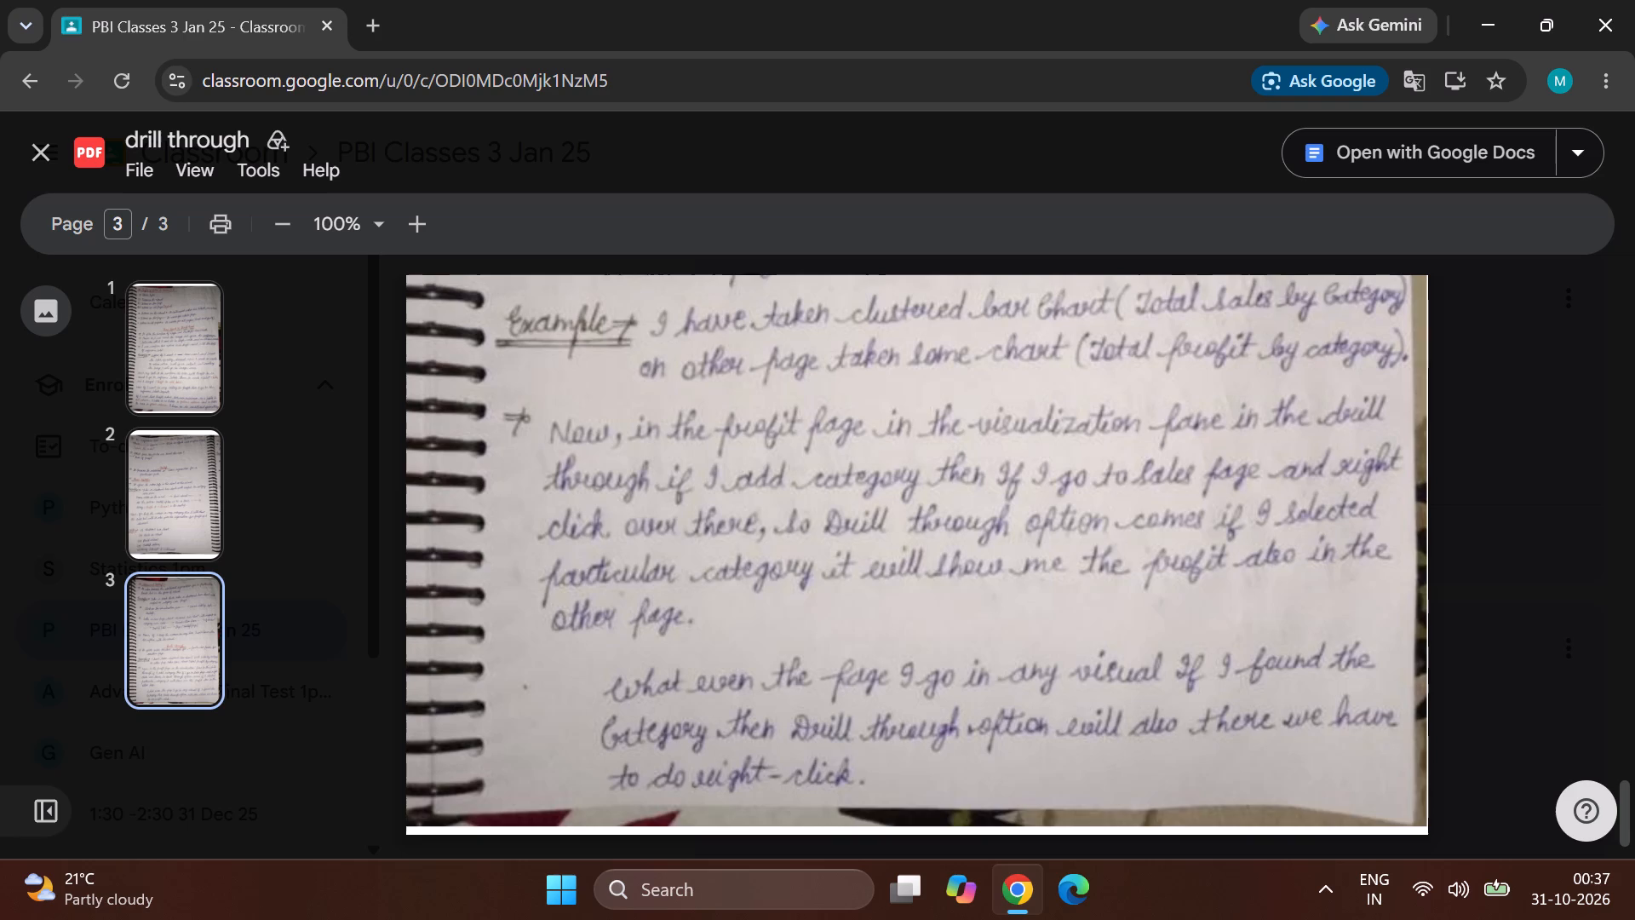
{"action": "scroll", "coordinate": [789, 468], "scroll_direction": "up", "scroll_amount": 1}
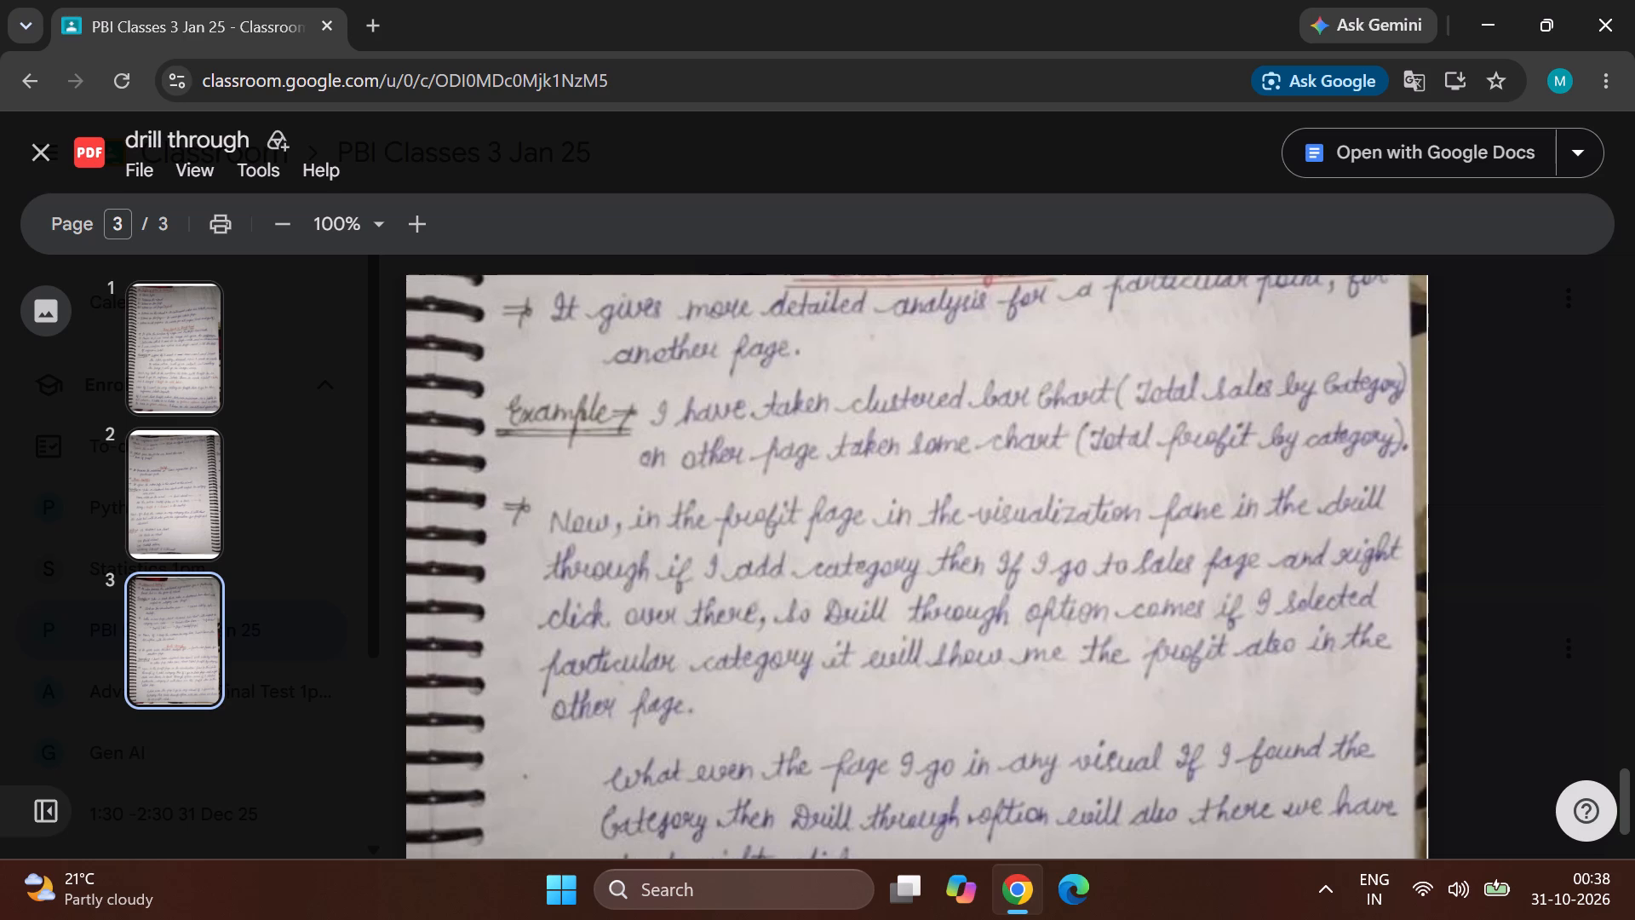
{"action": "scroll", "coordinate": [890, 727], "scroll_direction": "down", "scroll_amount": 1}
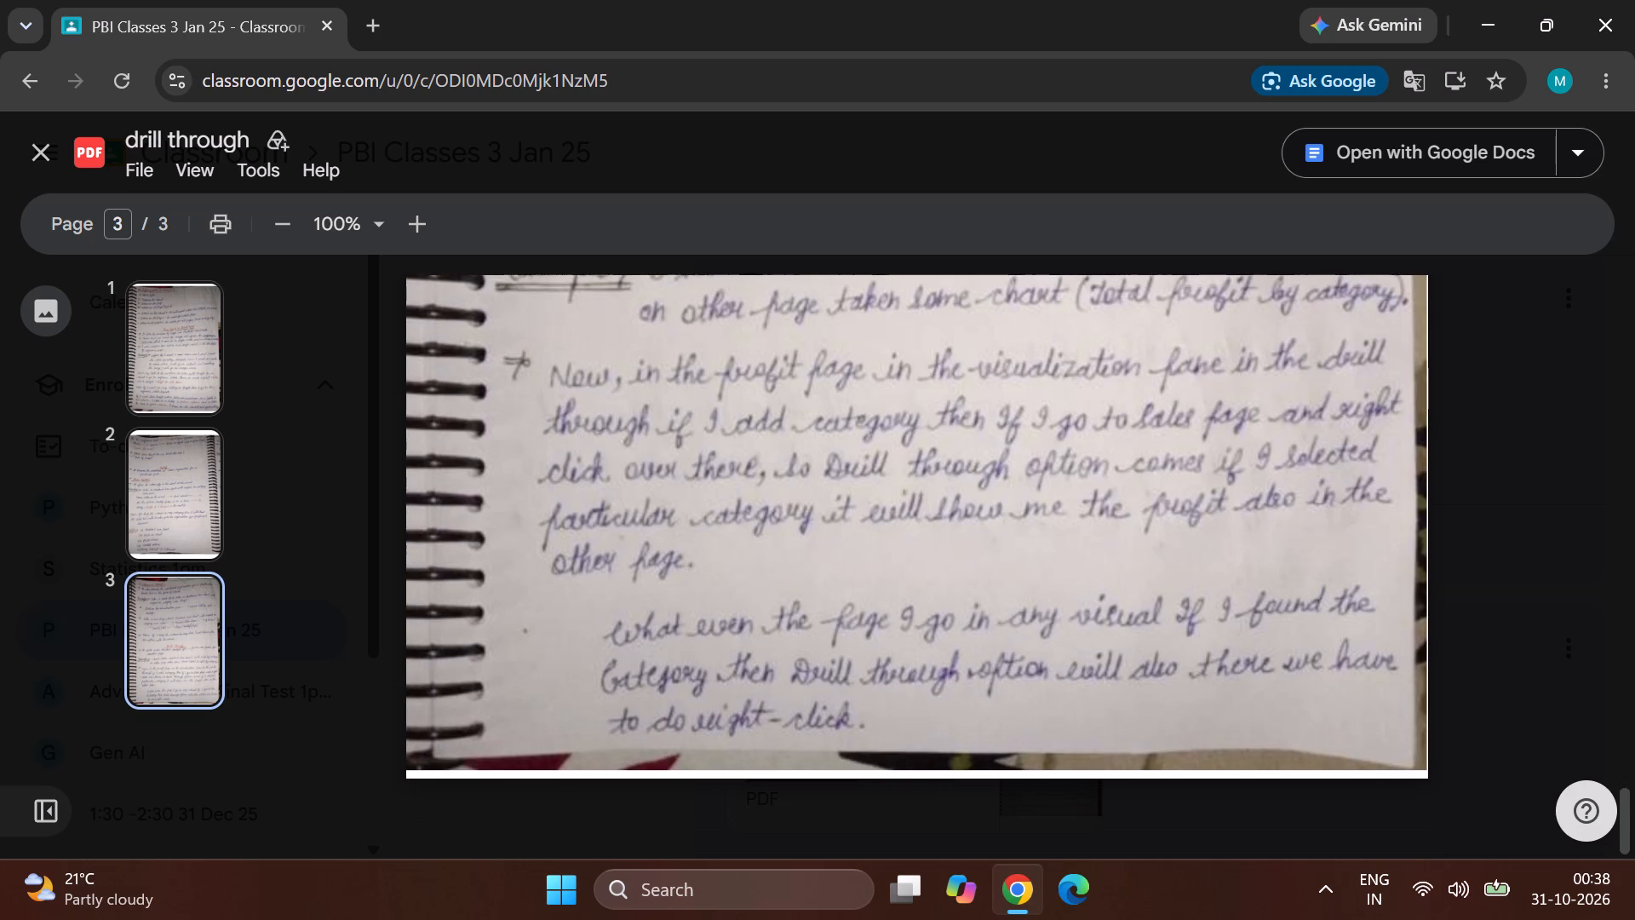
{"action": "scroll", "coordinate": [890, 727], "scroll_direction": "down", "scroll_amount": 1}
Close the Chrome window holding the drill-through class notes.
{"action": "left_click", "coordinate": [1591, 24]}
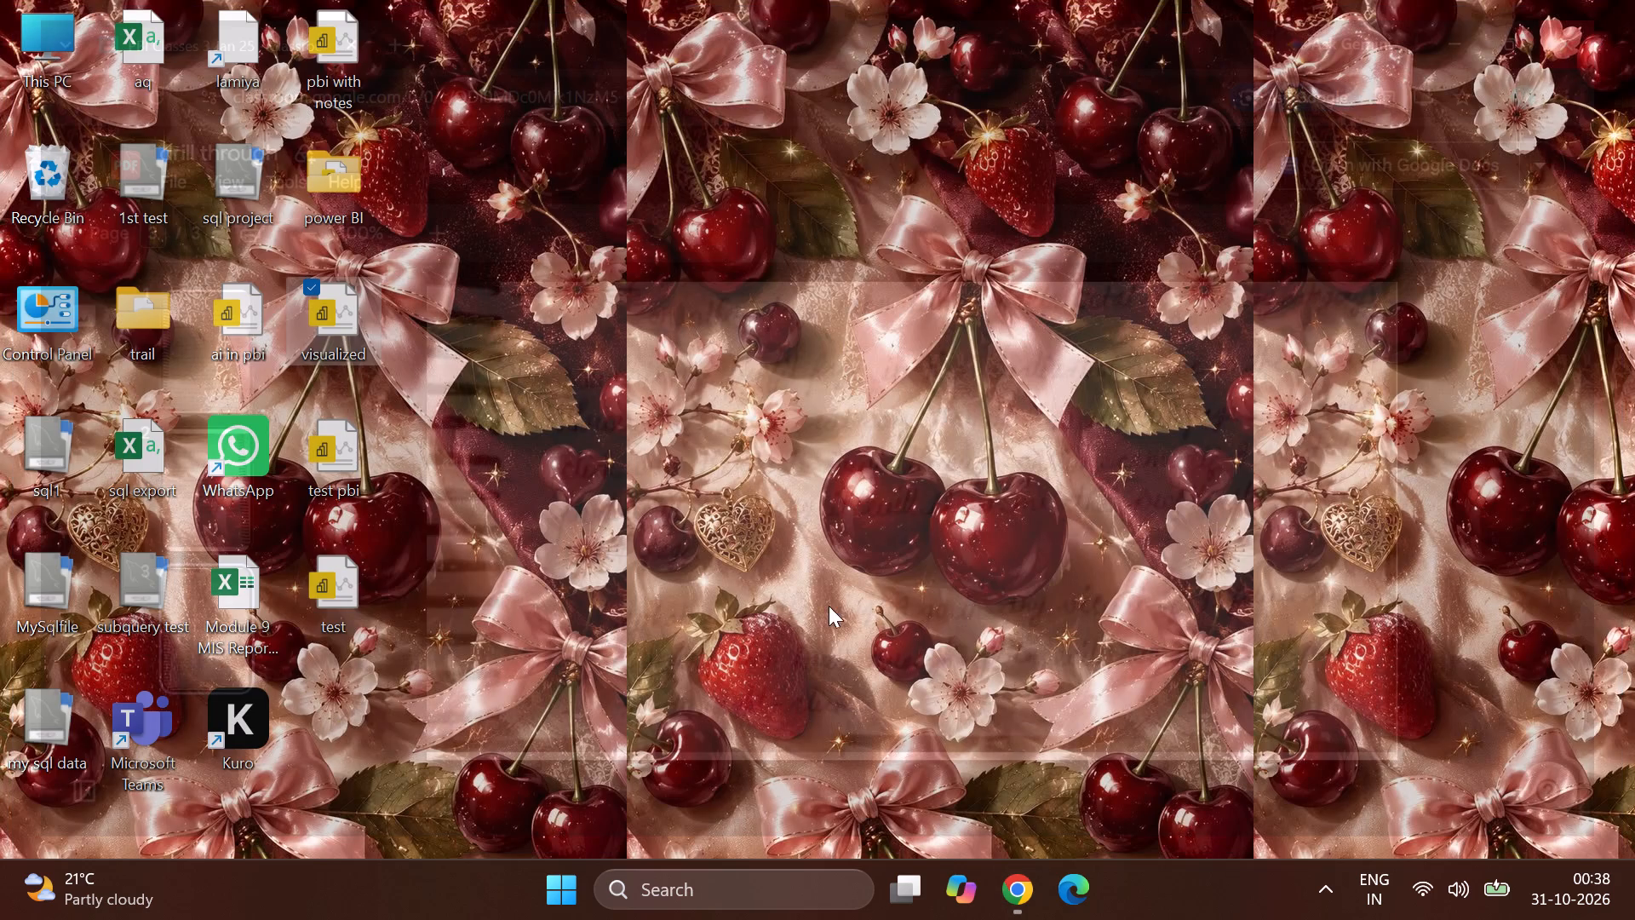
Open the computer's power options from Windows.
{"action": "left_click", "coordinate": [572, 903]}
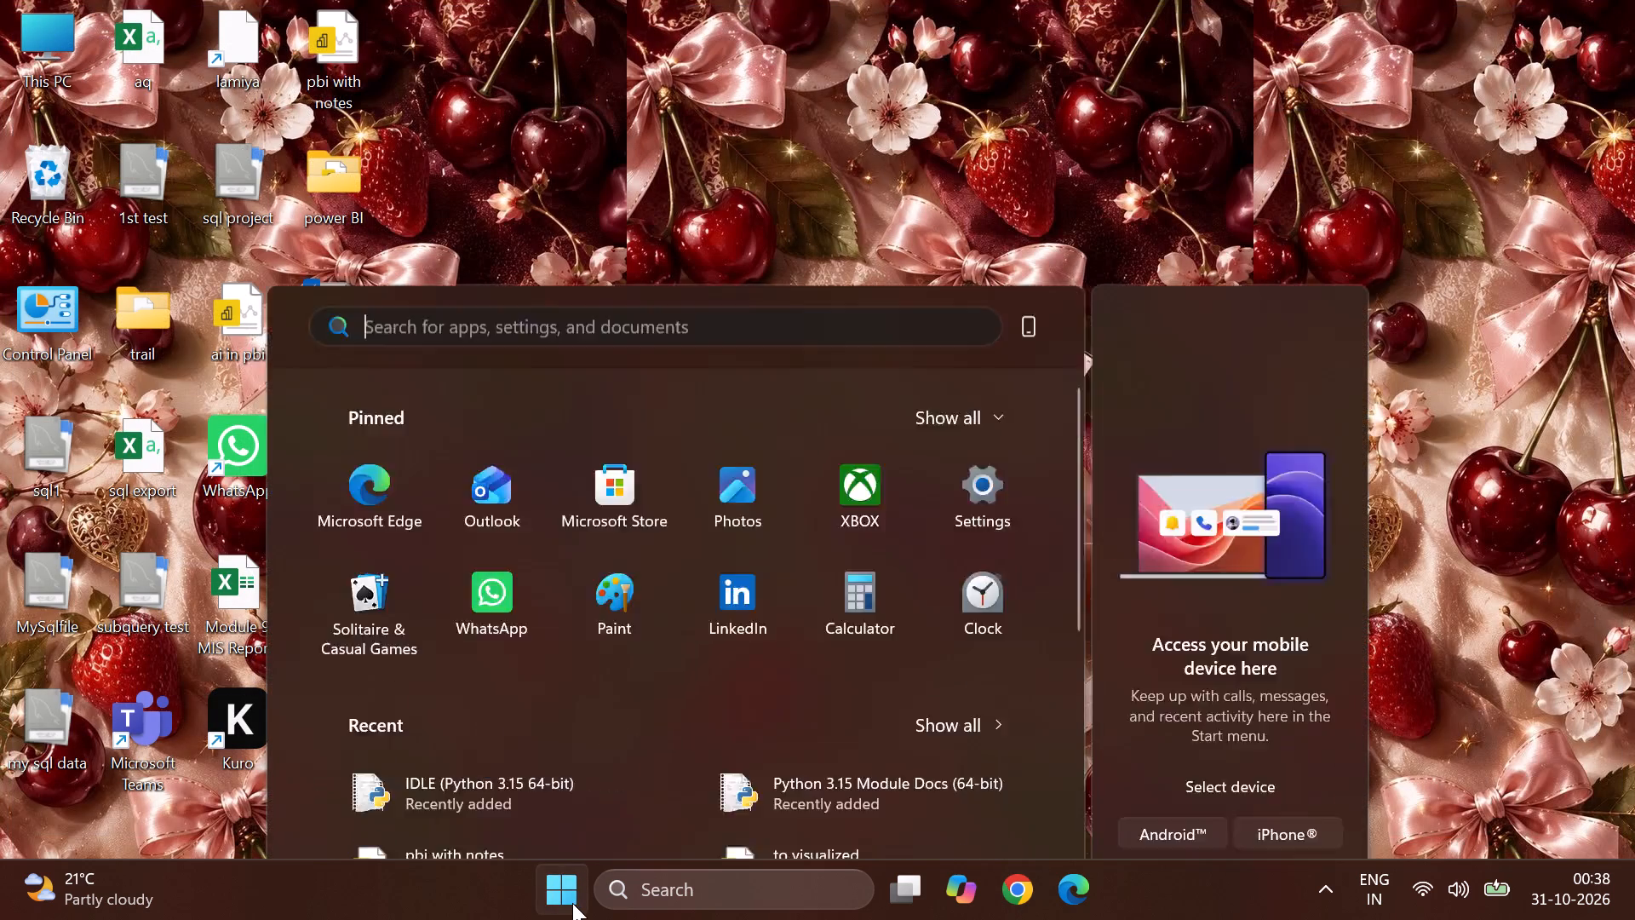
{"action": "left_click", "coordinate": [995, 779]}
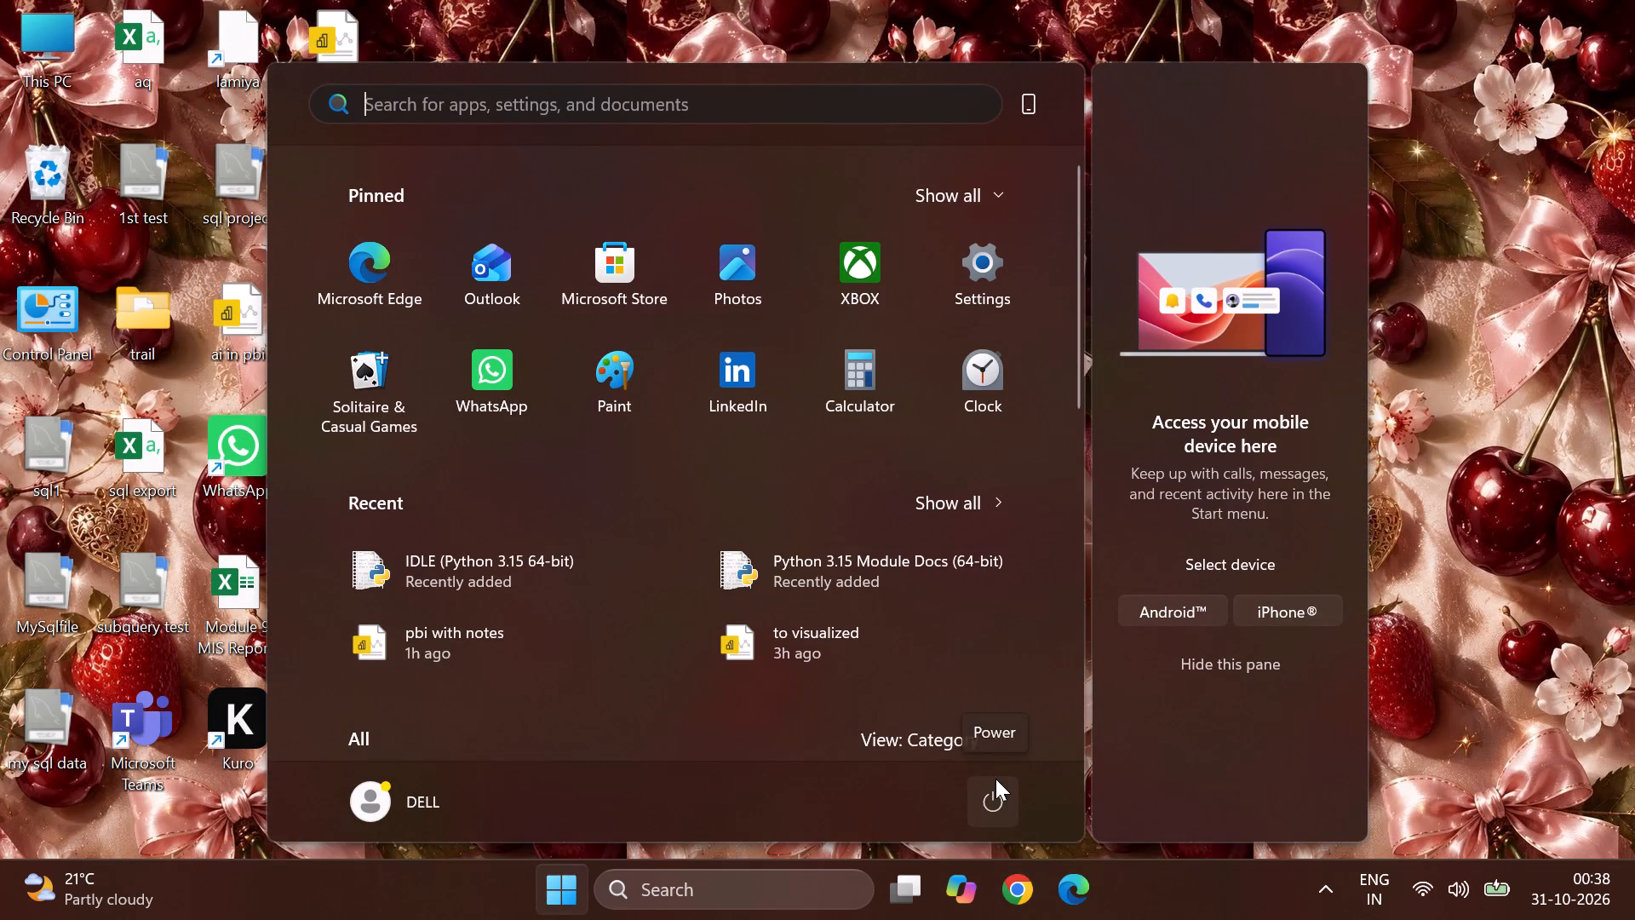